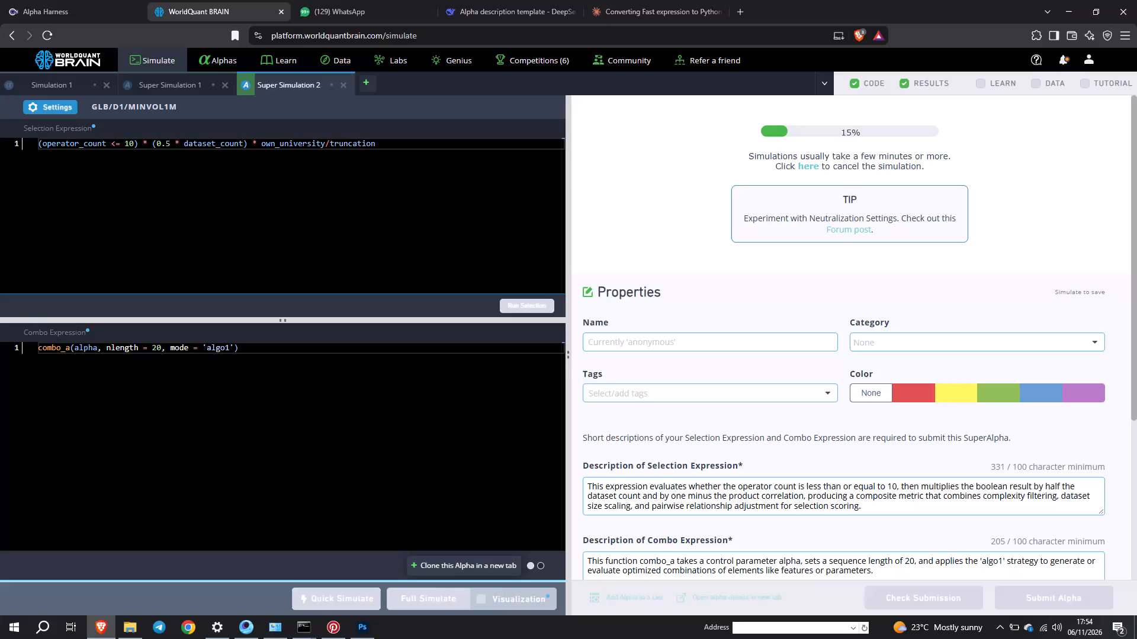
# Switch to Photoshop and start a Solid Color fill layer for the blank 1500 x 2100 px document.
pyautogui.click(364, 628)
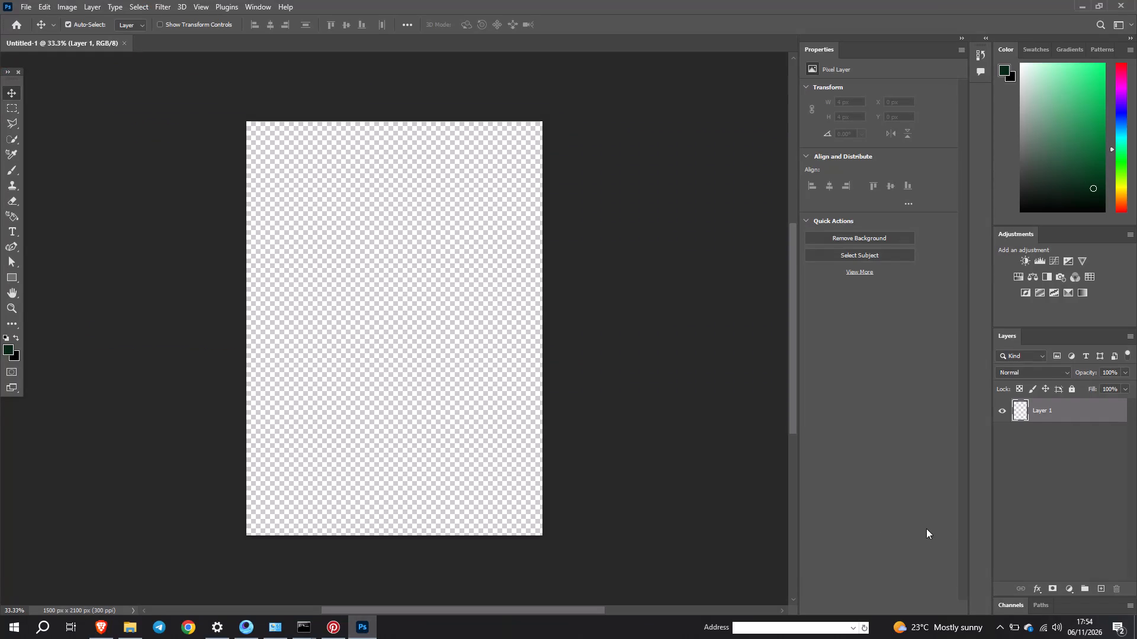
pyautogui.click(1072, 592)
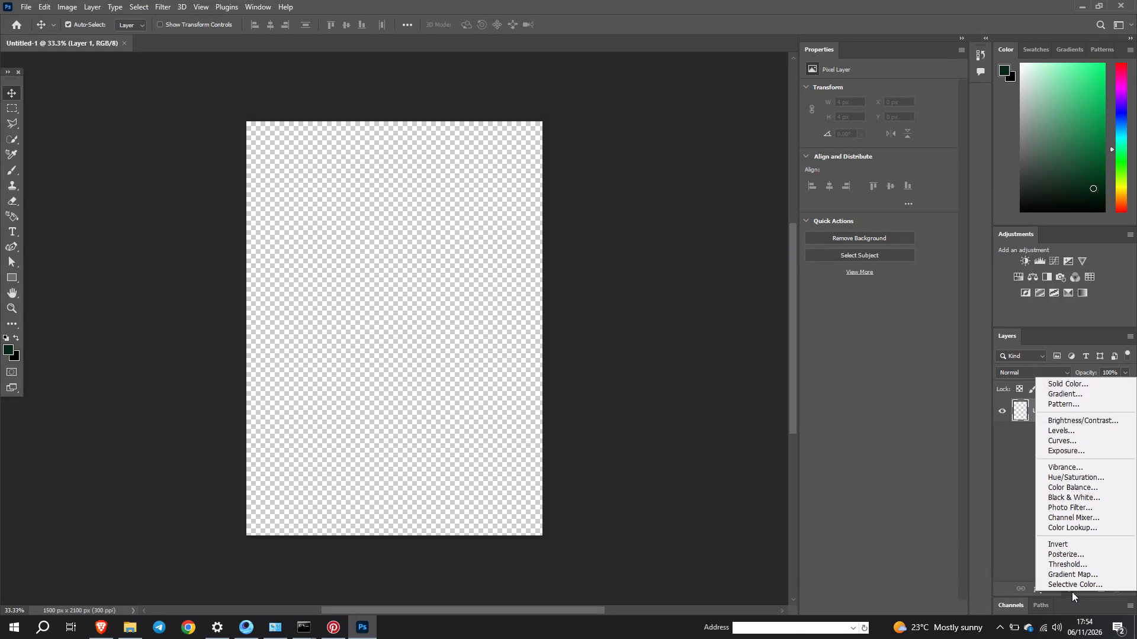
pyautogui.click(1067, 382)
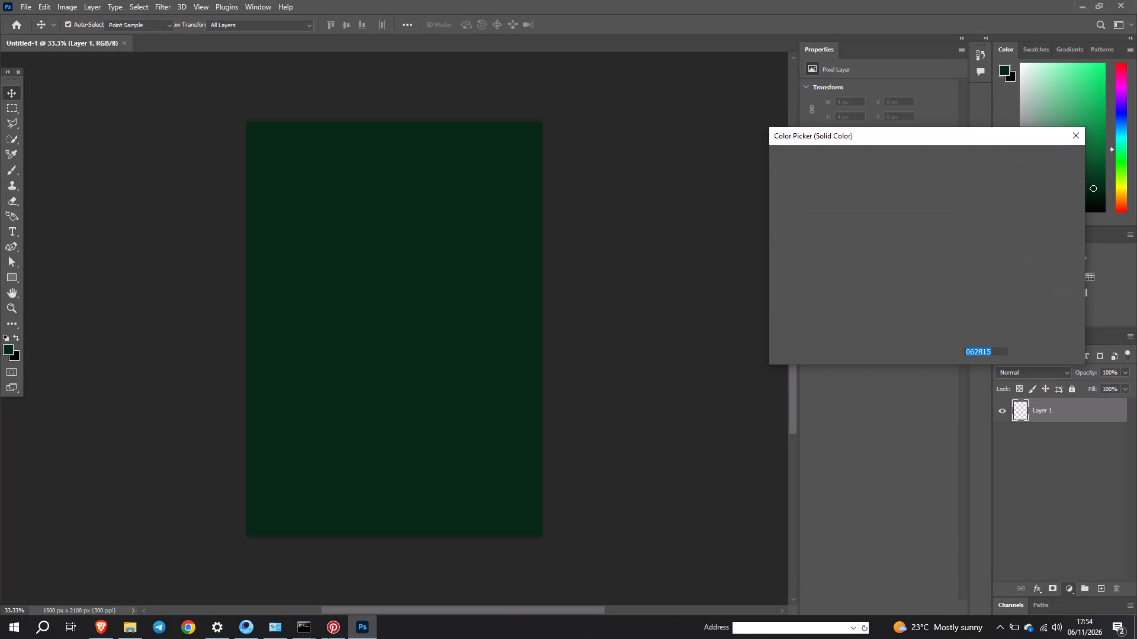
# In a new Brave tab, search for the burgundy colour code and copy the hex value 800020.
pyautogui.click(99, 630)
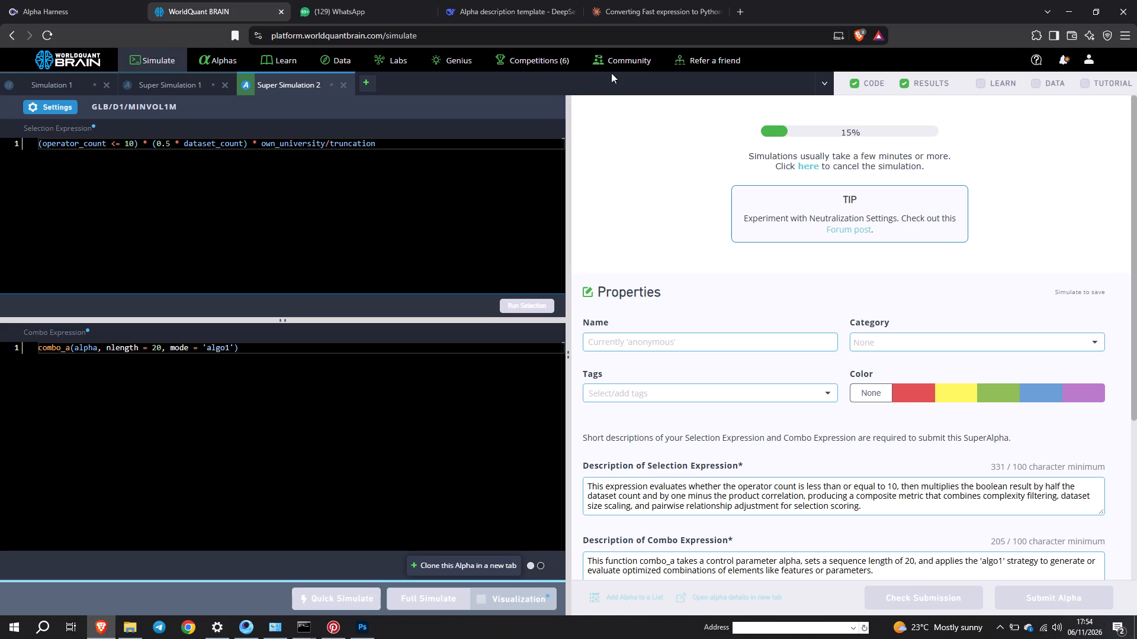
pyautogui.click(747, 0)
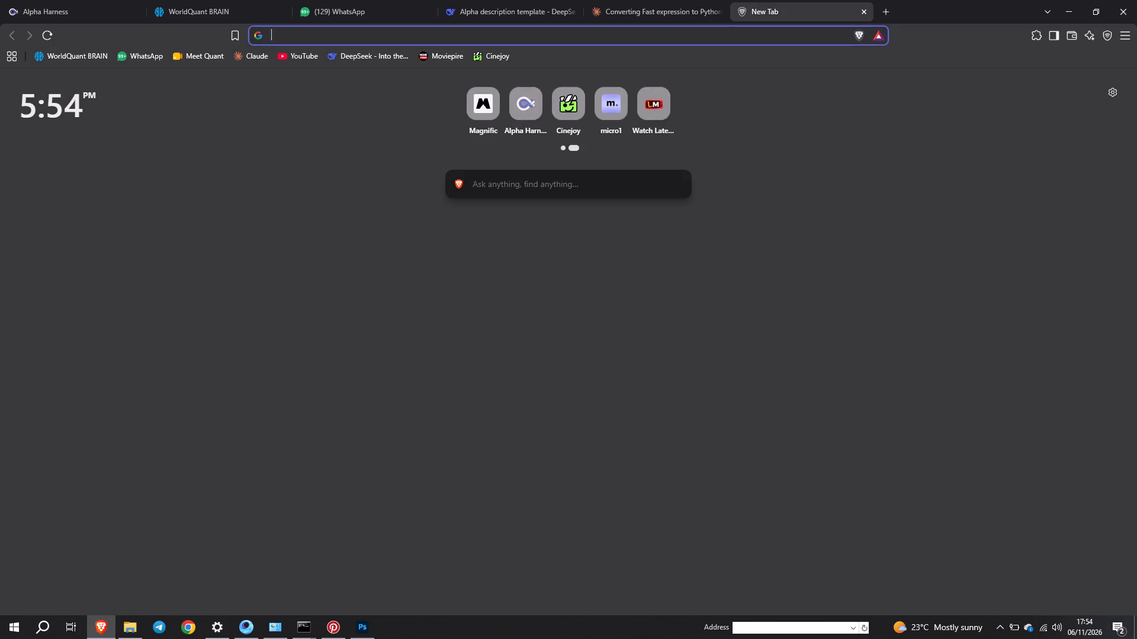
pyautogui.write('ganday')
pyautogui.press('space')
pyautogui.write('colour code')
pyautogui.press('Return')
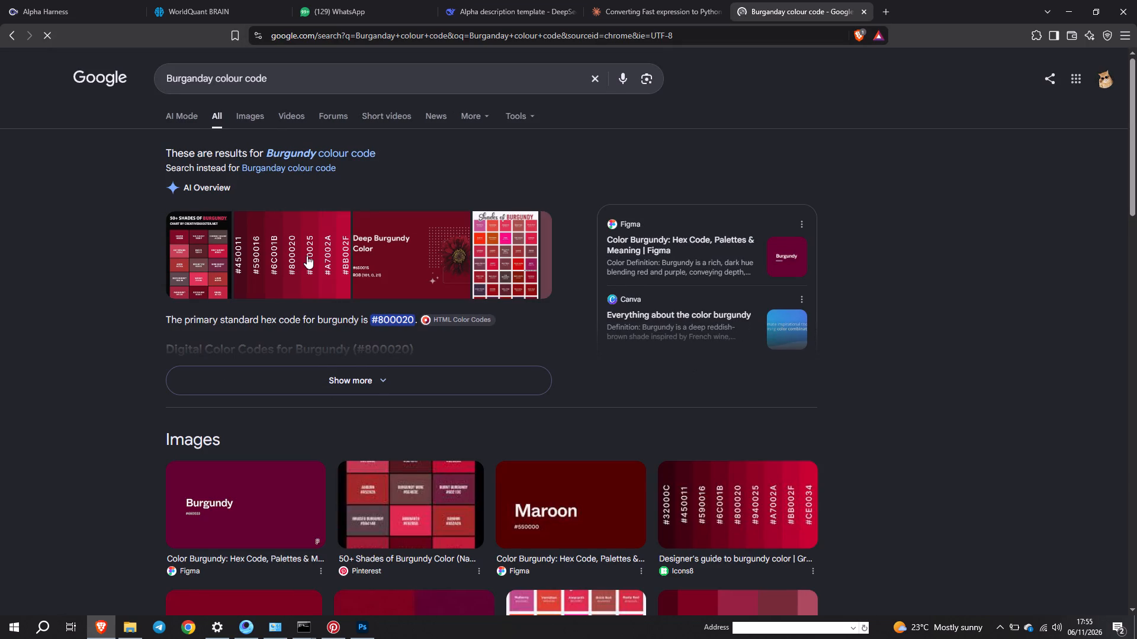
pyautogui.click(370, 318)
pyautogui.click(347, 378)
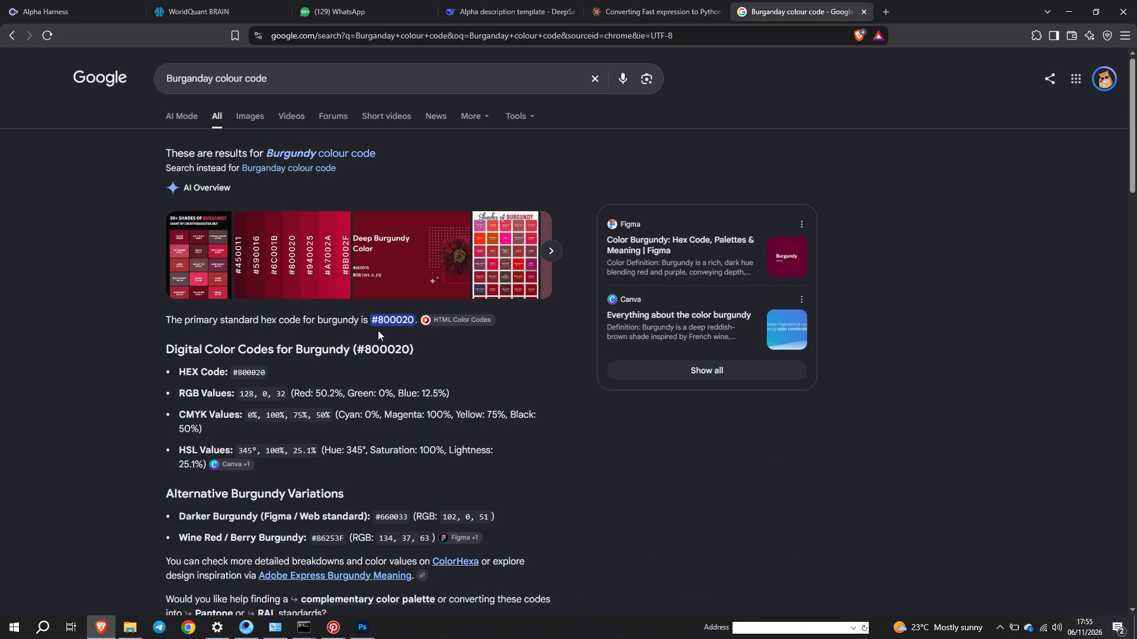
pyautogui.doubleClick(391, 323)
pyautogui.hotkey('ctrl', 'c')
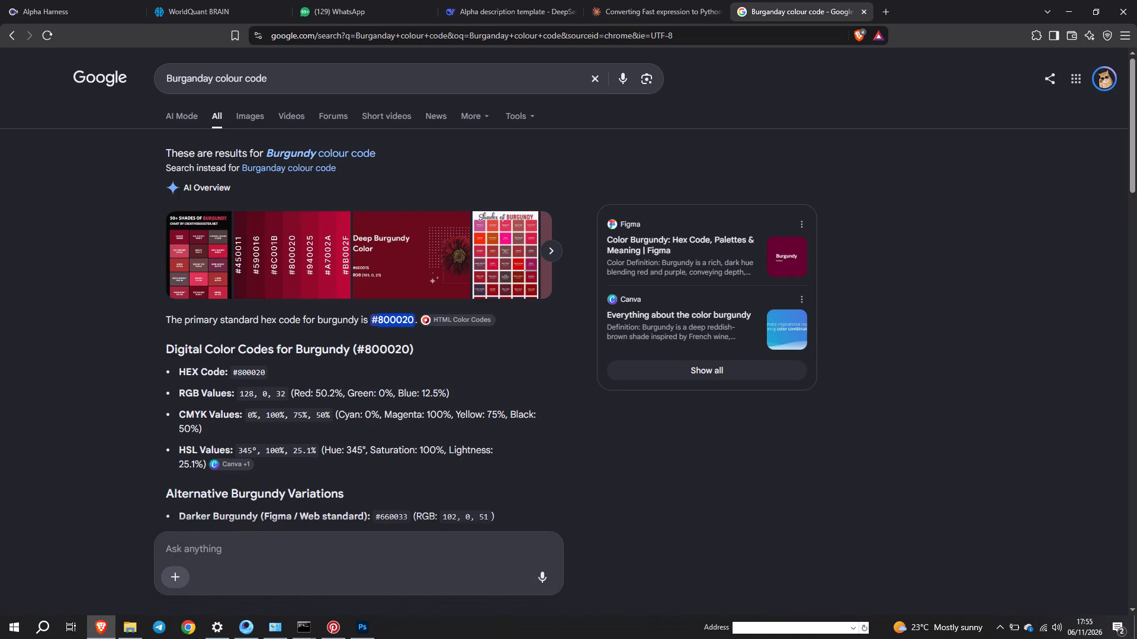
# Back in Photoshop, set the solid fill layer's colour to hex 800020.
pyautogui.click(373, 627)
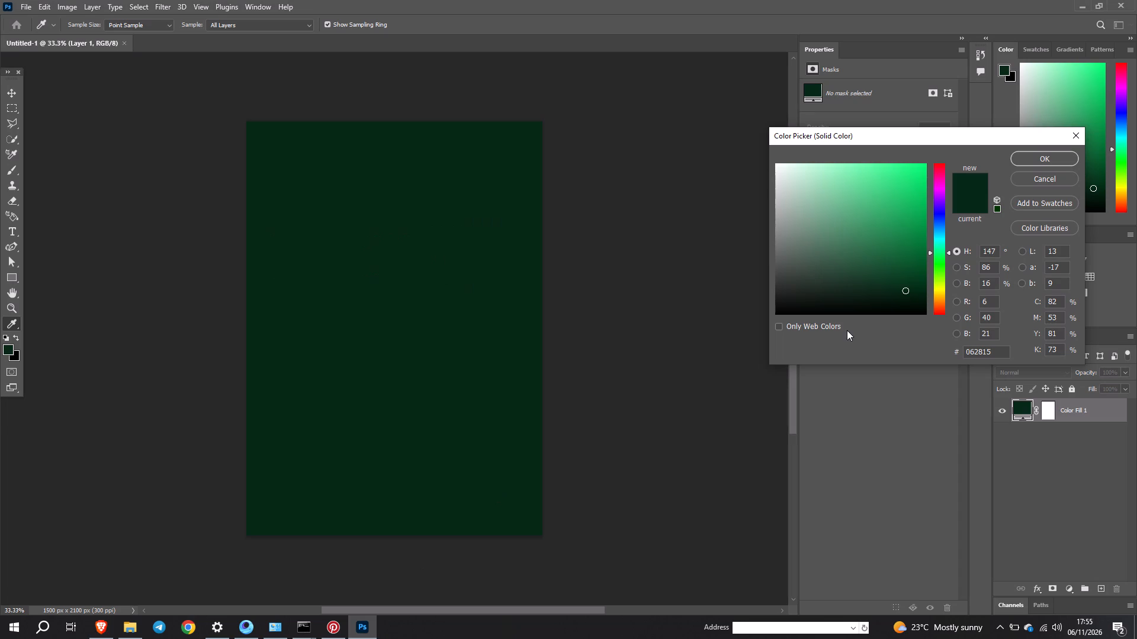
pyautogui.click(990, 350)
pyautogui.hotkey('ctrl', 'a')
pyautogui.hotkey('ctrl', 'v')
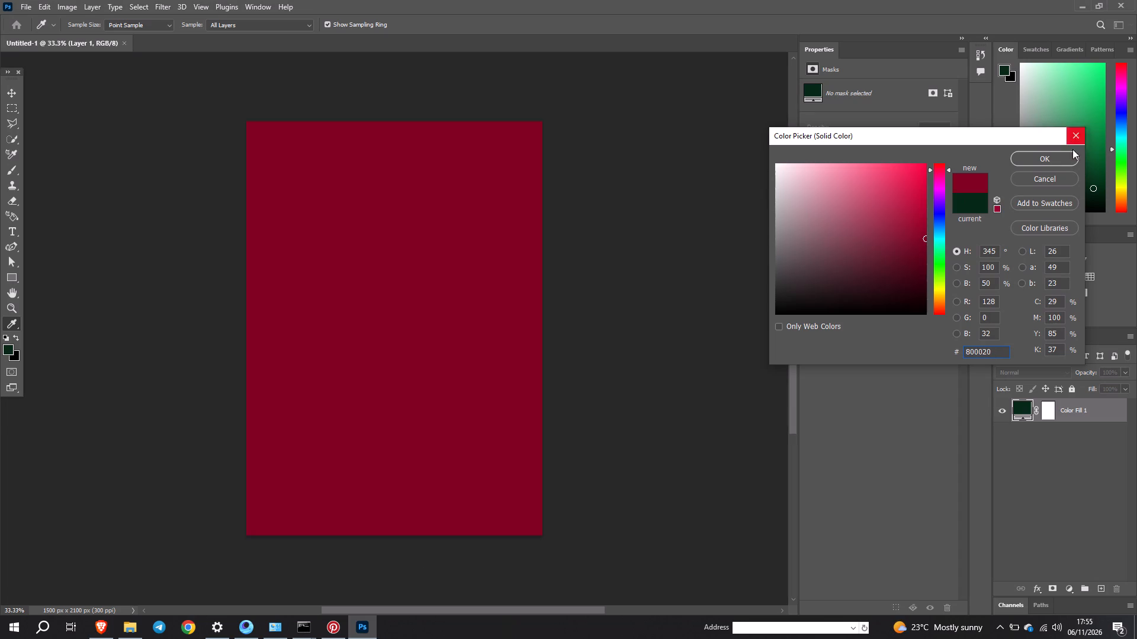
pyautogui.click(1052, 160)
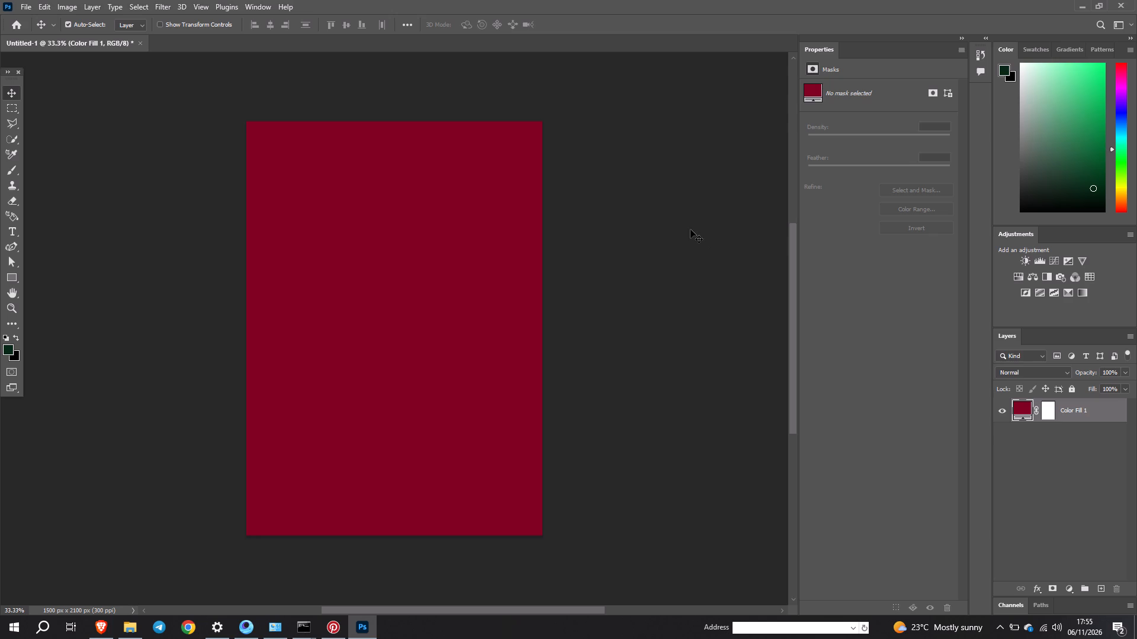
# Draw a square of about 264 x 264 px in the upper-left part of the canvas with the Rectangle tool.
pyautogui.click(9, 275)
pyautogui.click(63, 276)
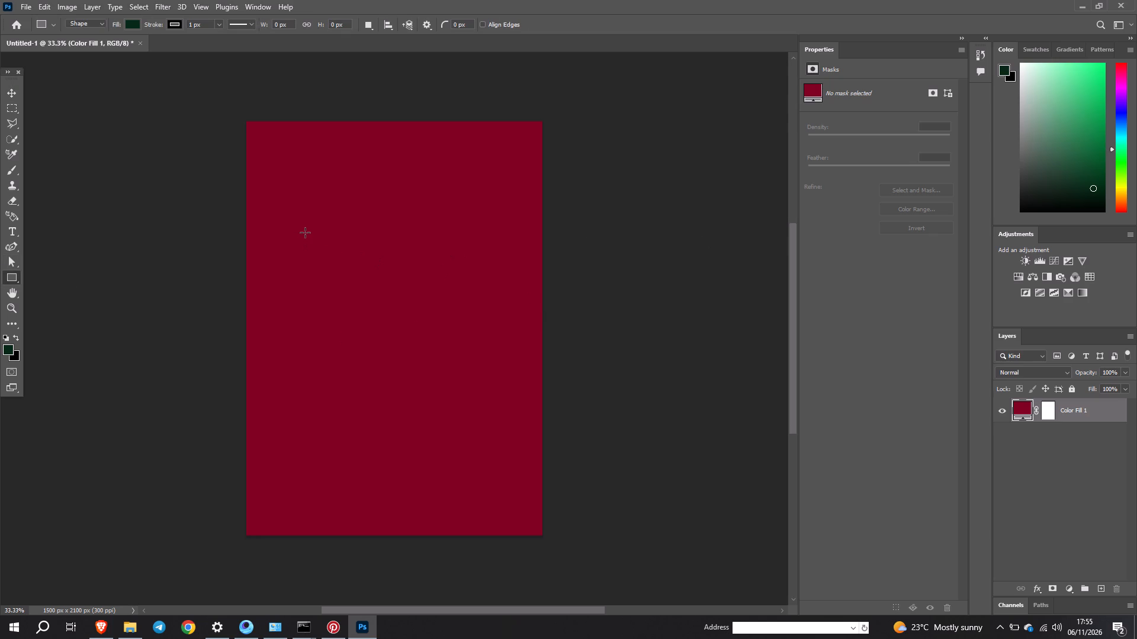
pyautogui.keyDown('shift'); pyautogui.moveTo(301, 227); pyautogui.dragTo(351, 291); pyautogui.keyUp('shift')
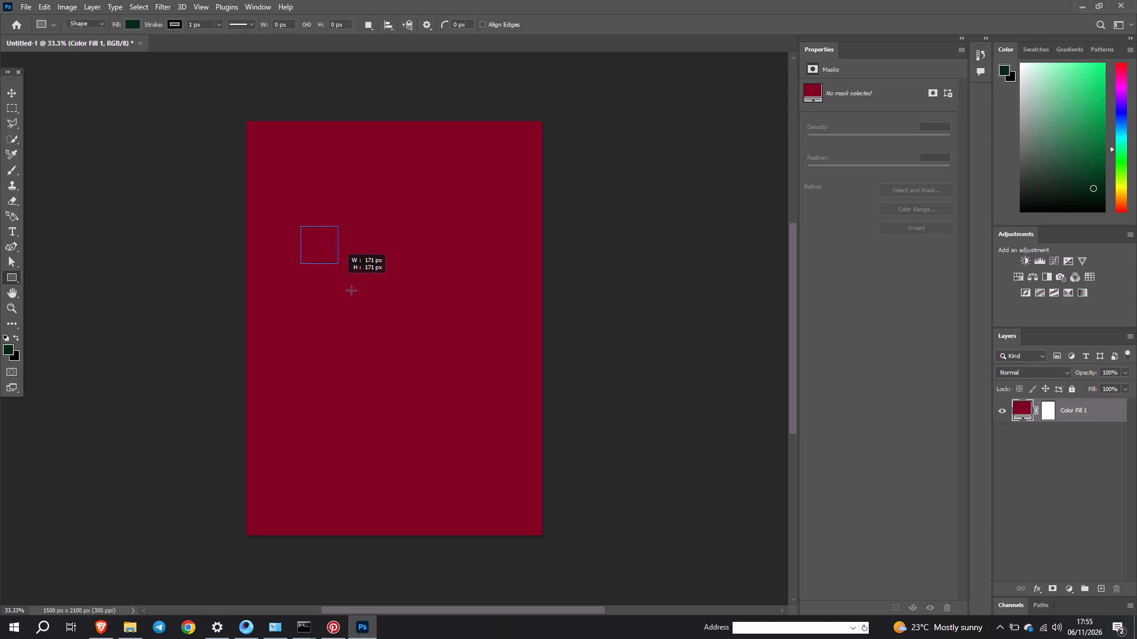
pyautogui.keyDown('shift'); pyautogui.moveTo(351, 291); pyautogui.dragTo(353, 289); pyautogui.keyUp('shift')
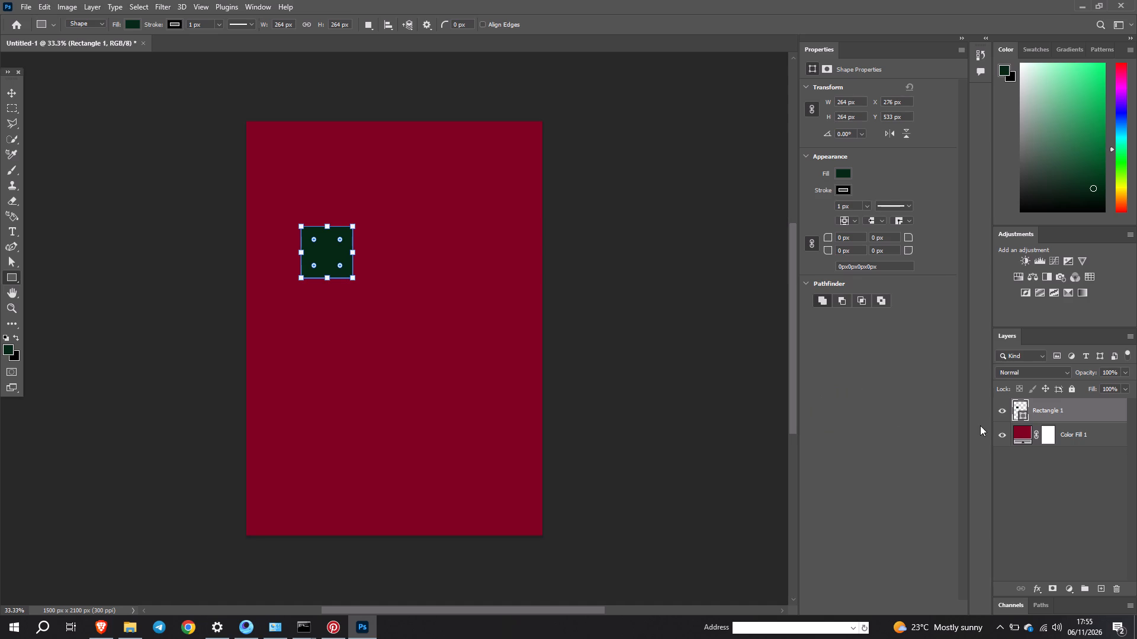
# Remove the stroke from the square.
pyautogui.click(849, 188)
pyautogui.click(817, 214)
pyautogui.click(881, 186)
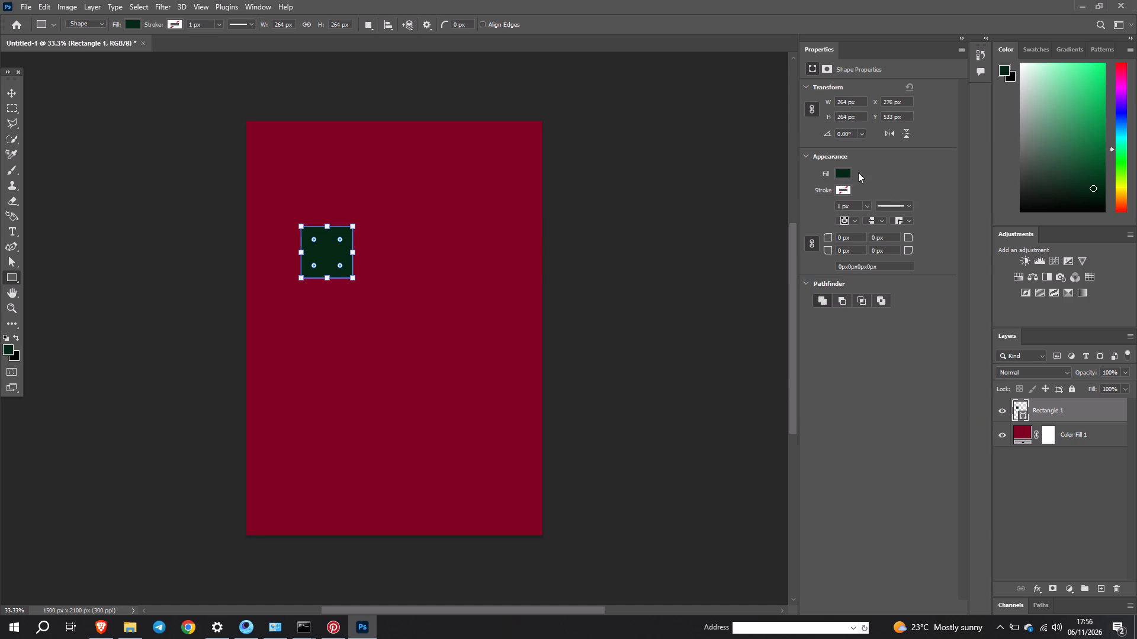
# Open the custom colour picker for the square's fill.
pyautogui.click(844, 173)
pyautogui.click(969, 193)
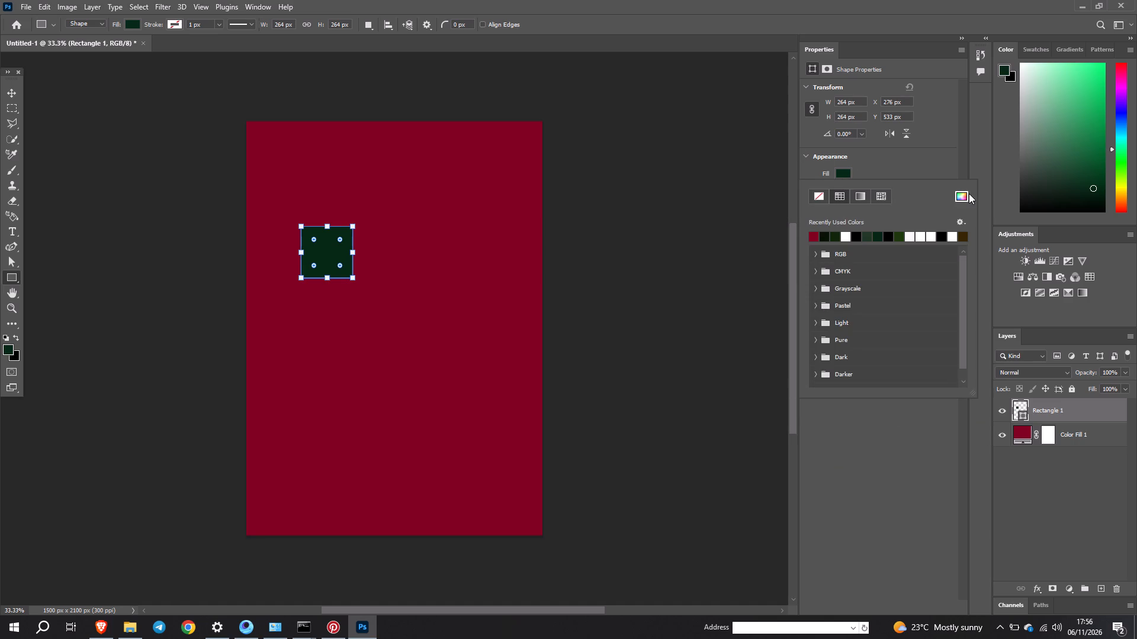
pyautogui.click(964, 196)
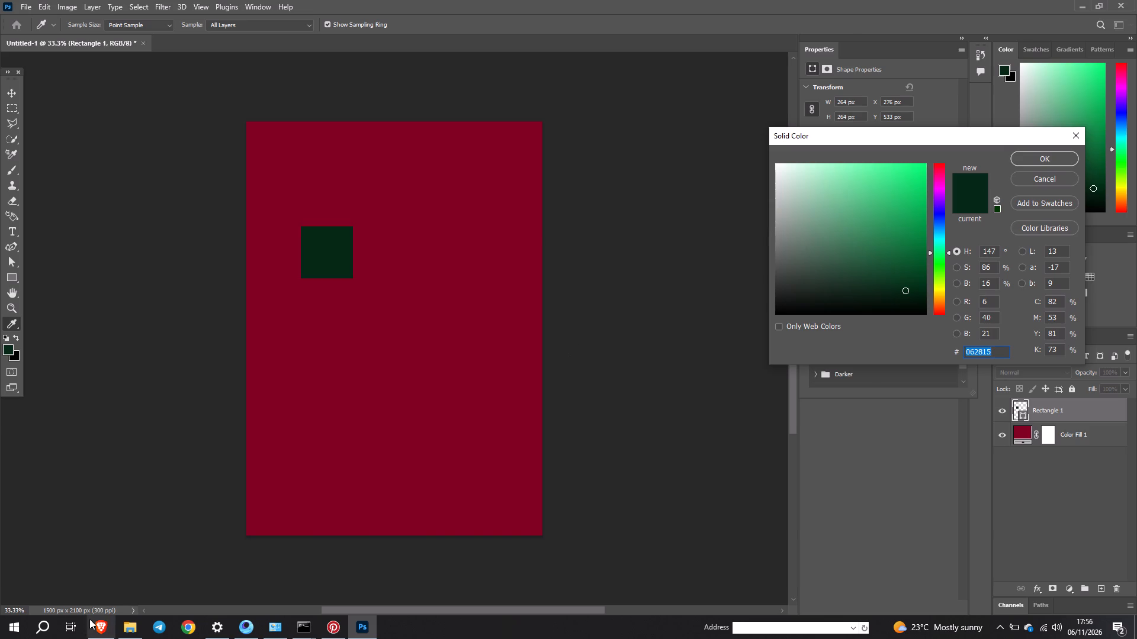
# In Brave, search for the sunlight colour code and copy the pale yellow hex value F4E99B.
pyautogui.click(89, 620)
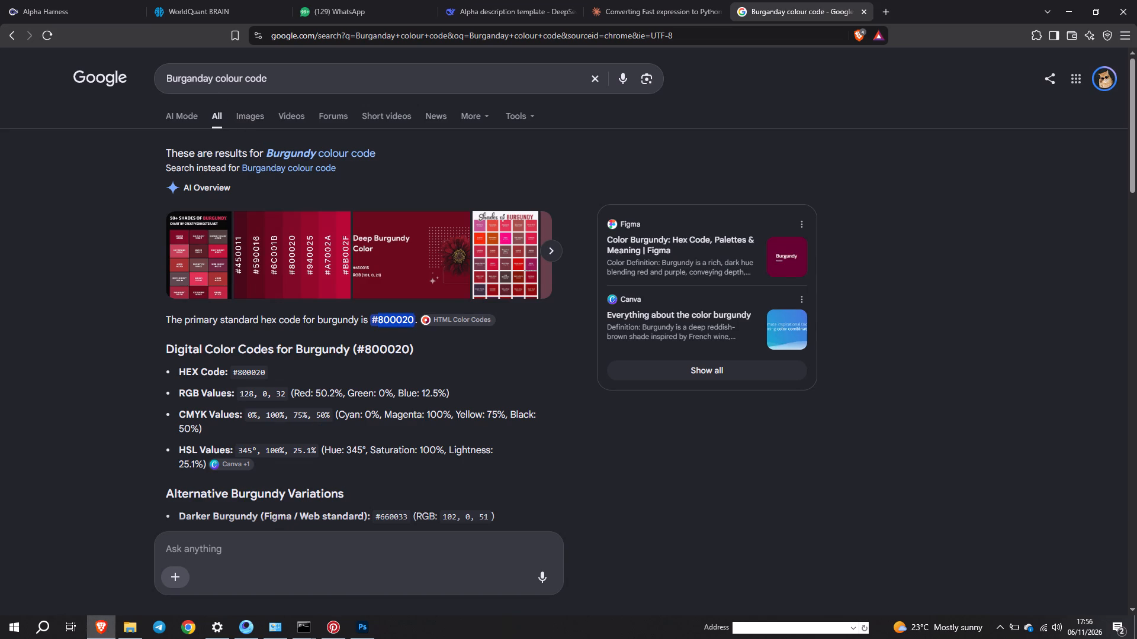
pyautogui.moveTo(210, 81); pyautogui.dragTo(140, 69)
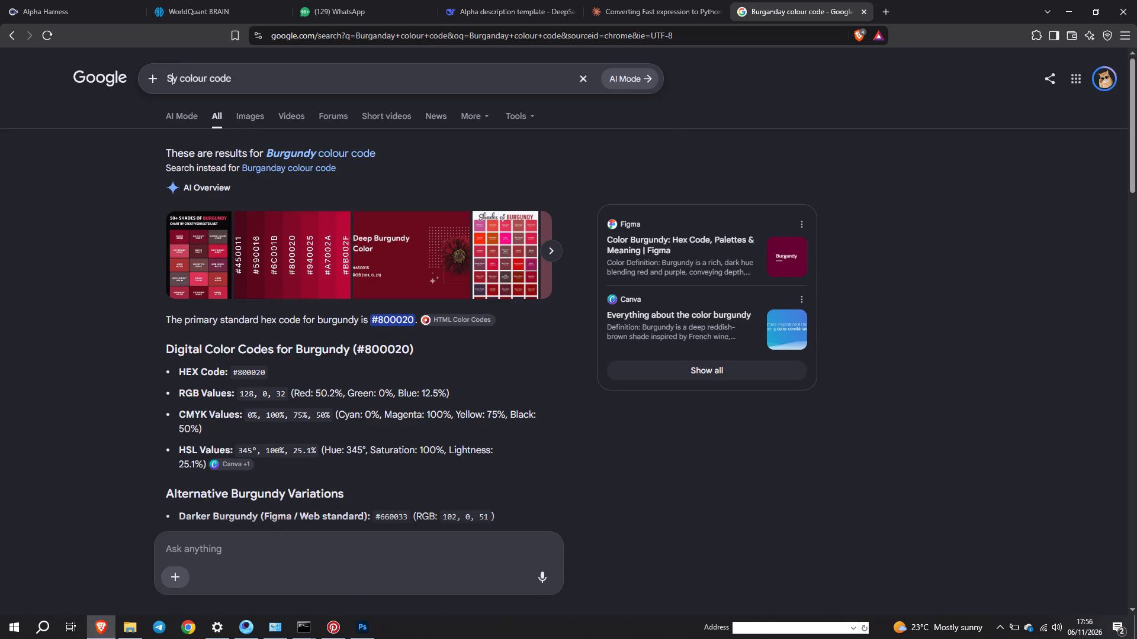
pyautogui.write('lig')
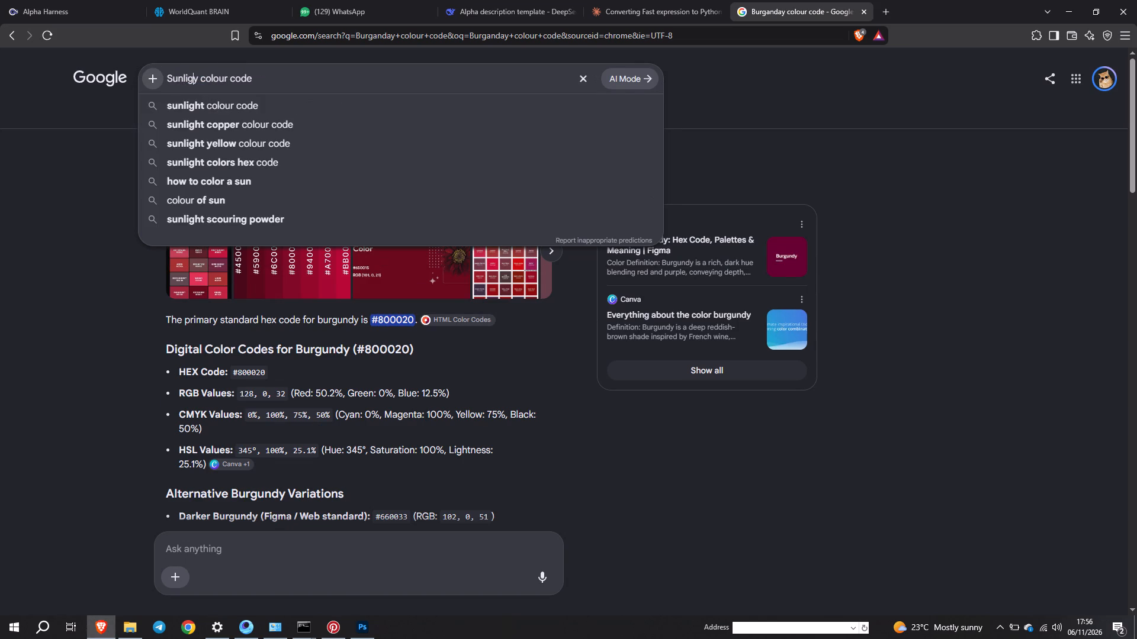
pyautogui.click(241, 108)
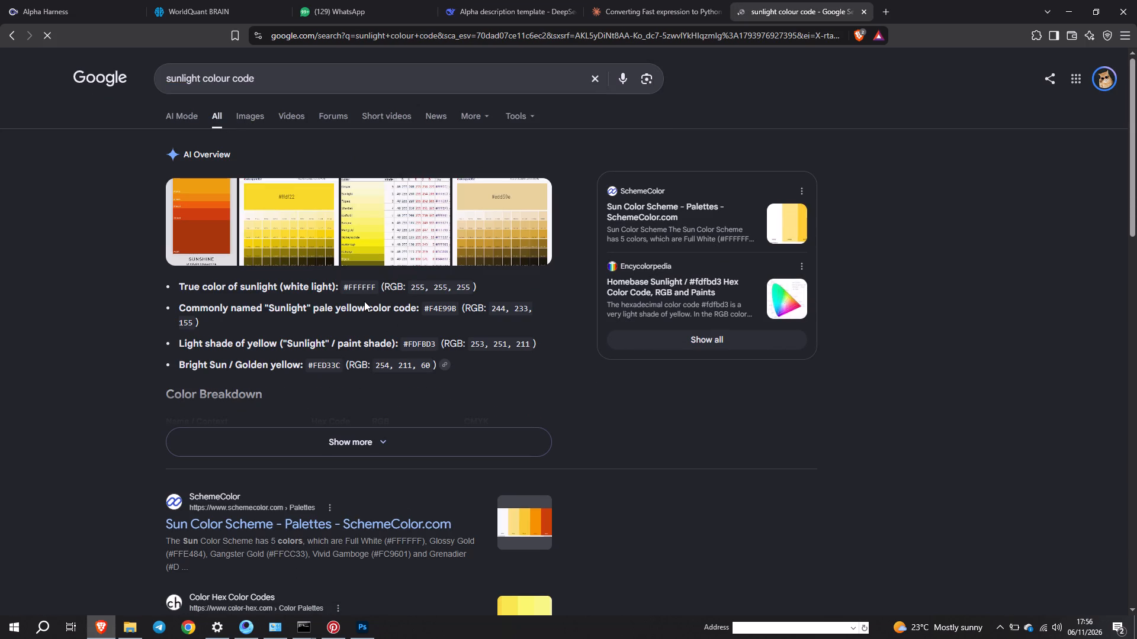
pyautogui.click(364, 301)
pyautogui.doubleClick(442, 304)
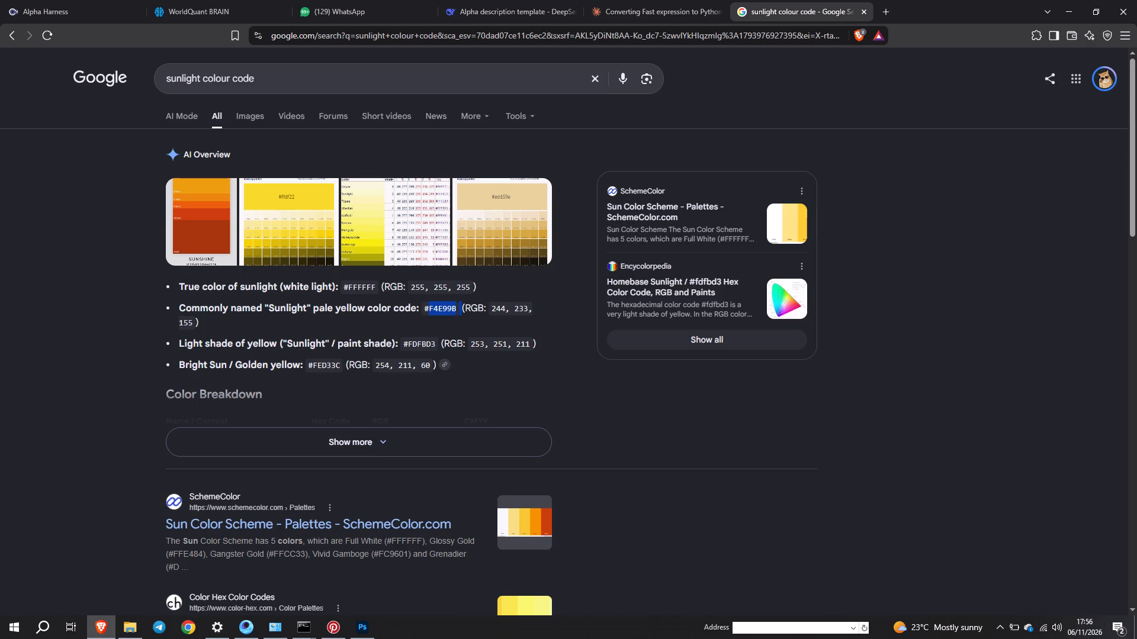
pyautogui.click(442, 312)
pyautogui.doubleClick(442, 304)
pyautogui.hotkey('ctrl', 'c')
# Back in Photoshop, set the square's fill colour to hex F4E99B.
pyautogui.click(350, 638)
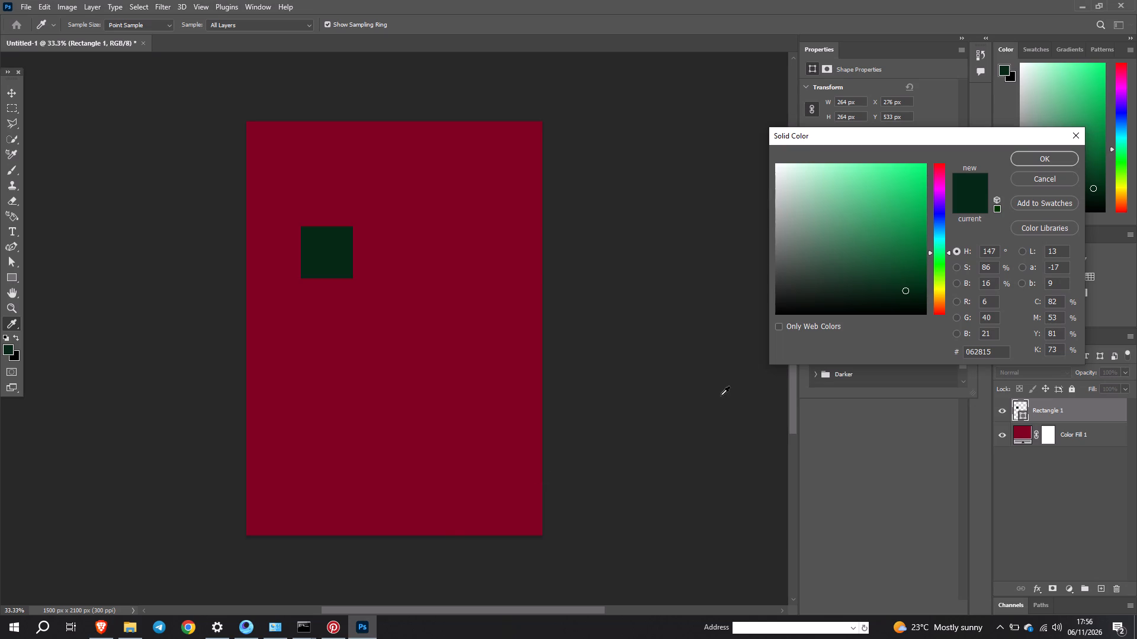
pyautogui.click(980, 348)
pyautogui.hotkey('ctrl', 'a')
pyautogui.hotkey('ctrl', 'v')
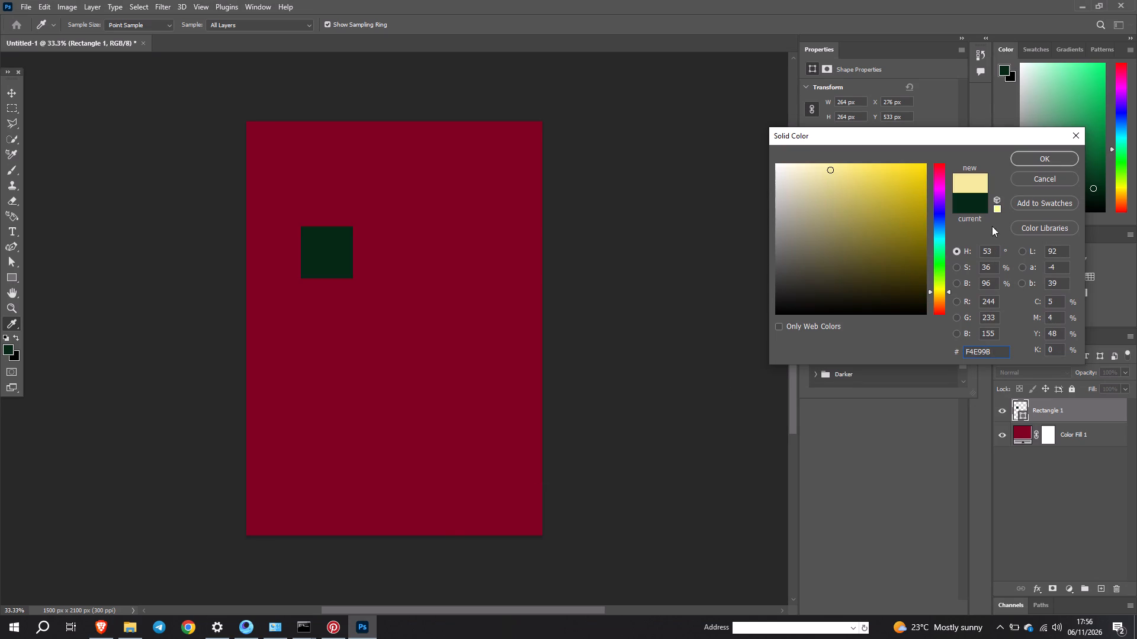
pyautogui.click(1051, 165)
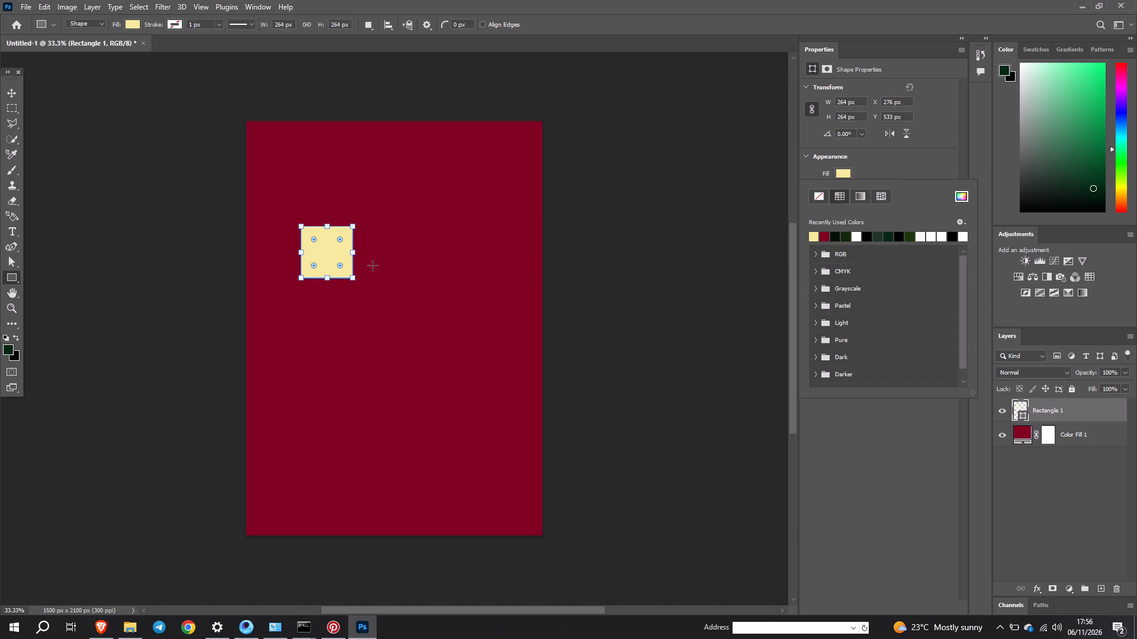
# Move the pale yellow square horizontally about 138 px to the right, to X 414 px.
pyautogui.press('v')
pyautogui.moveTo(333, 253); pyautogui.dragTo(341, 253)
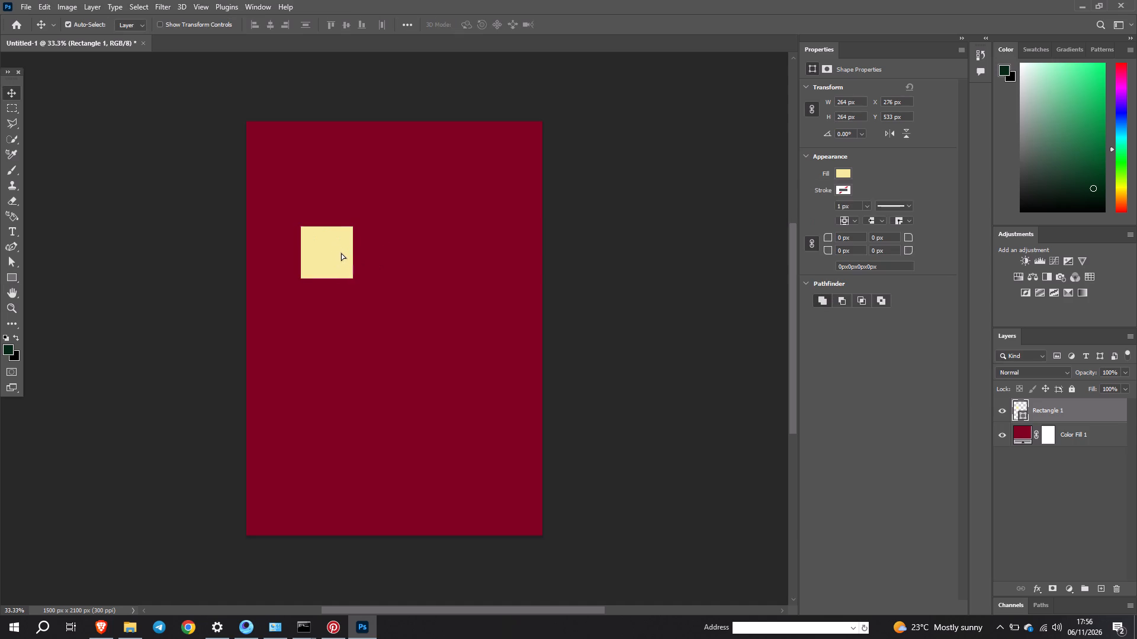
pyautogui.moveTo(341, 253); pyautogui.dragTo(361, 254)
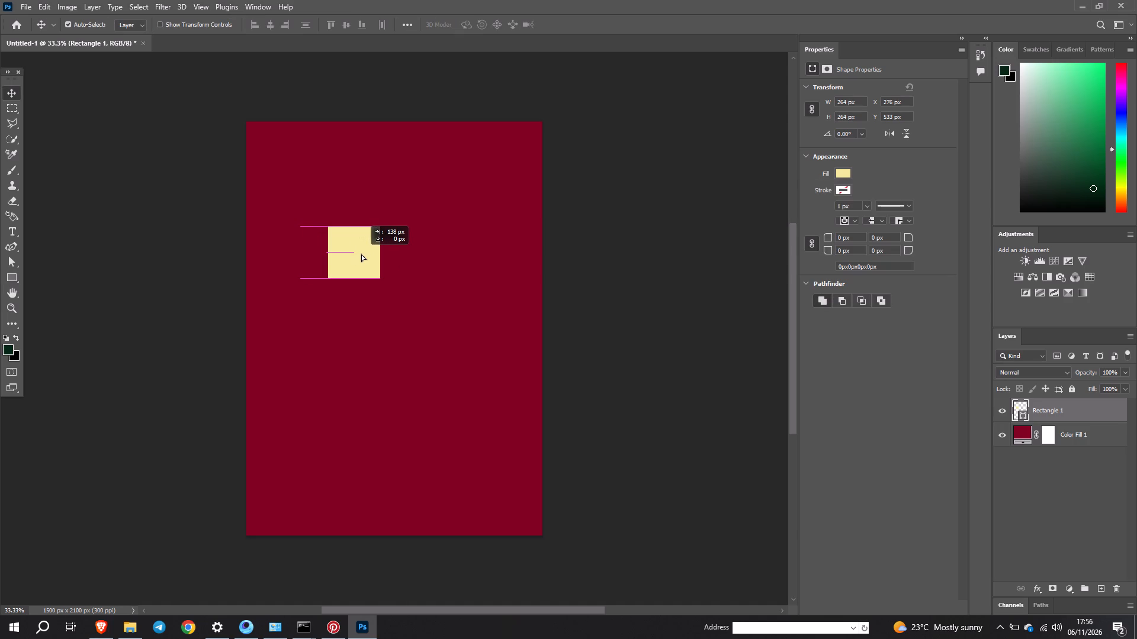
pyautogui.moveTo(361, 254); pyautogui.dragTo(358, 254)
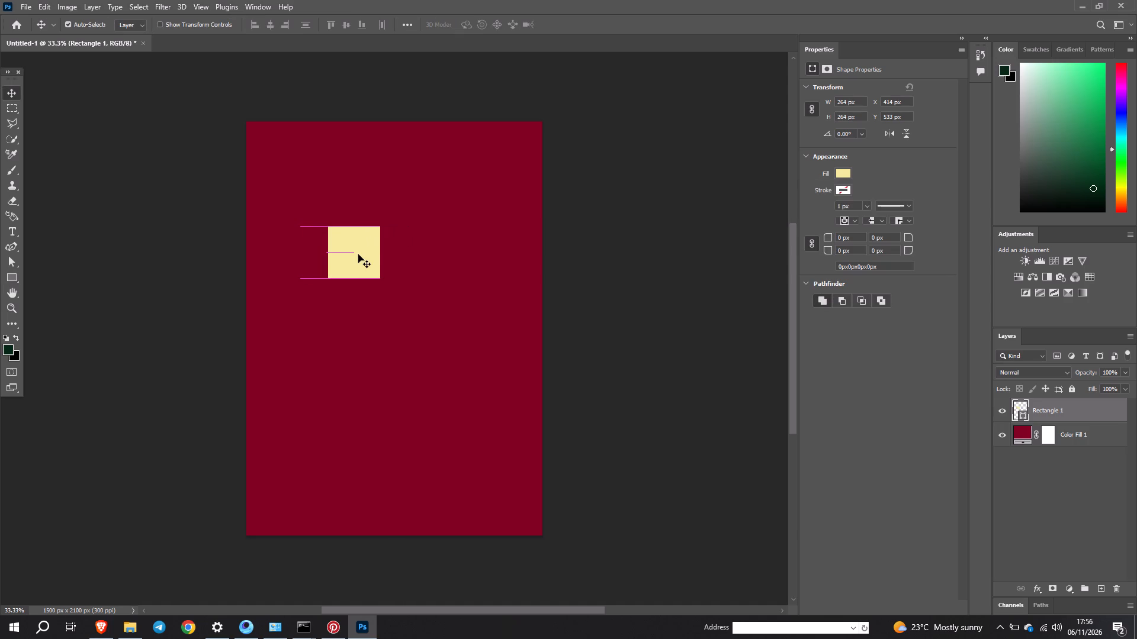
# Duplicate the square to the right at the same height, placing the copy at about X 750 px.
pyautogui.keyDown('alt'); pyautogui.keyDown('shift'); pyautogui.moveTo(358, 254); pyautogui.dragTo(397, 256); pyautogui.keyUp('shift'); pyautogui.keyUp('alt')
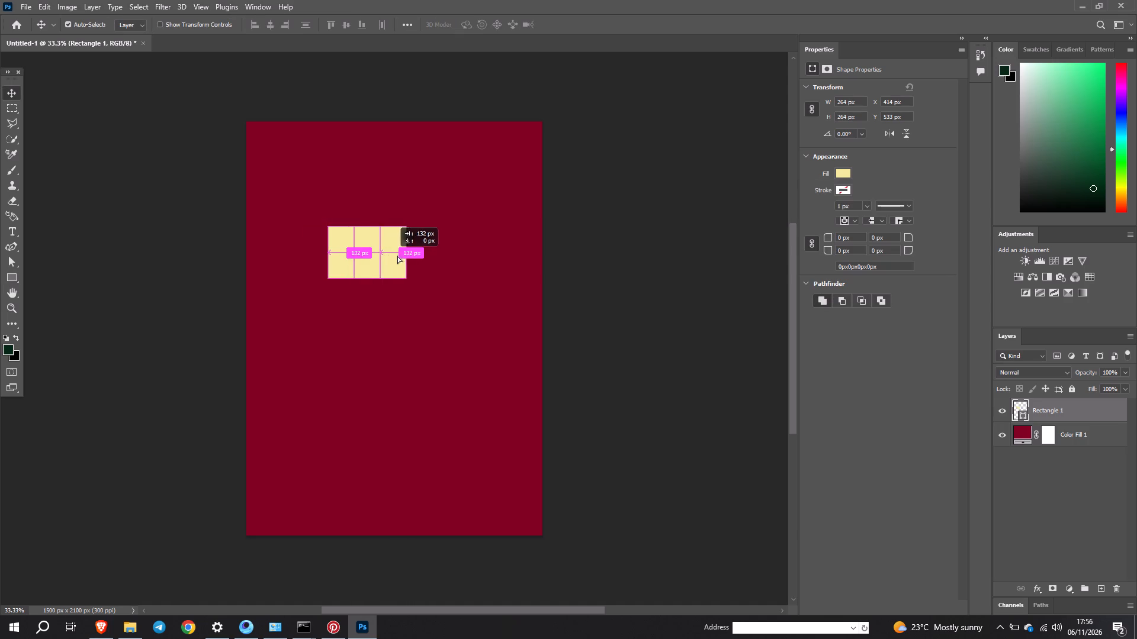
pyautogui.keyDown('alt'); pyautogui.keyDown('shift'); pyautogui.moveTo(397, 256); pyautogui.dragTo(422, 256); pyautogui.keyUp('shift'); pyautogui.keyUp('alt')
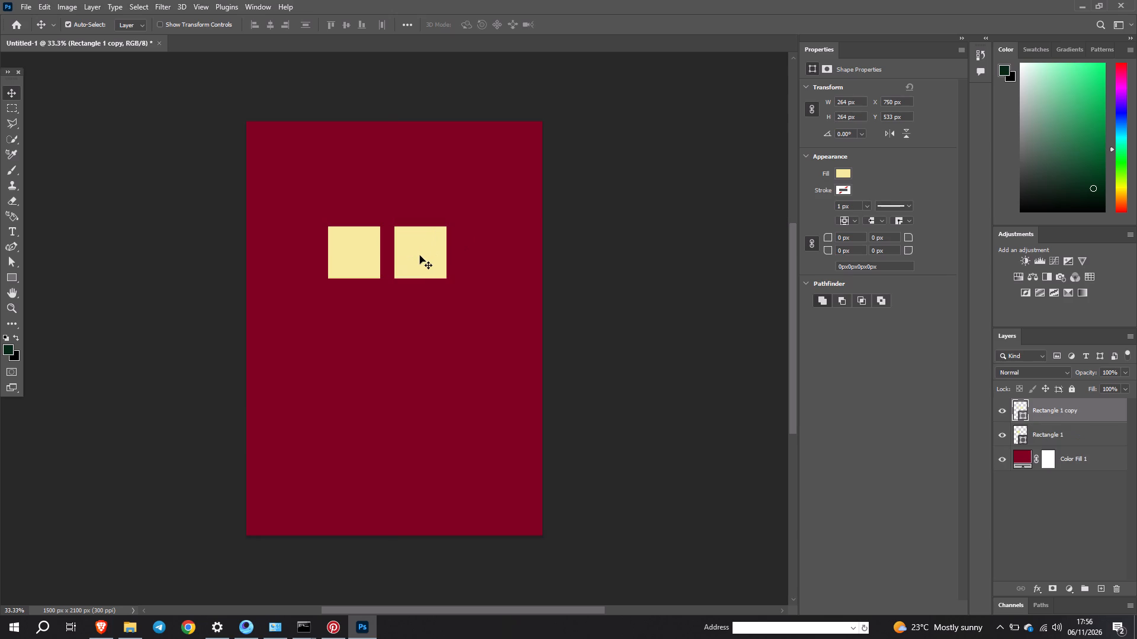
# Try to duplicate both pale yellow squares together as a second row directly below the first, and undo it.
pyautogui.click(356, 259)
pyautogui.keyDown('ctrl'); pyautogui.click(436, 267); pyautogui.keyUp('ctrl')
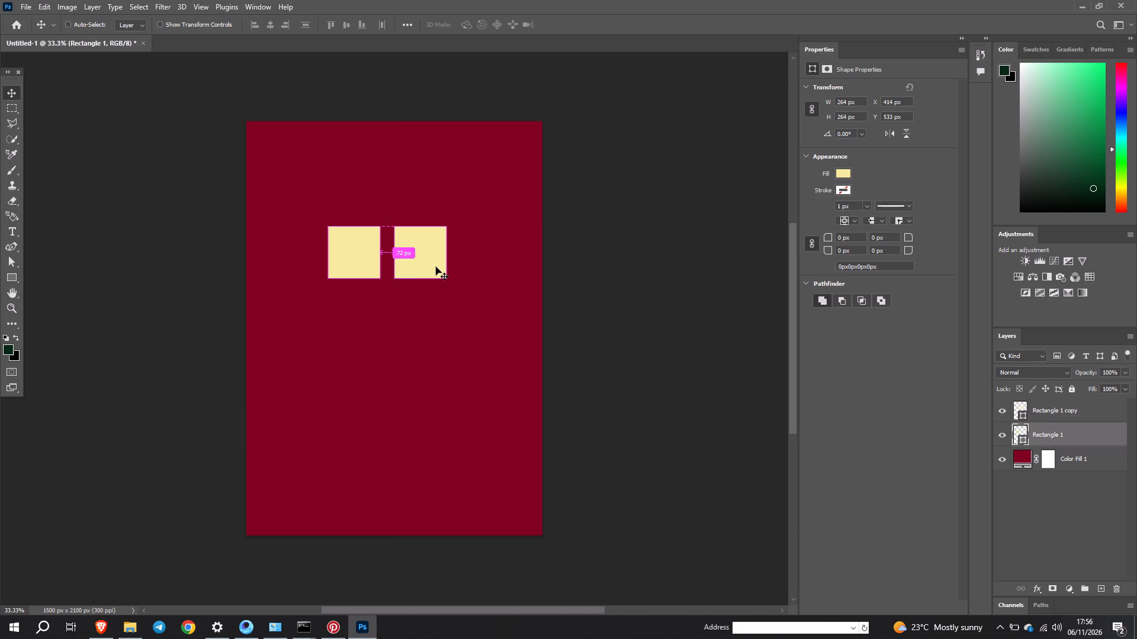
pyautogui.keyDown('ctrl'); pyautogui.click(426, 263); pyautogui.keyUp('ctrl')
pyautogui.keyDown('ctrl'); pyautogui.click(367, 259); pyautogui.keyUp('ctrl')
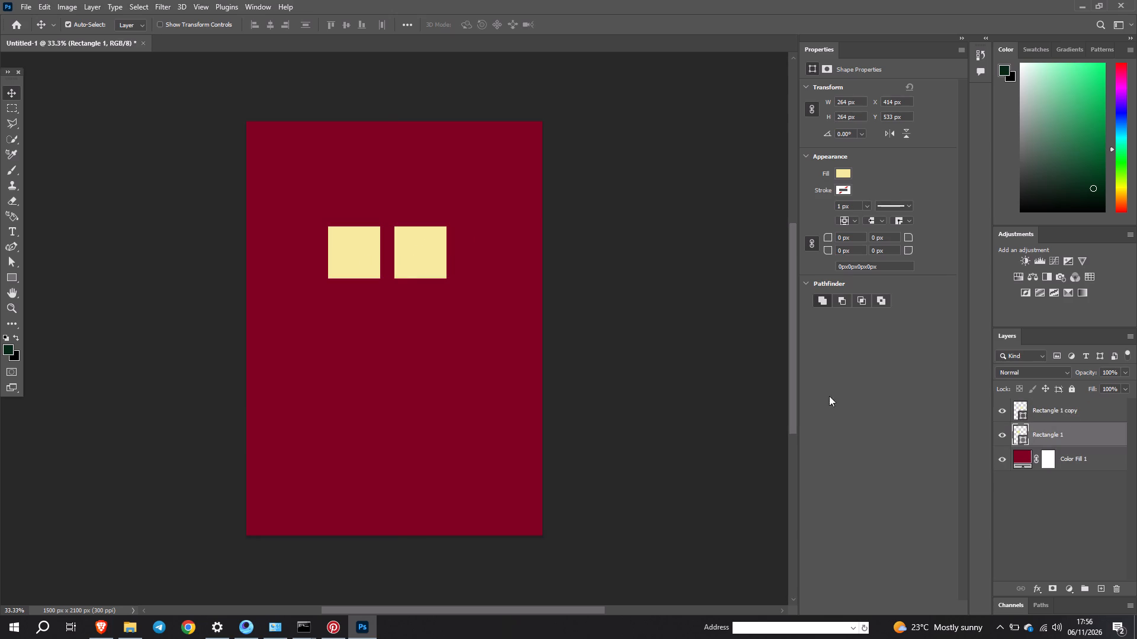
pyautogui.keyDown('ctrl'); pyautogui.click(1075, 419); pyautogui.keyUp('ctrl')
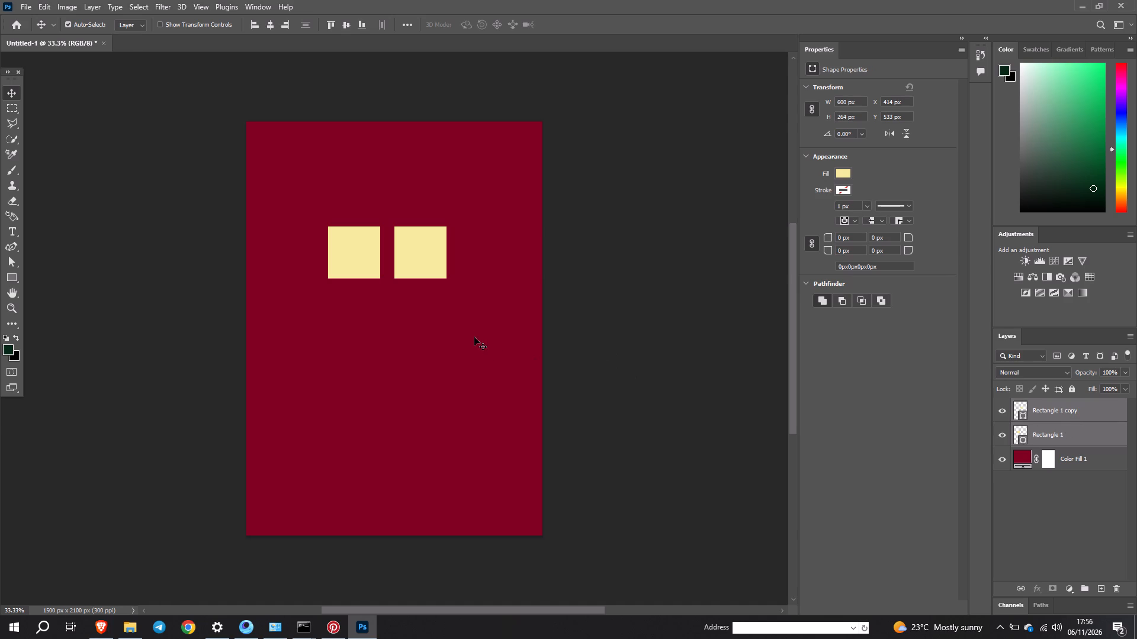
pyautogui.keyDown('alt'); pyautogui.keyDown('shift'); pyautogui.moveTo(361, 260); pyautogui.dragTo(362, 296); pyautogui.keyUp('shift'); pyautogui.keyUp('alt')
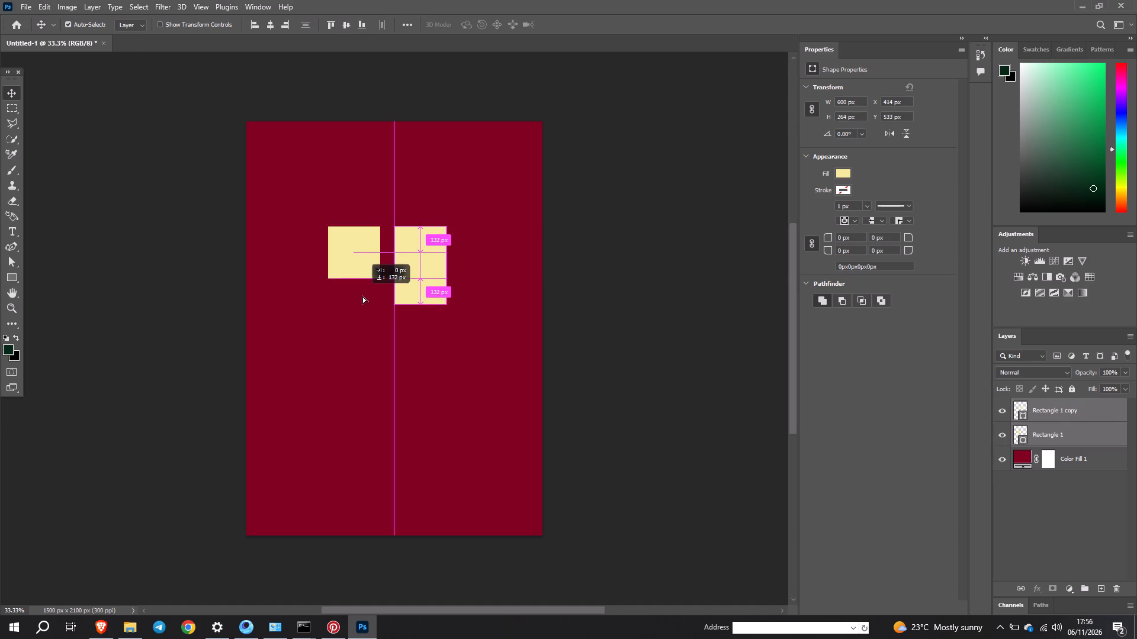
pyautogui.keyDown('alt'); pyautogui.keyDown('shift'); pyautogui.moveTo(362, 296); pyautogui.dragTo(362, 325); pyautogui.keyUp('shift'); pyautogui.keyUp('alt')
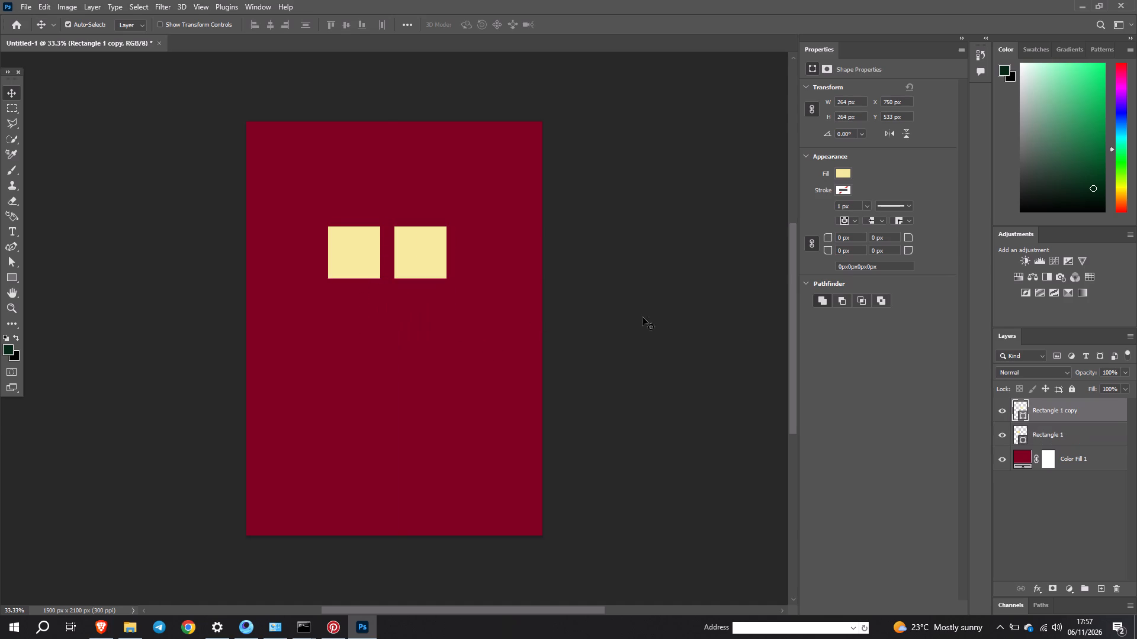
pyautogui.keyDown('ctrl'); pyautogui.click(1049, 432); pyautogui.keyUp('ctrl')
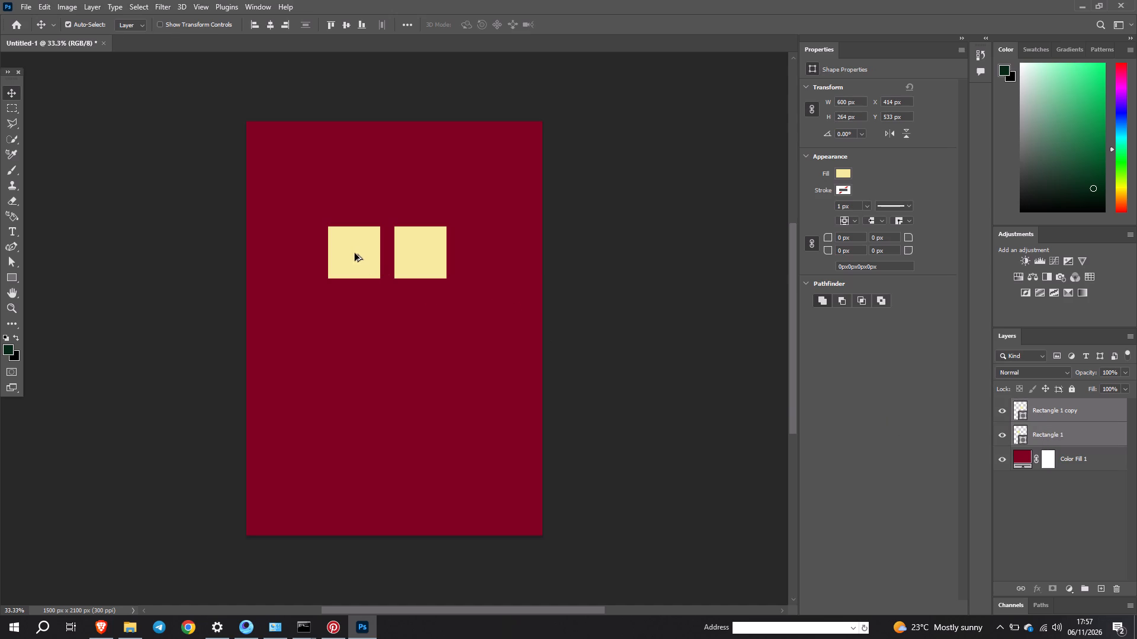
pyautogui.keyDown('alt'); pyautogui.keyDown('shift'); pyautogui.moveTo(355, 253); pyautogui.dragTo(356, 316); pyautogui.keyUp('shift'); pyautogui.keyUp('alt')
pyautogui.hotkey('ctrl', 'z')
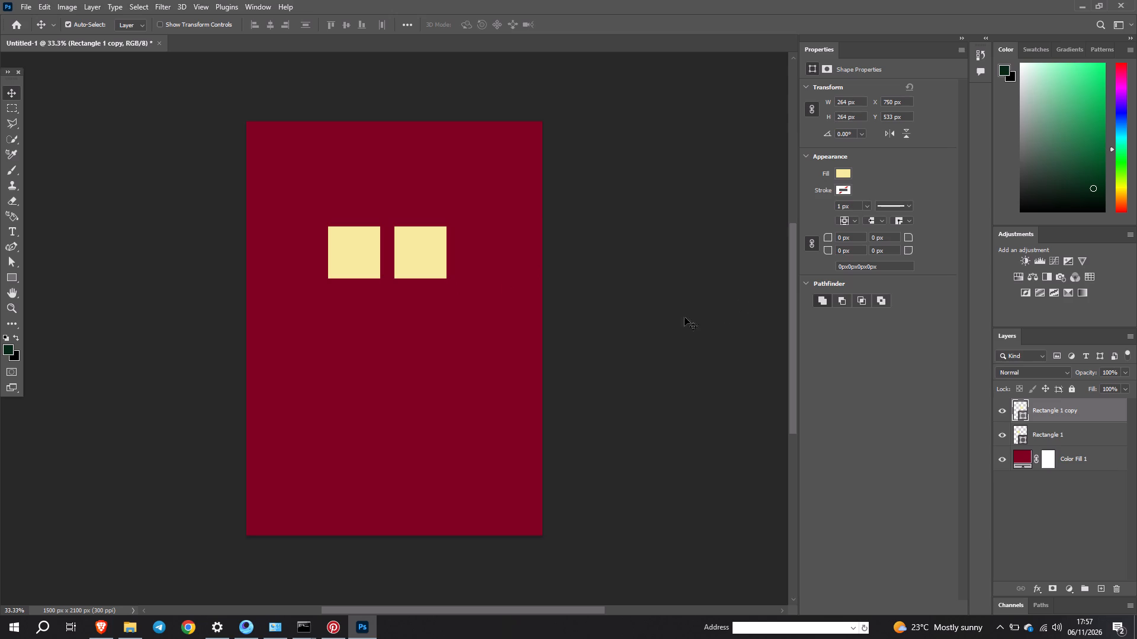
# Duplicate the right-hand square straight down as the start of a second row, placing the copy at X 750 px, Y 848 px.
pyautogui.click(364, 261)
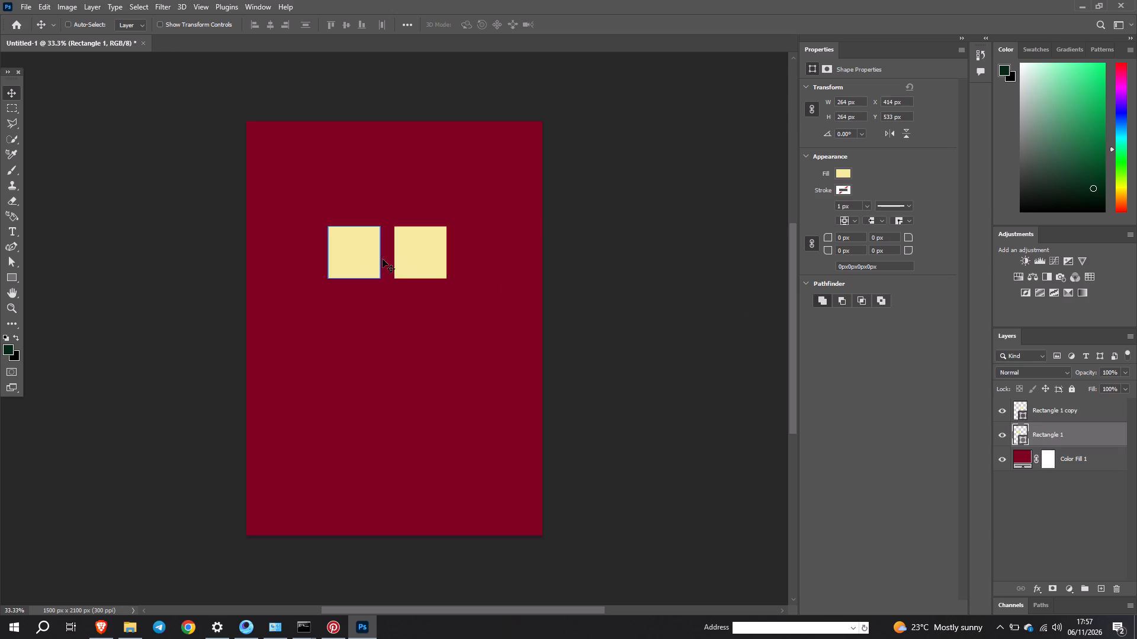
pyautogui.keyDown('ctrl'); pyautogui.keyDown('shift'); pyautogui.click(426, 259); pyautogui.keyUp('shift'); pyautogui.keyUp('ctrl')
pyautogui.keyDown('ctrl'); pyautogui.keyDown('shift'); pyautogui.click(426, 259); pyautogui.keyUp('shift'); pyautogui.keyUp('ctrl')
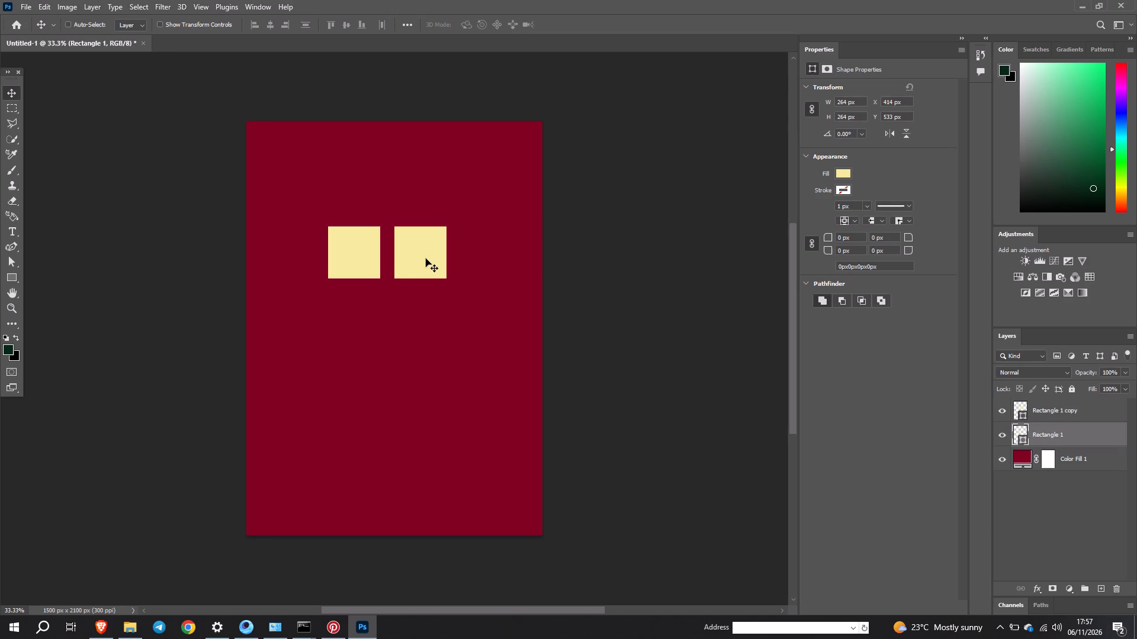
pyautogui.click(1101, 409)
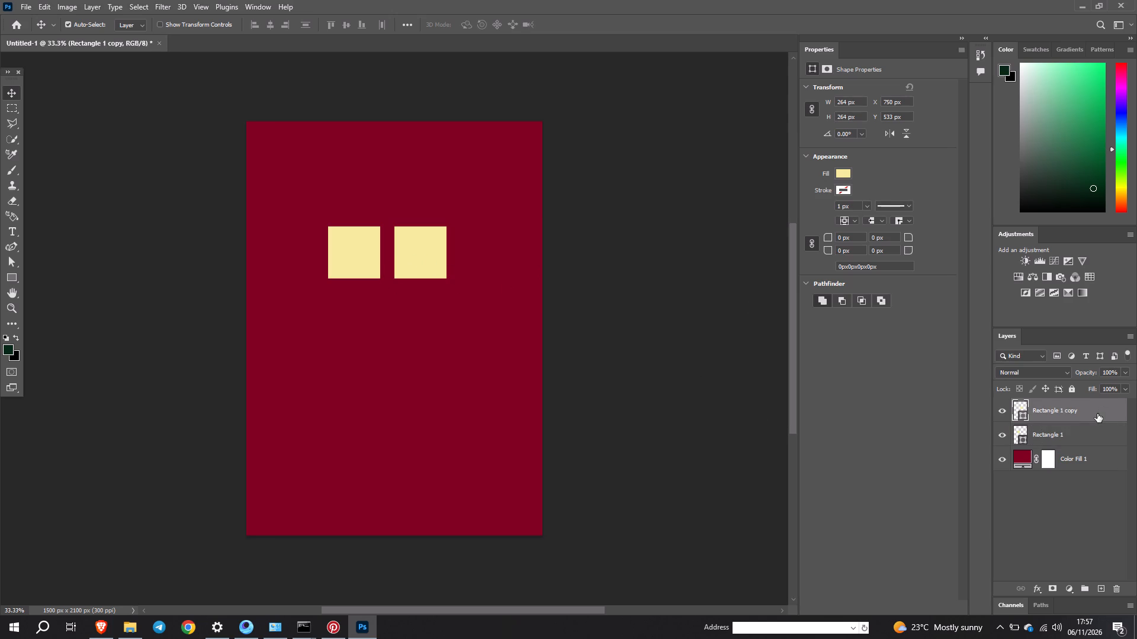
pyautogui.keyDown('ctrl'); pyautogui.click(1089, 430); pyautogui.keyUp('ctrl')
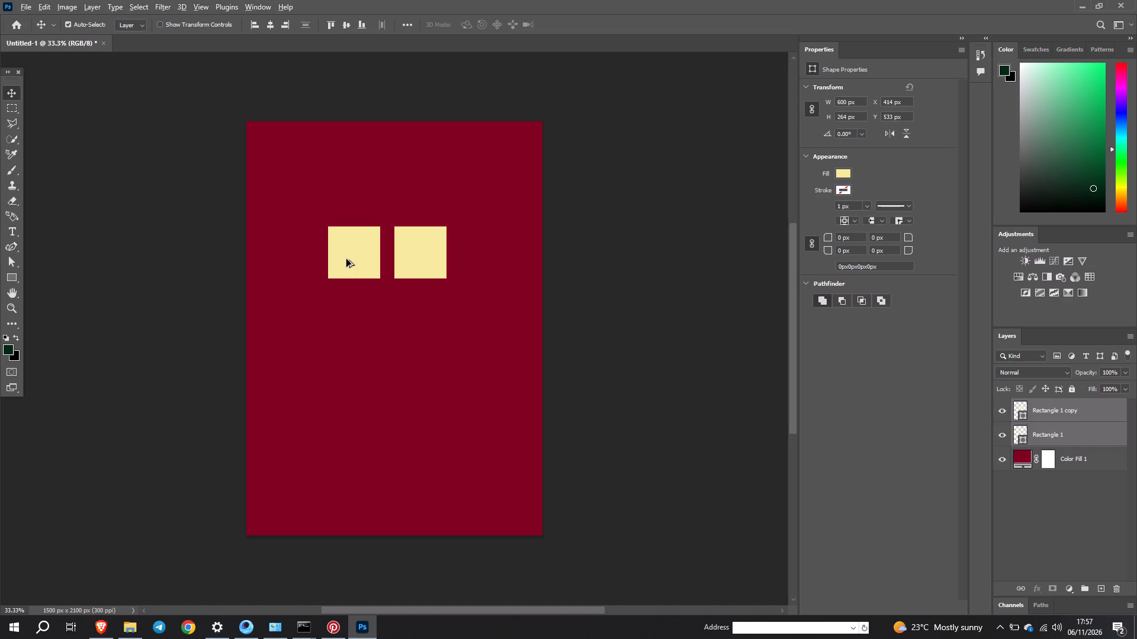
pyautogui.keyDown('alt'); pyautogui.keyDown('shift'); pyautogui.moveTo(346, 259); pyautogui.dragTo(355, 321); pyautogui.keyUp('shift'); pyautogui.keyUp('alt')
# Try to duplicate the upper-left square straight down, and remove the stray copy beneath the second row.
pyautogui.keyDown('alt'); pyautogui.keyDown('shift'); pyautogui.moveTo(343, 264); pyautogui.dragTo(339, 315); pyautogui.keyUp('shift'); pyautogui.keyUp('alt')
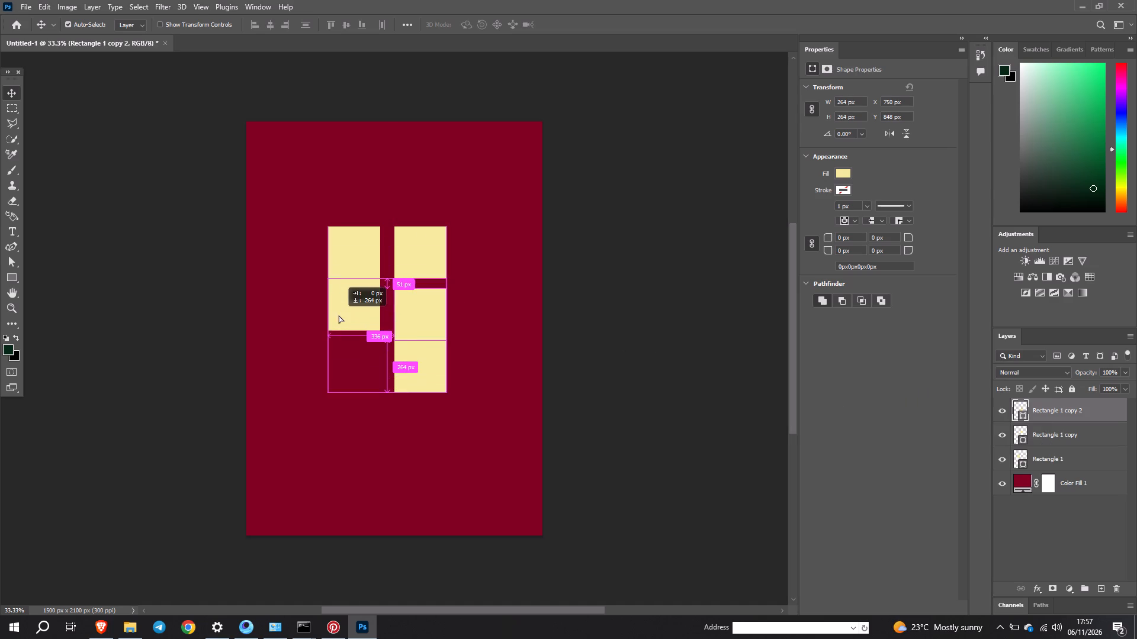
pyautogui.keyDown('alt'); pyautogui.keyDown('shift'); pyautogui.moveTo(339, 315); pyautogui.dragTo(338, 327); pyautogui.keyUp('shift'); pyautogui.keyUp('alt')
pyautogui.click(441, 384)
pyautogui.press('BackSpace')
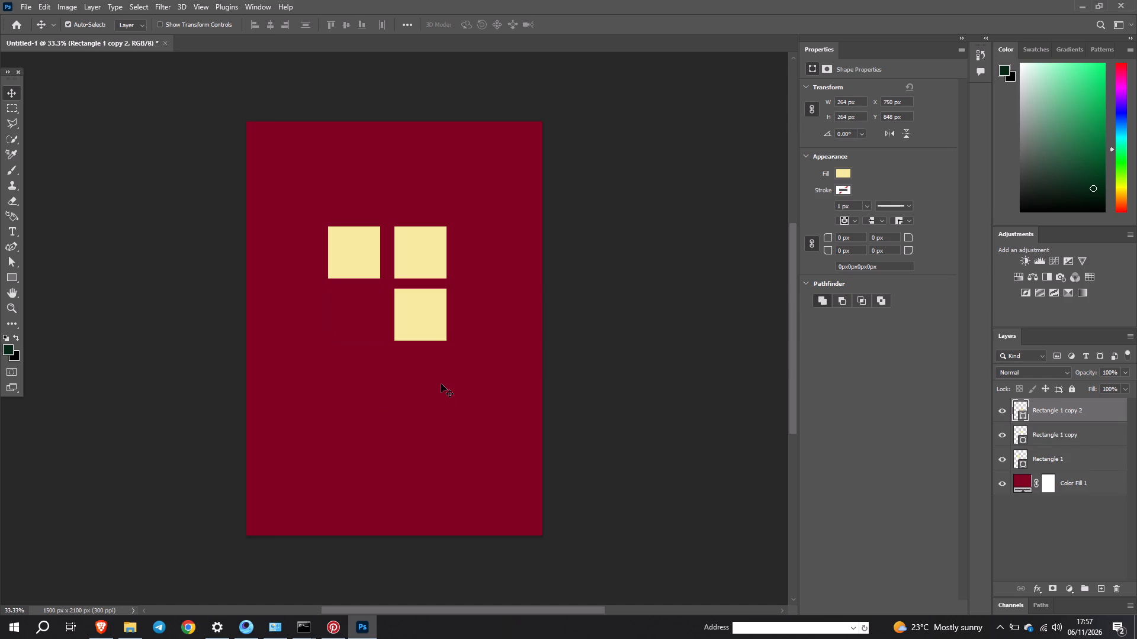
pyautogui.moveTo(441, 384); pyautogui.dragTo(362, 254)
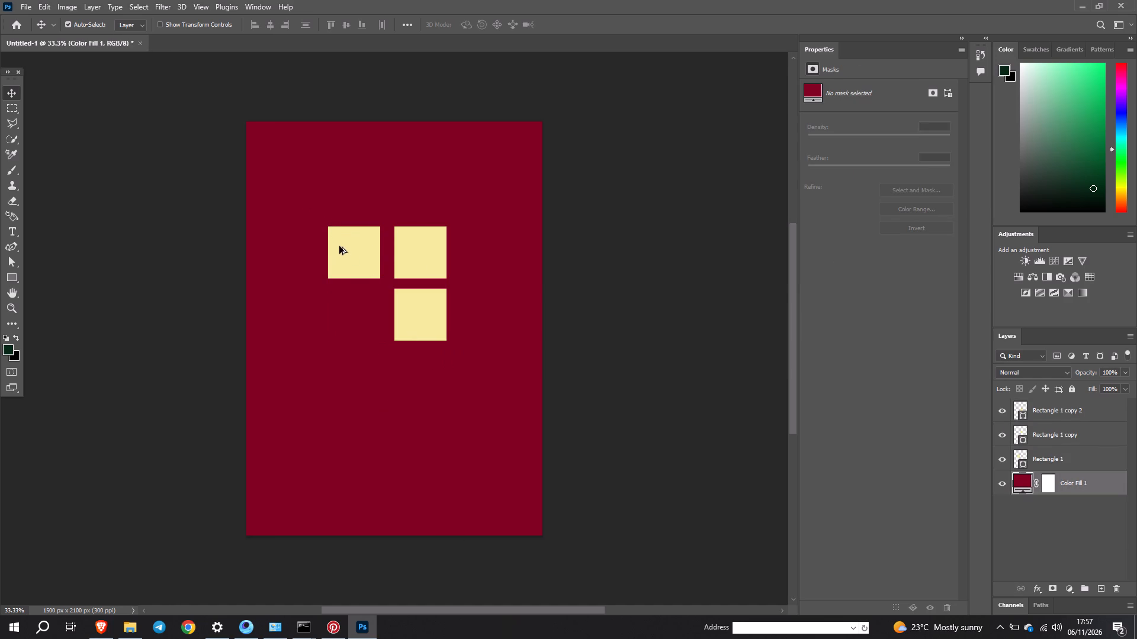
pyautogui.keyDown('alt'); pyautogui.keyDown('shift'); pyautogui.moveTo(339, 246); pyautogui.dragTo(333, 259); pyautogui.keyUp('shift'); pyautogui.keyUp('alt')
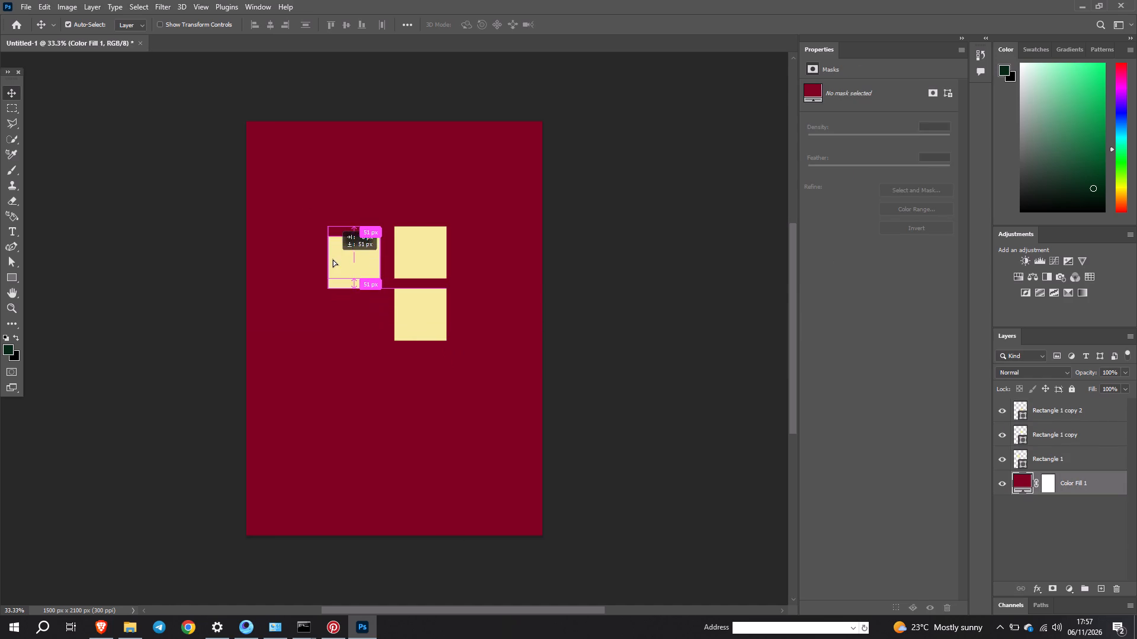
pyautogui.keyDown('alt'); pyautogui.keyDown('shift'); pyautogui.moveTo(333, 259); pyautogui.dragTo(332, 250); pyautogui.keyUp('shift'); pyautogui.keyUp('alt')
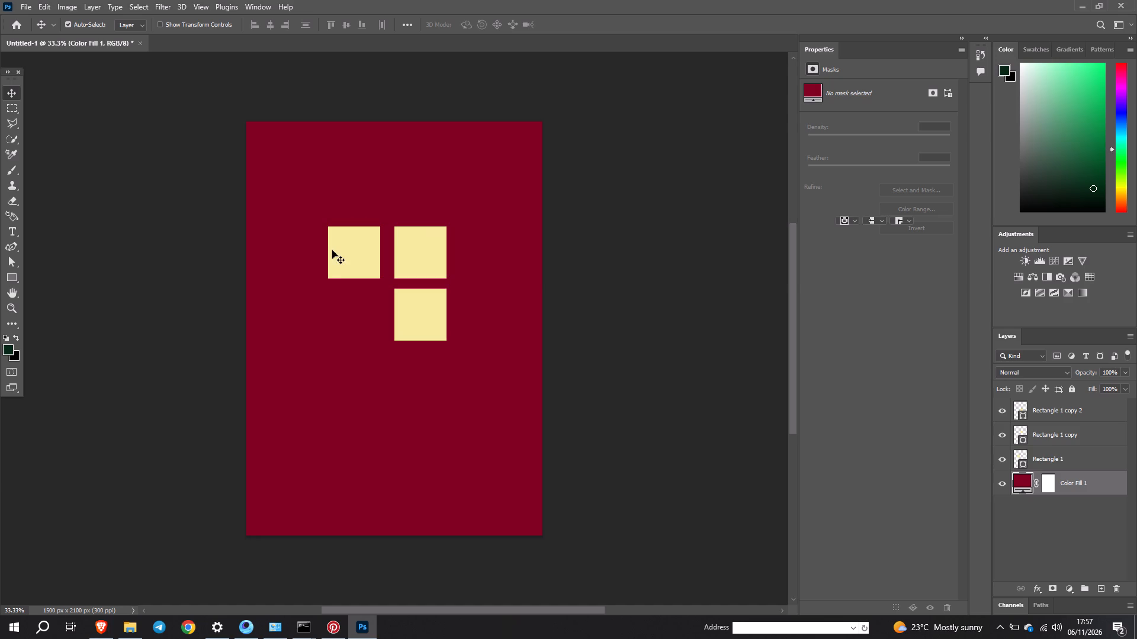
# Duplicate the upper-left square straight down to X 414 px, Y 848 px, completing a two-by-two grid.
pyautogui.click(1087, 511)
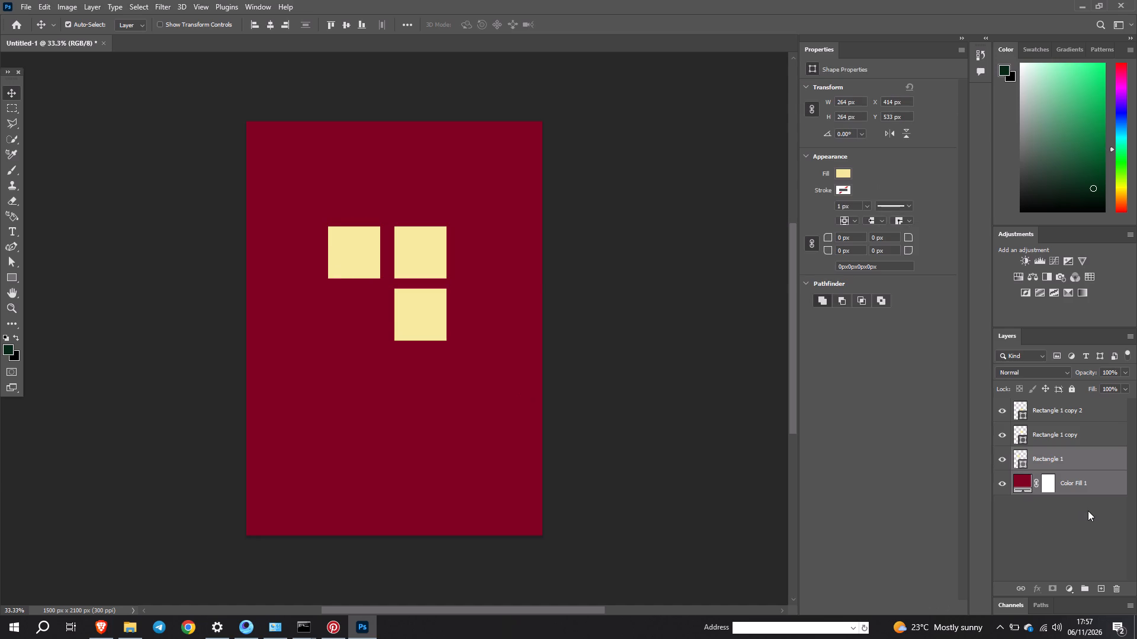
pyautogui.click(1081, 463)
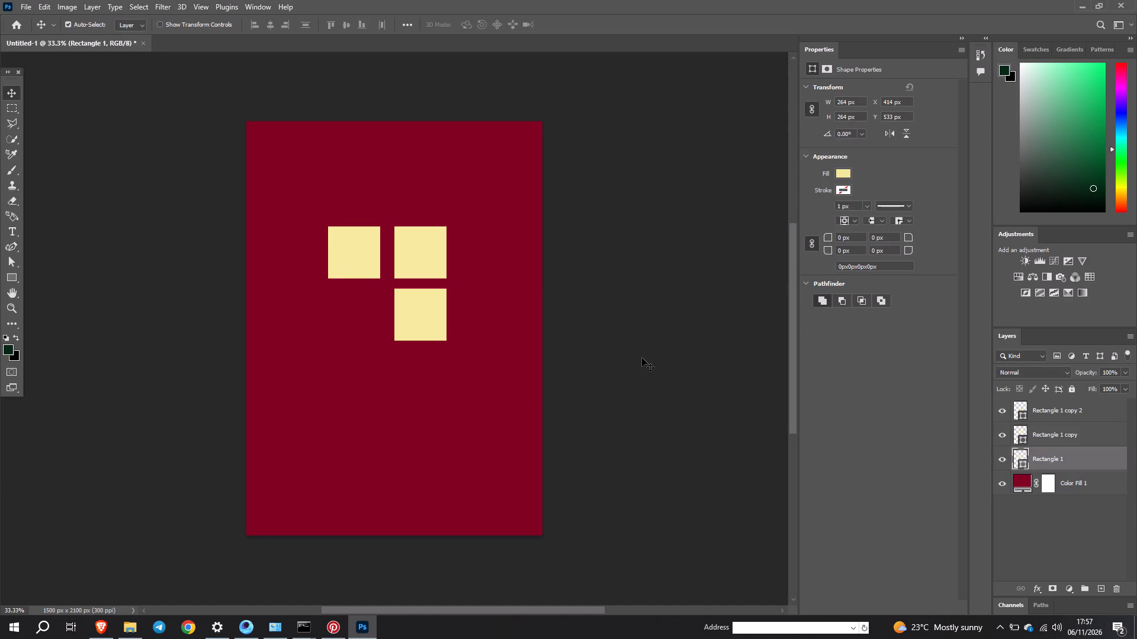
pyautogui.keyDown('alt'); pyautogui.keyDown('shift'); pyautogui.moveTo(364, 258); pyautogui.dragTo(370, 319); pyautogui.keyUp('shift'); pyautogui.keyUp('alt')
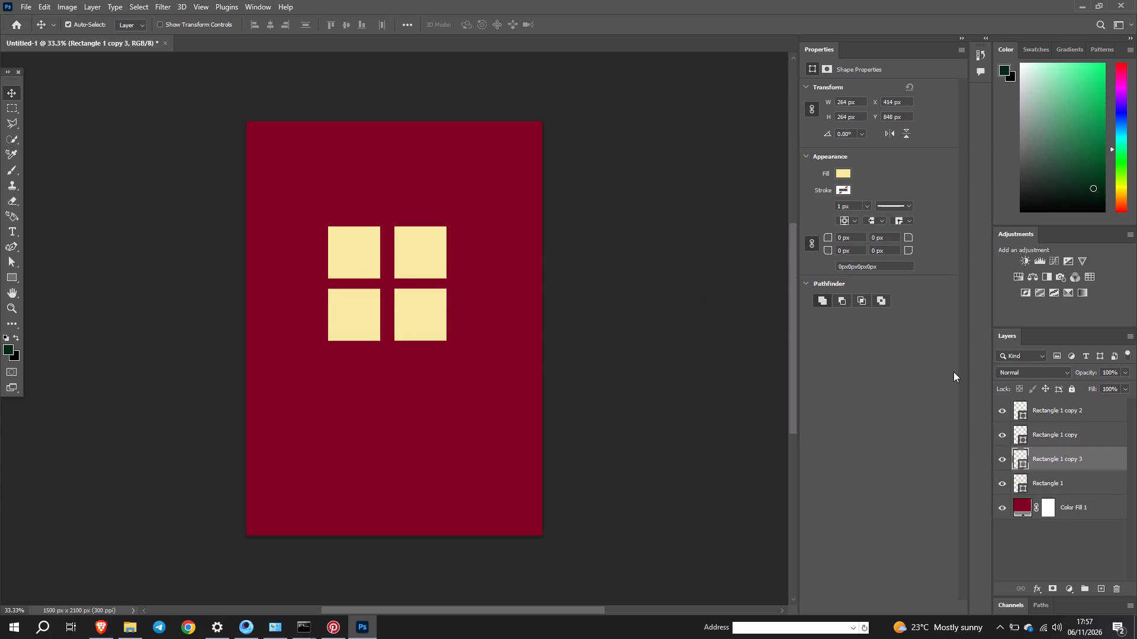
# Merge the four pale yellow square layers into a single shape layer.
pyautogui.click(1068, 483)
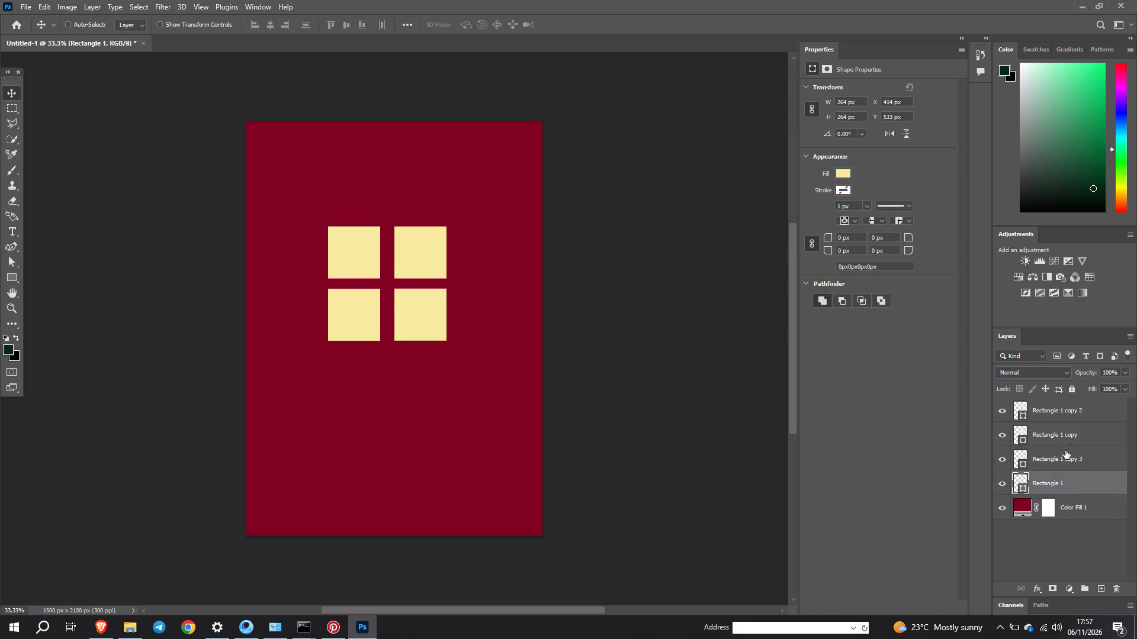
pyautogui.keyDown('ctrl'); pyautogui.keyDown('shift'); pyautogui.click(1079, 413); pyautogui.keyUp('shift'); pyautogui.keyUp('ctrl')
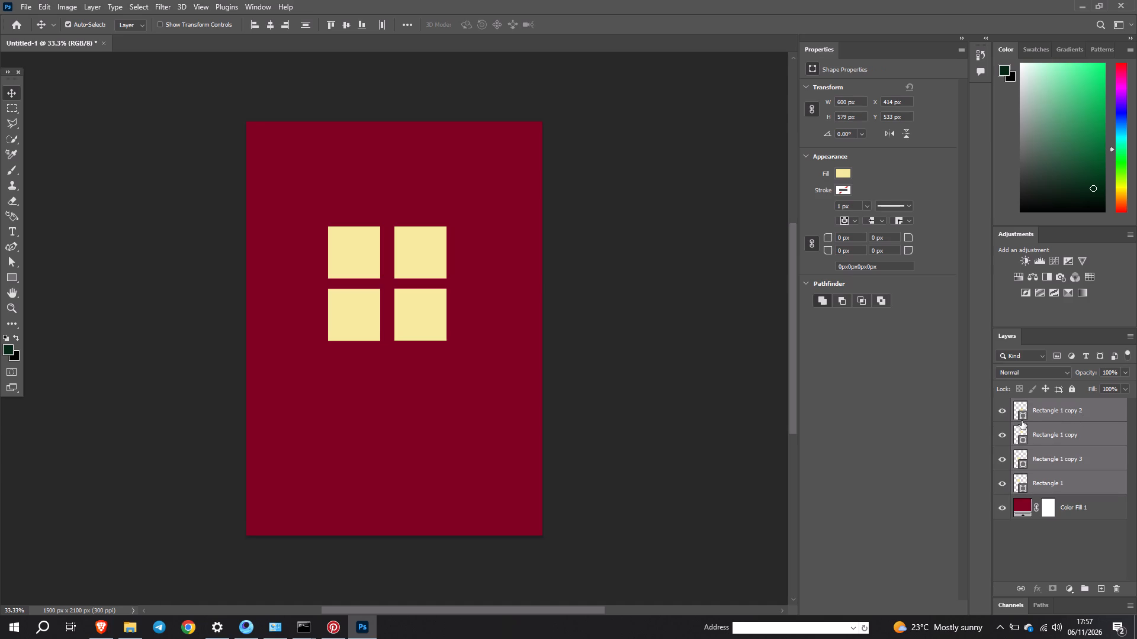
pyautogui.rightClick(1049, 430)
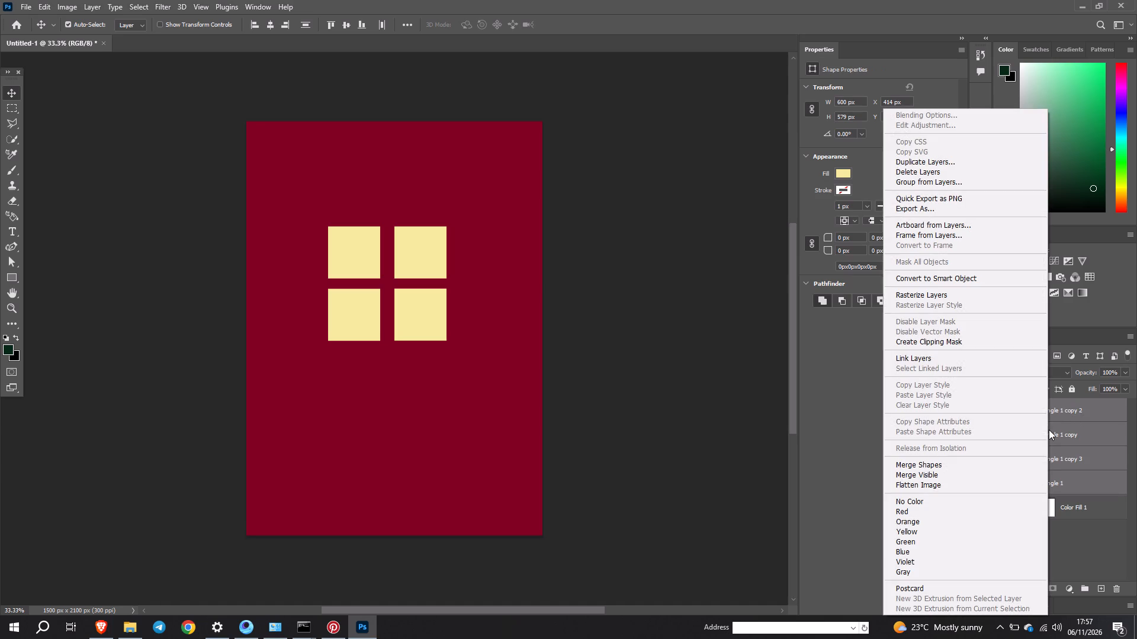
pyautogui.click(923, 461)
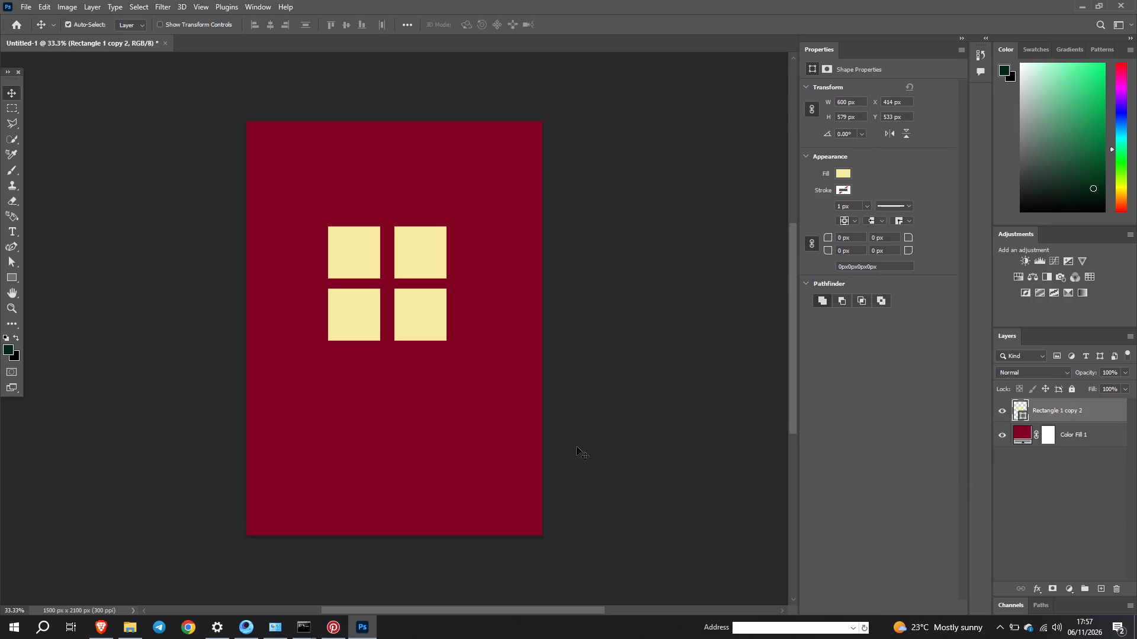
# Move the merged four-square shape to the canvas's vertical centre line, at X 450 px, Y 605 px.
pyautogui.moveTo(419, 314); pyautogui.dragTo(428, 325)
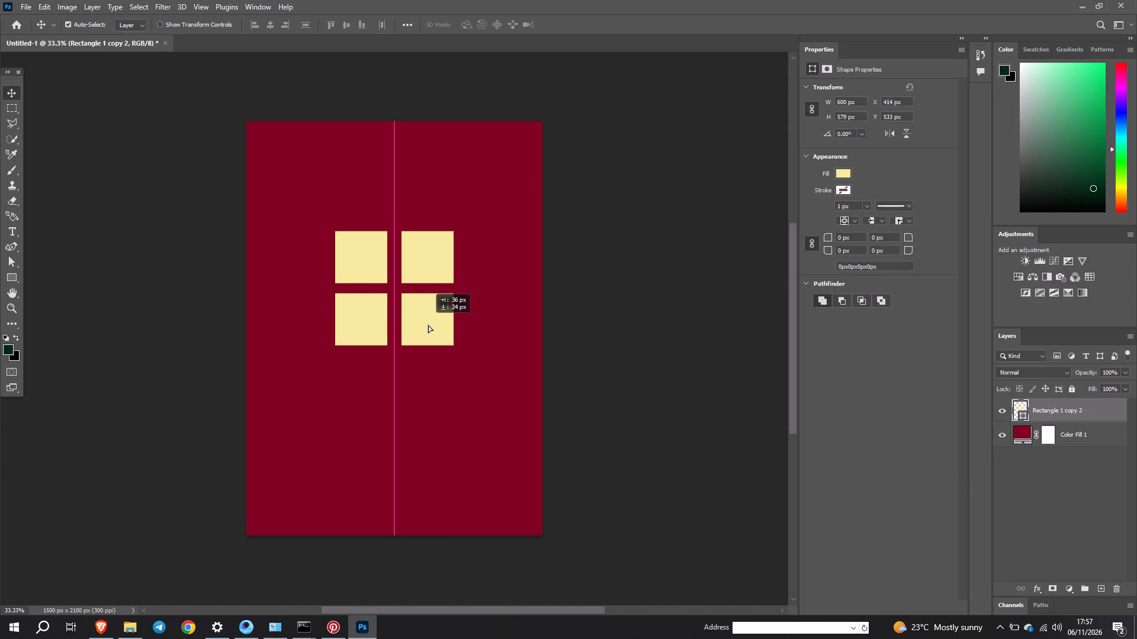
pyautogui.moveTo(428, 325); pyautogui.dragTo(425, 315)
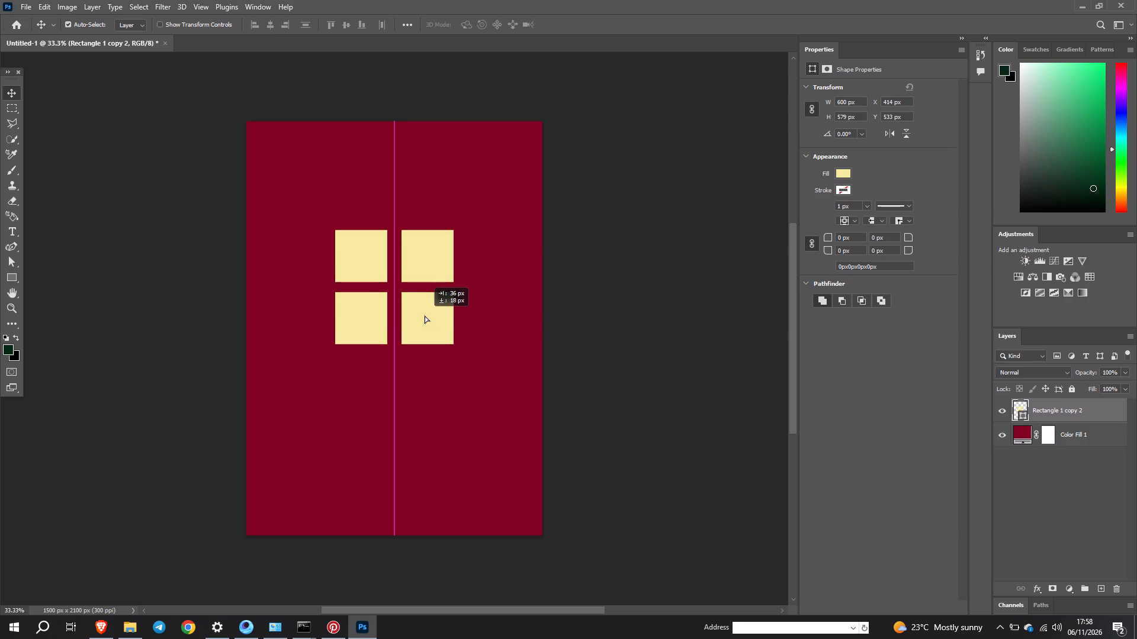
pyautogui.moveTo(425, 315); pyautogui.dragTo(423, 329)
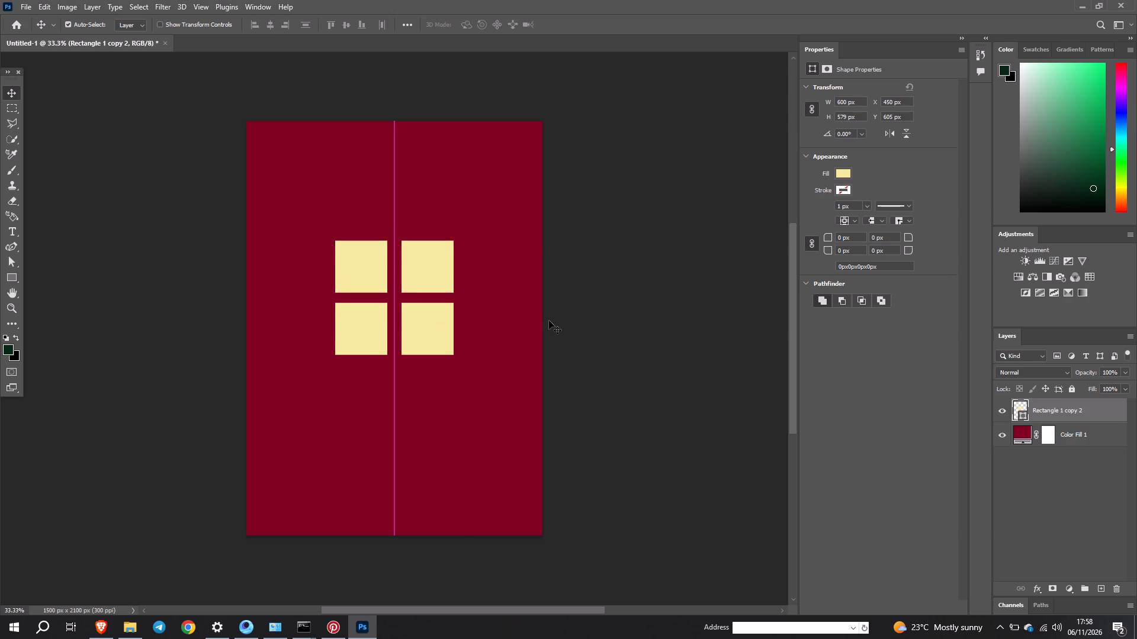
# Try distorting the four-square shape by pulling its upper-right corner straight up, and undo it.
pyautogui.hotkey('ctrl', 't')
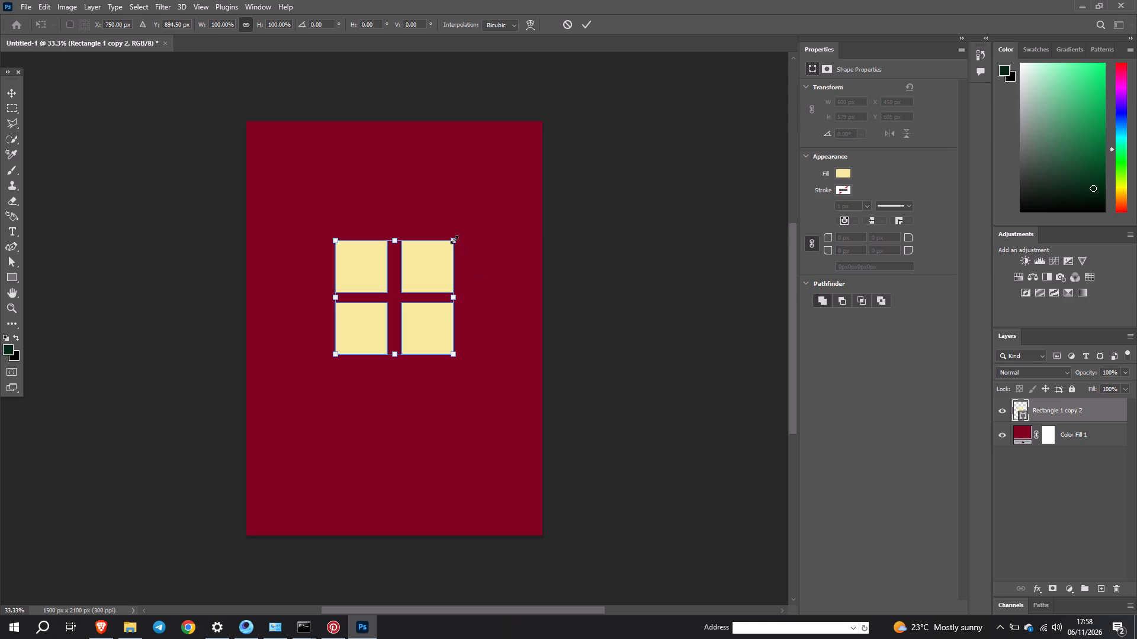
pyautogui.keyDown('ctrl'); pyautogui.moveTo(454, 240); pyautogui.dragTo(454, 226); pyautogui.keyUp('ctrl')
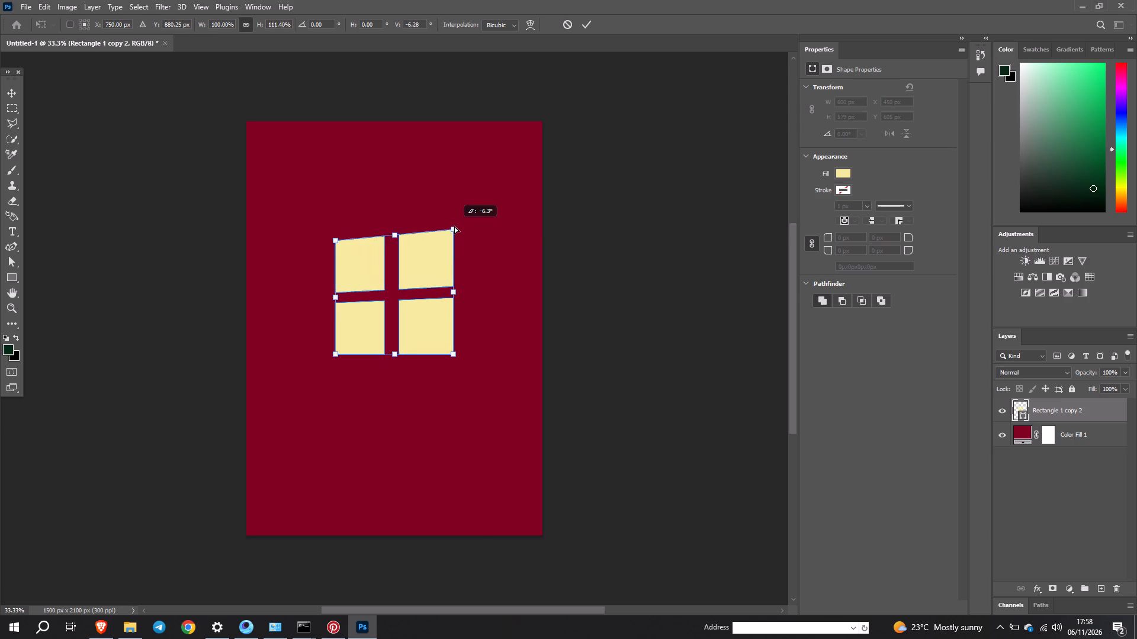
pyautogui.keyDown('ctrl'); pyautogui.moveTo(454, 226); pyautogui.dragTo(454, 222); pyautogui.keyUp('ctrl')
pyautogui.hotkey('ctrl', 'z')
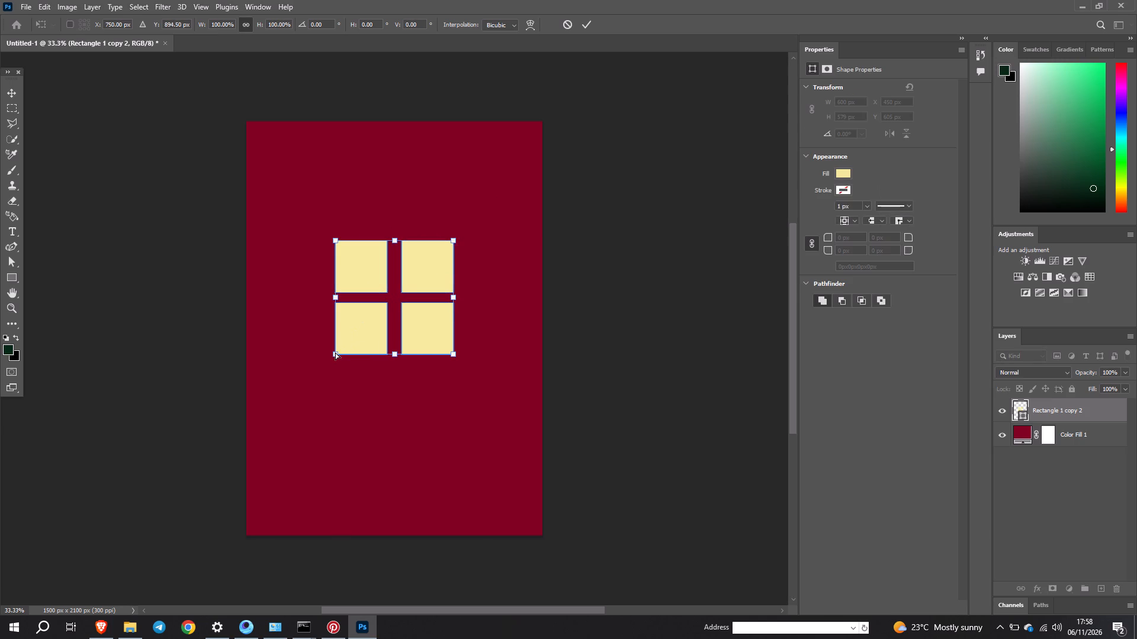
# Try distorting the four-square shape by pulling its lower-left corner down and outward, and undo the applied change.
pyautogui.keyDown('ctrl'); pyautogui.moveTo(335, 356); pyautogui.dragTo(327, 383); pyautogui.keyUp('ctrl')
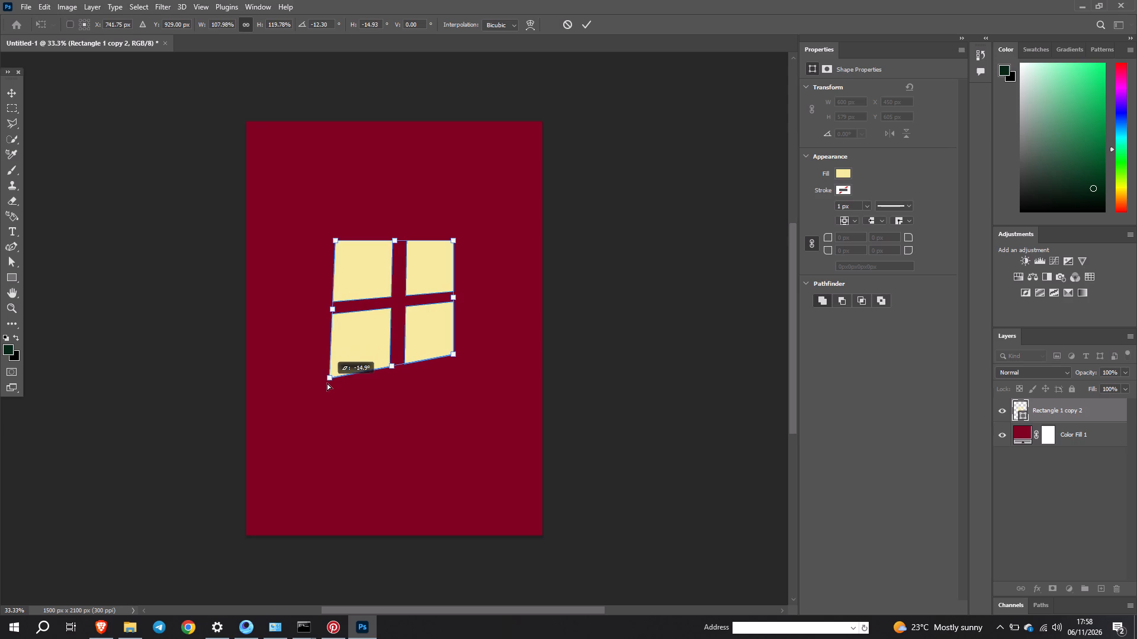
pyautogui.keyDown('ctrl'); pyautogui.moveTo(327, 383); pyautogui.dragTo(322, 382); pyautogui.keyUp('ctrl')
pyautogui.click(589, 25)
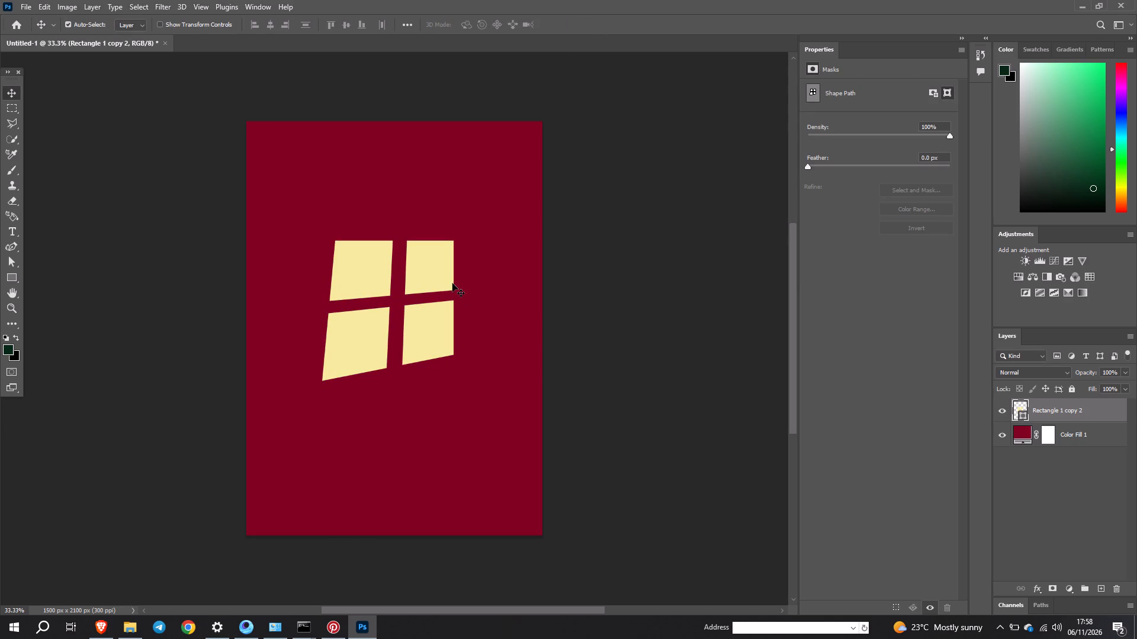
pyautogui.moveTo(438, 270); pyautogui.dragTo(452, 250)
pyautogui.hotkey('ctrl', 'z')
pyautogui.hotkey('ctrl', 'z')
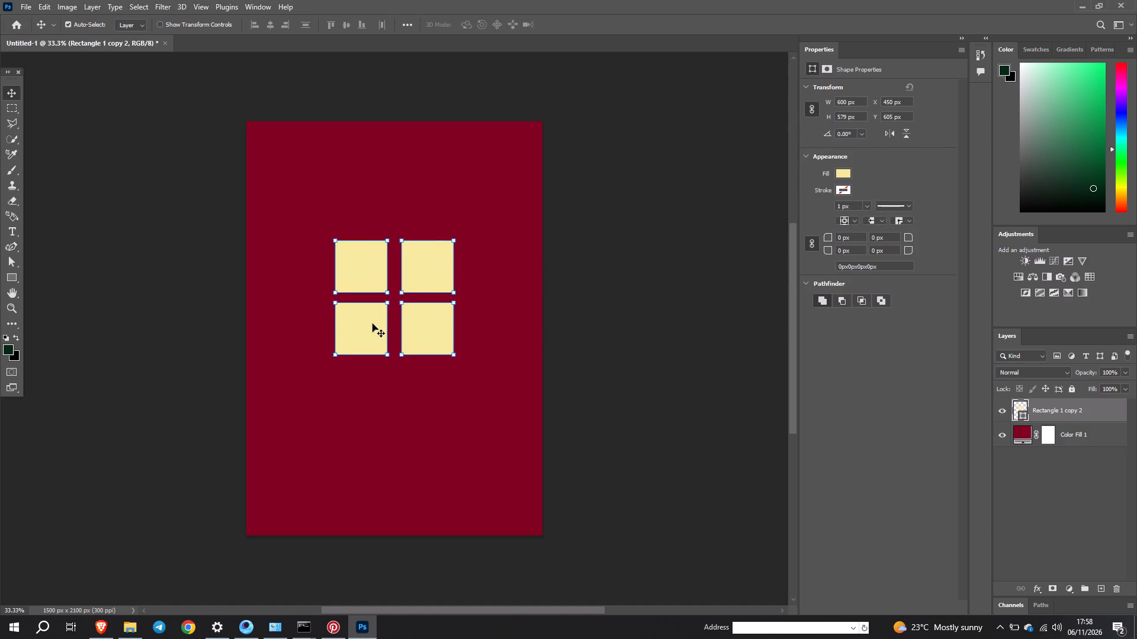
# Distort the four-square shape by pulling its lower-left corner down and slightly outward, and apply the transform.
pyautogui.hotkey('ctrl', 't')
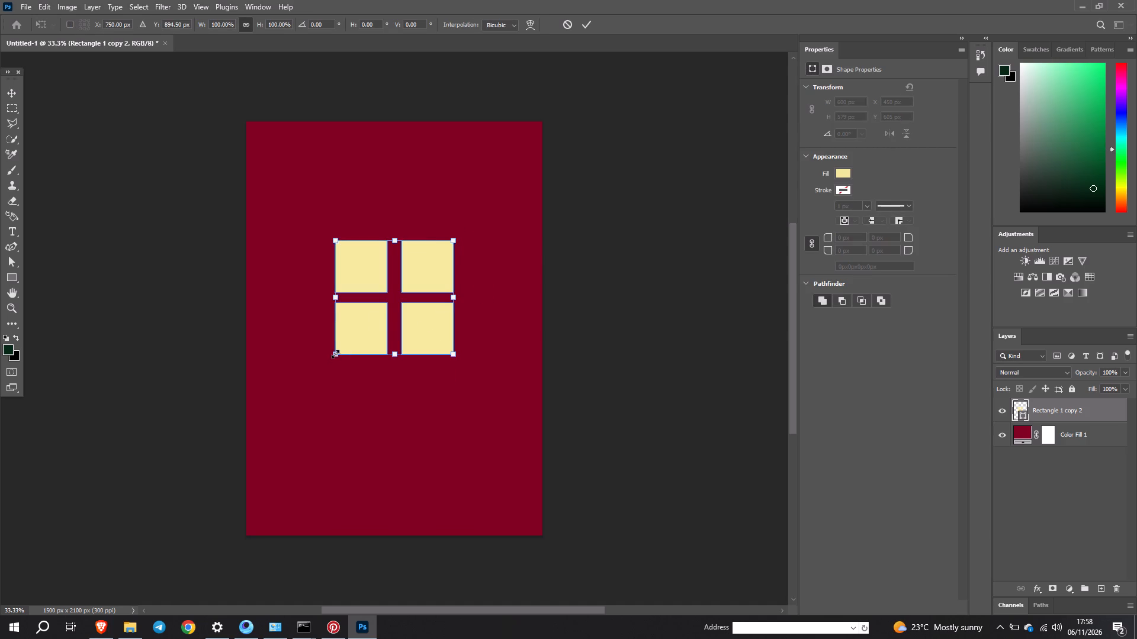
pyautogui.keyDown('ctrl'); pyautogui.moveTo(336, 353); pyautogui.dragTo(336, 357); pyautogui.keyUp('ctrl')
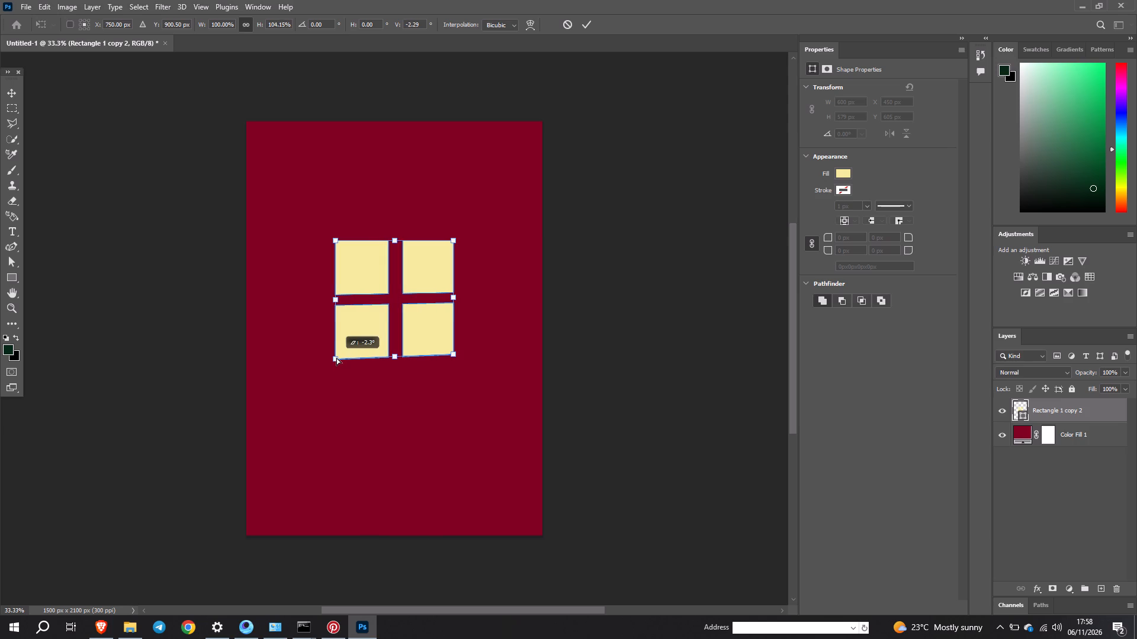
pyautogui.keyDown('ctrl'); pyautogui.moveTo(336, 357); pyautogui.dragTo(342, 359); pyautogui.keyUp('ctrl')
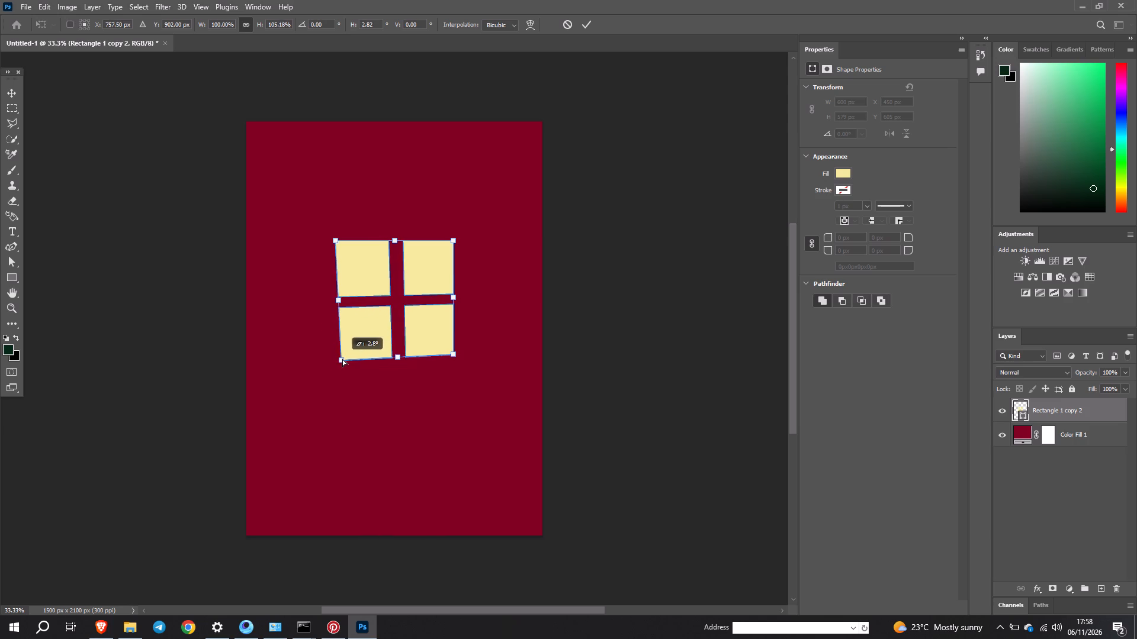
pyautogui.keyDown('ctrl'); pyautogui.moveTo(342, 359); pyautogui.dragTo(336, 365); pyautogui.keyUp('ctrl')
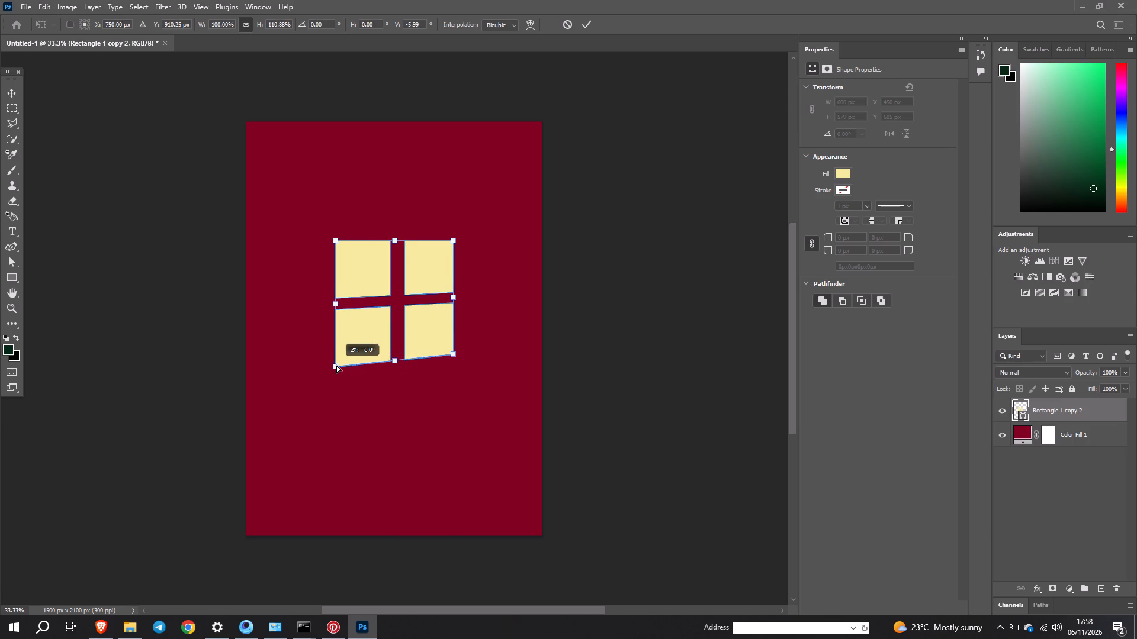
pyautogui.keyDown('ctrl'); pyautogui.moveTo(336, 365); pyautogui.dragTo(335, 369); pyautogui.keyUp('ctrl')
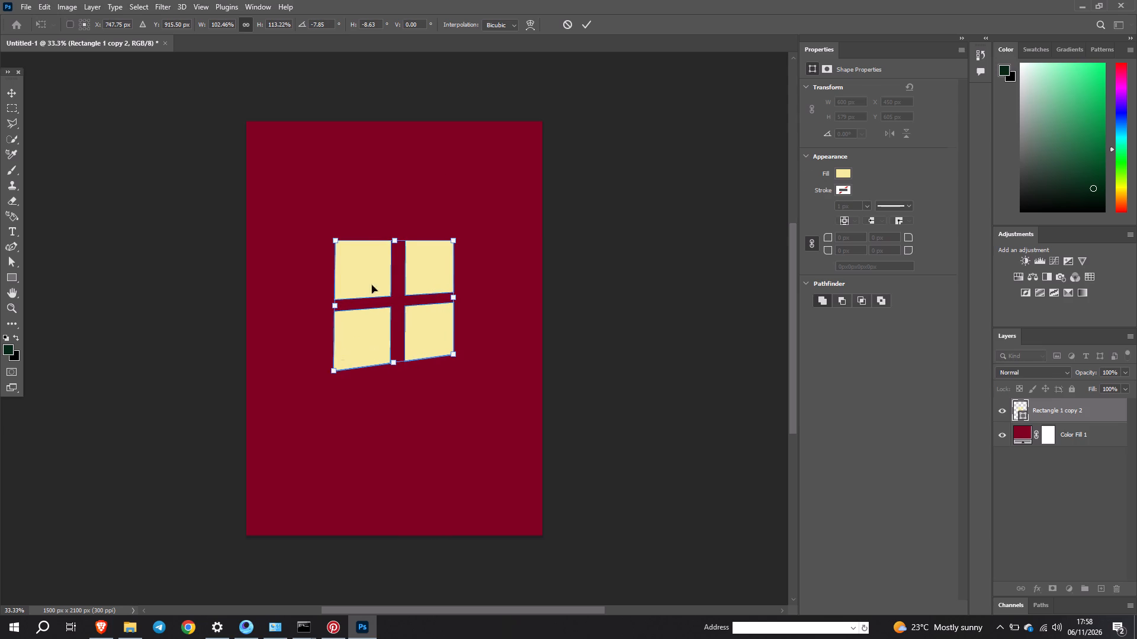
pyautogui.click(588, 25)
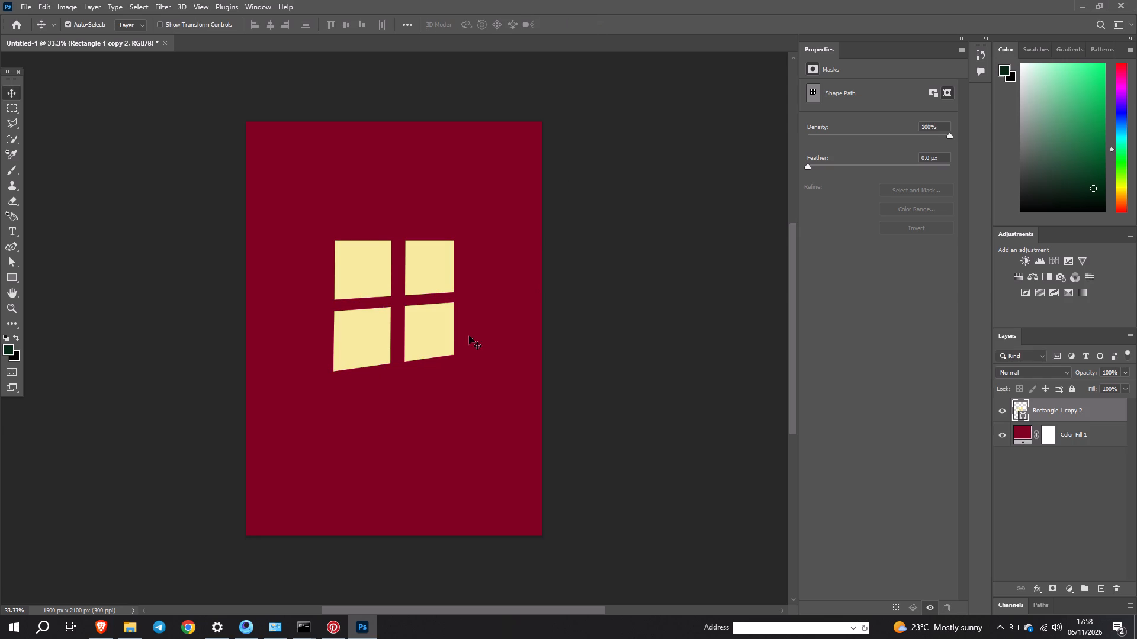
# Move the distorted four-square shape straight up the canvas to about Y 491 px.
pyautogui.moveTo(430, 278); pyautogui.dragTo(427, 260)
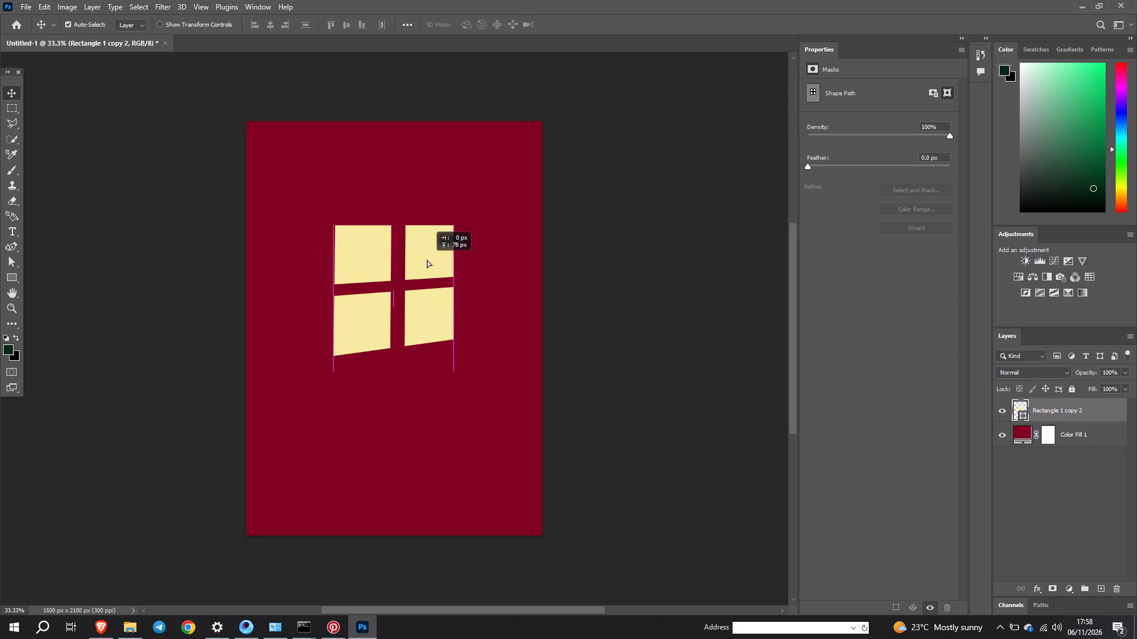
pyautogui.moveTo(427, 260); pyautogui.dragTo(428, 254)
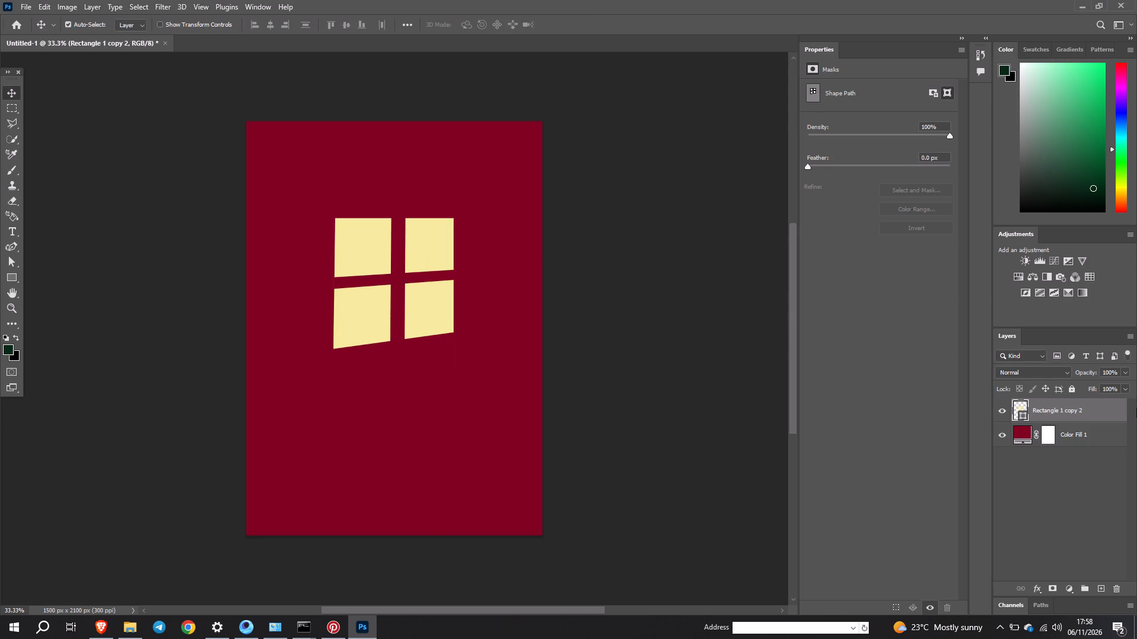
# Duplicate the four-square shape layer and convert the copy to a smart object.
pyautogui.hotkey('ctrl', 'j')
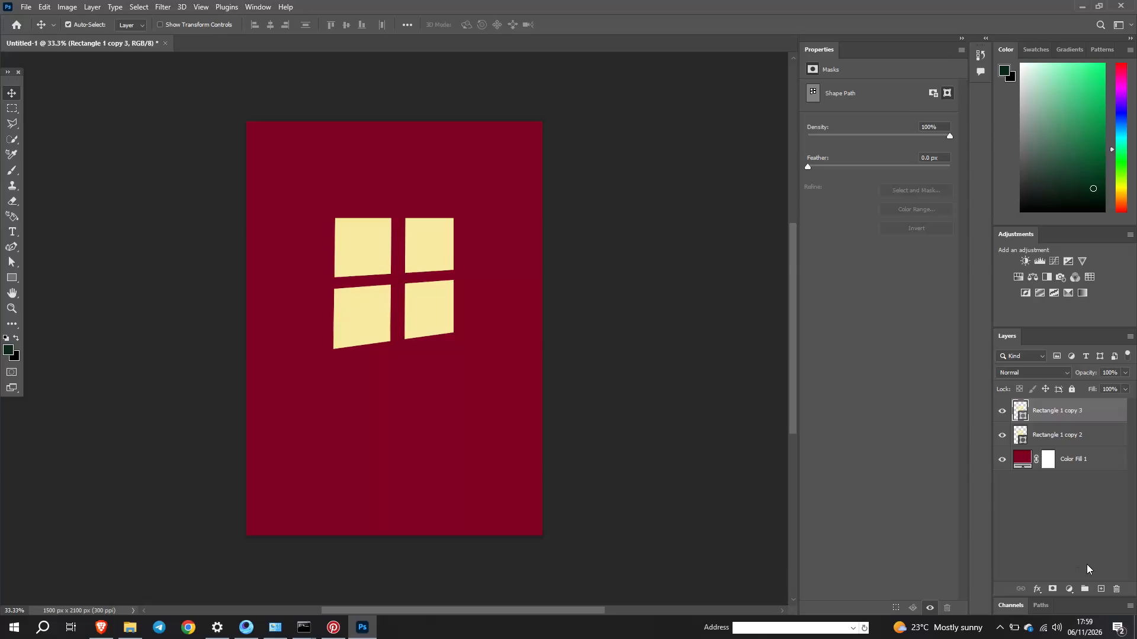
pyautogui.rightClick(1069, 407)
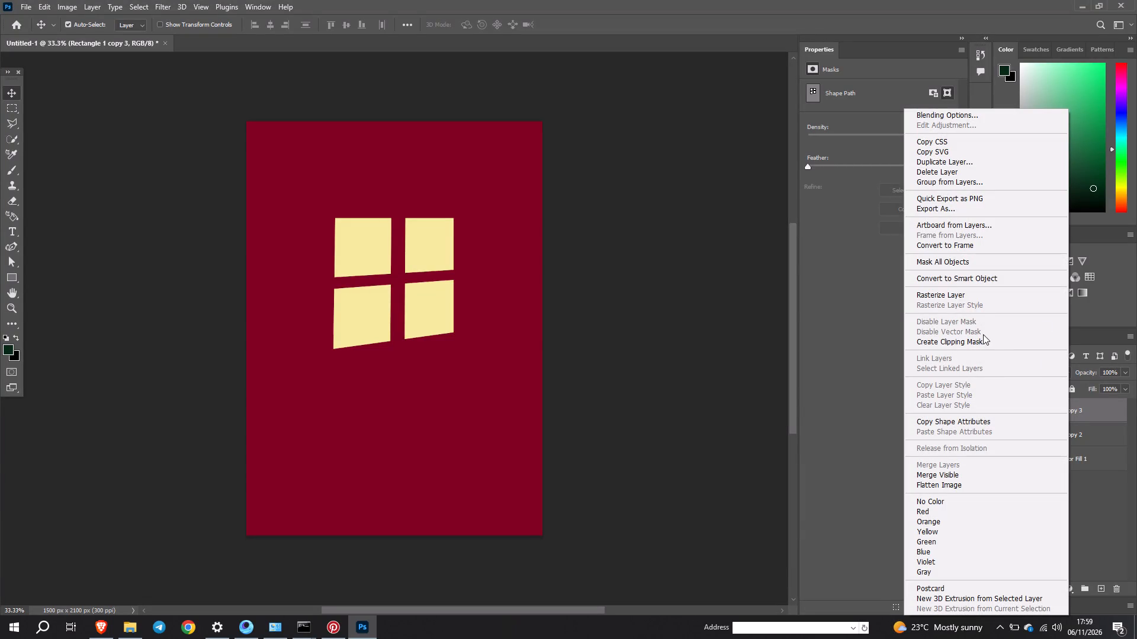
pyautogui.click(965, 273)
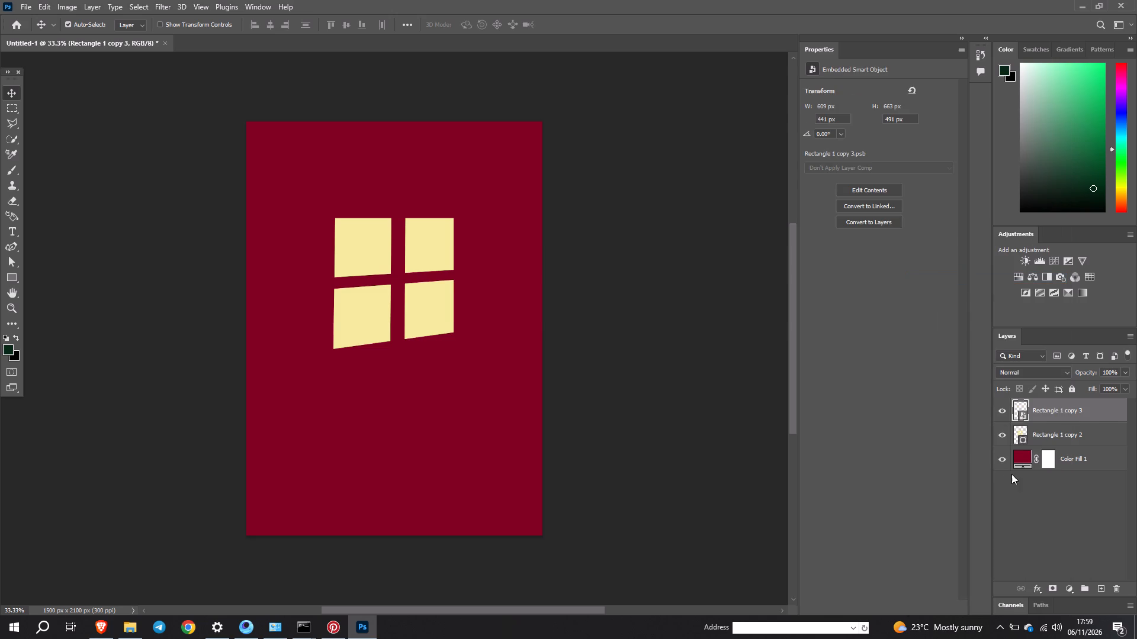
# Apply a Gaussian Blur with a radius of about 98.5 pixels to the smart object copy to make a glow.
pyautogui.click(165, 5)
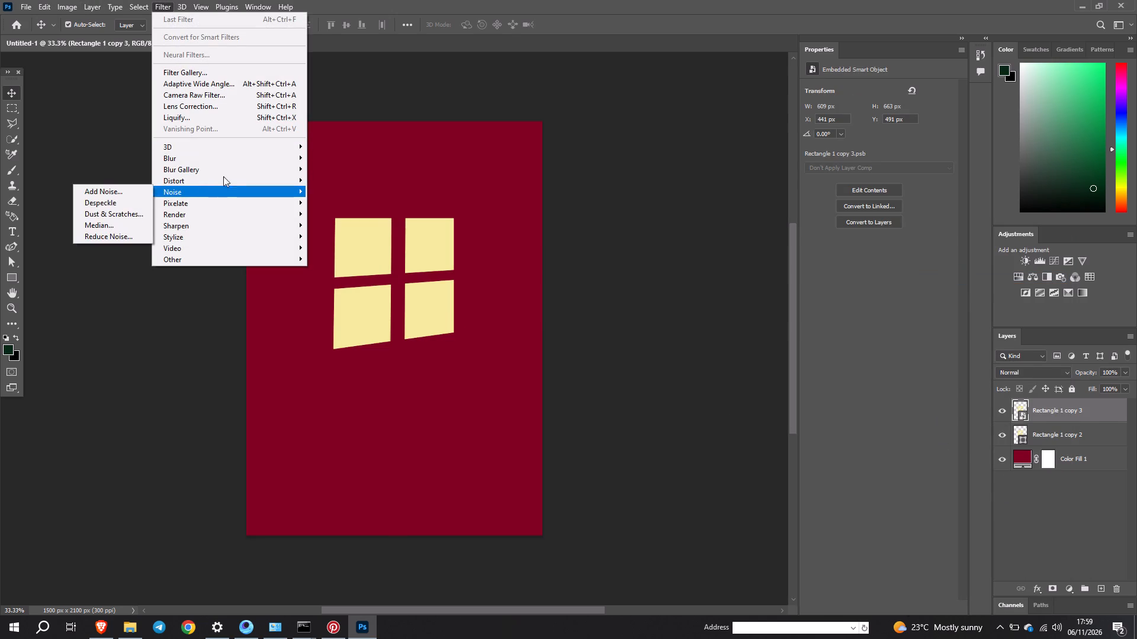
pyautogui.click(210, 163)
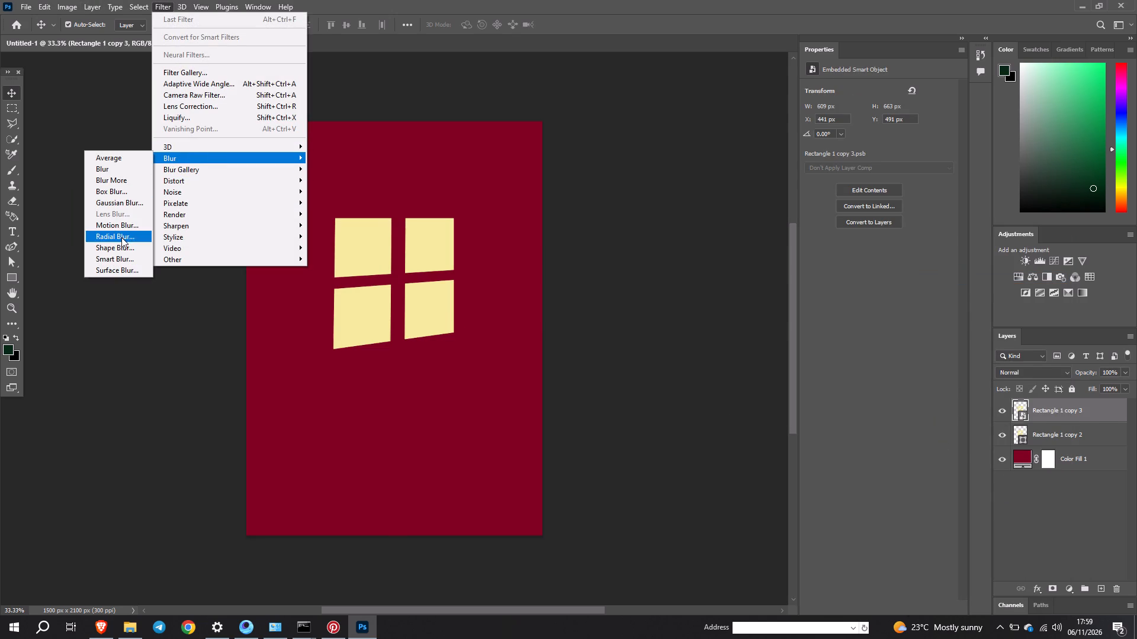
pyautogui.click(121, 199)
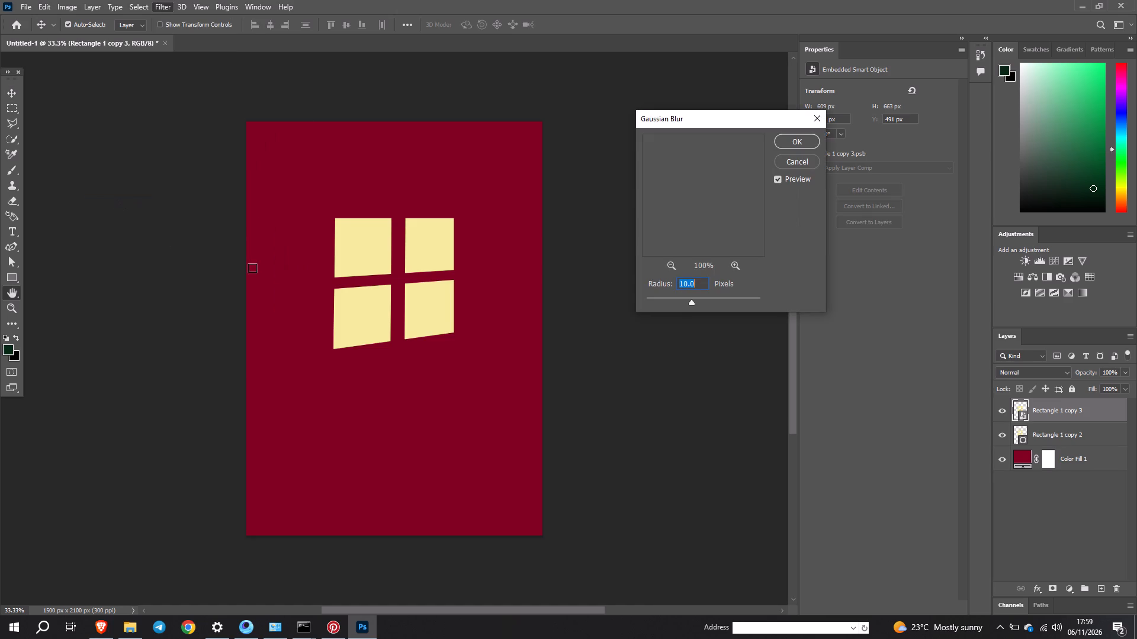
pyautogui.click(703, 301)
pyautogui.click(714, 301)
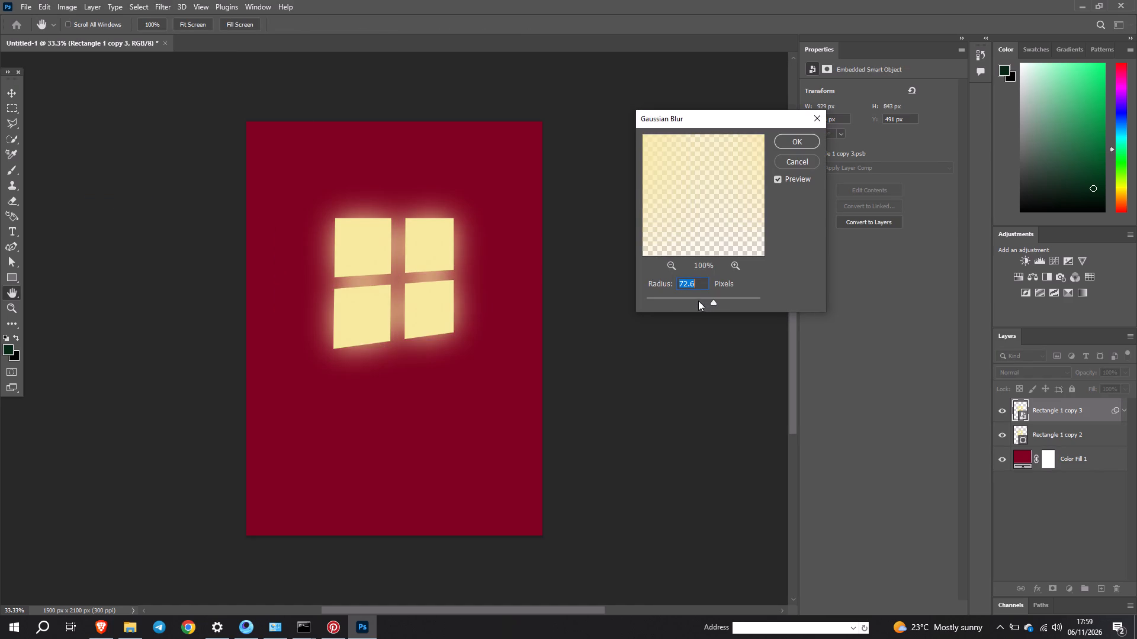
pyautogui.click(729, 298)
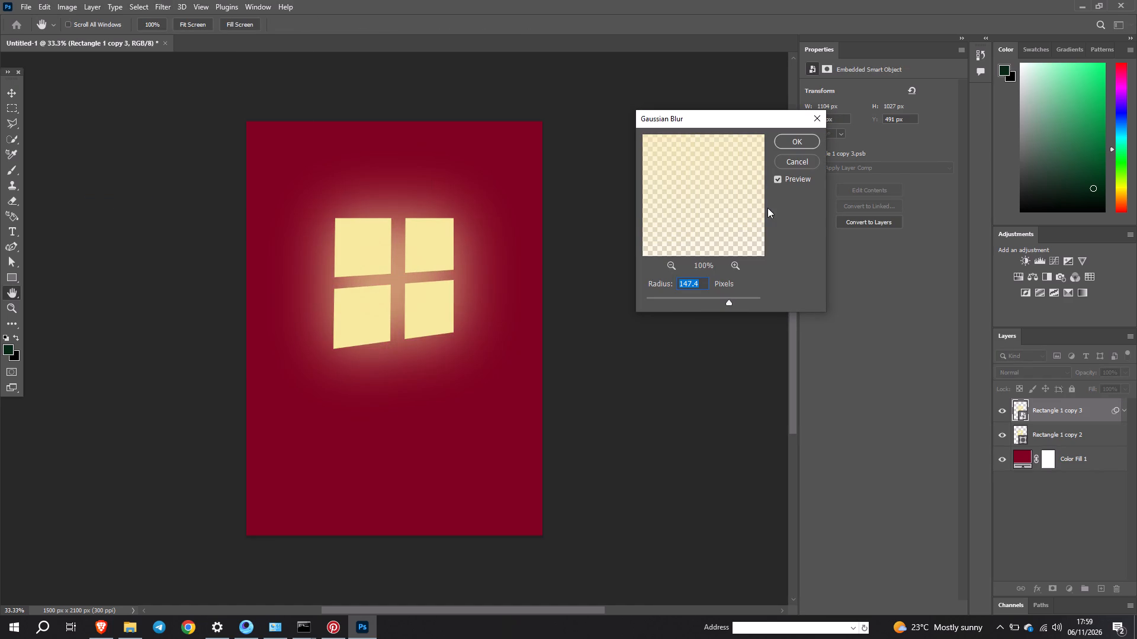
pyautogui.click(708, 305)
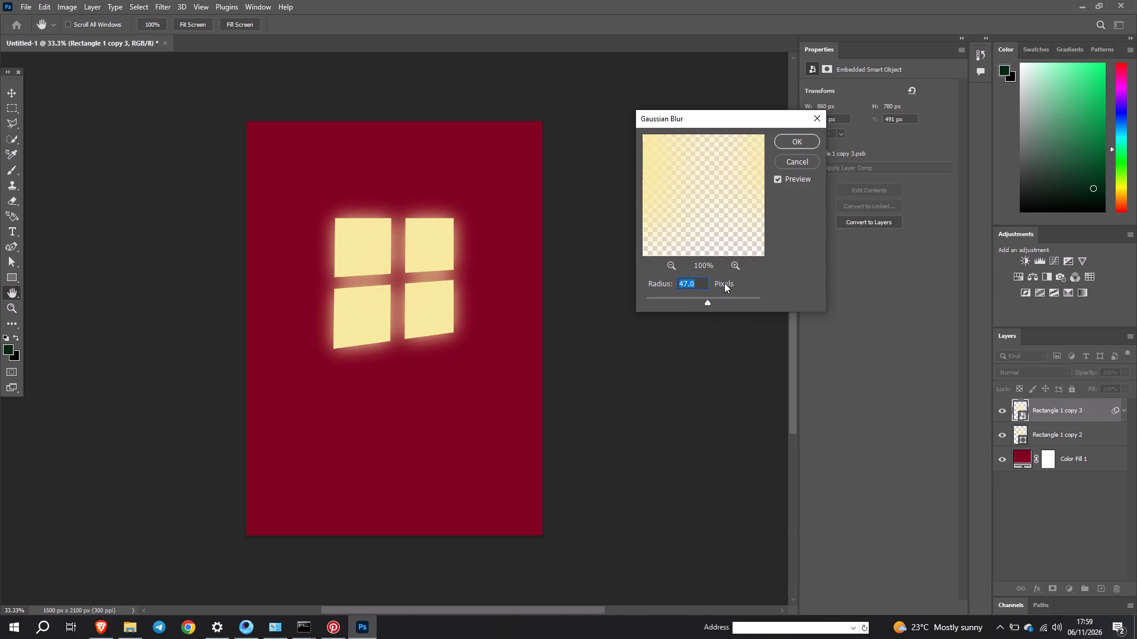
pyautogui.click(719, 296)
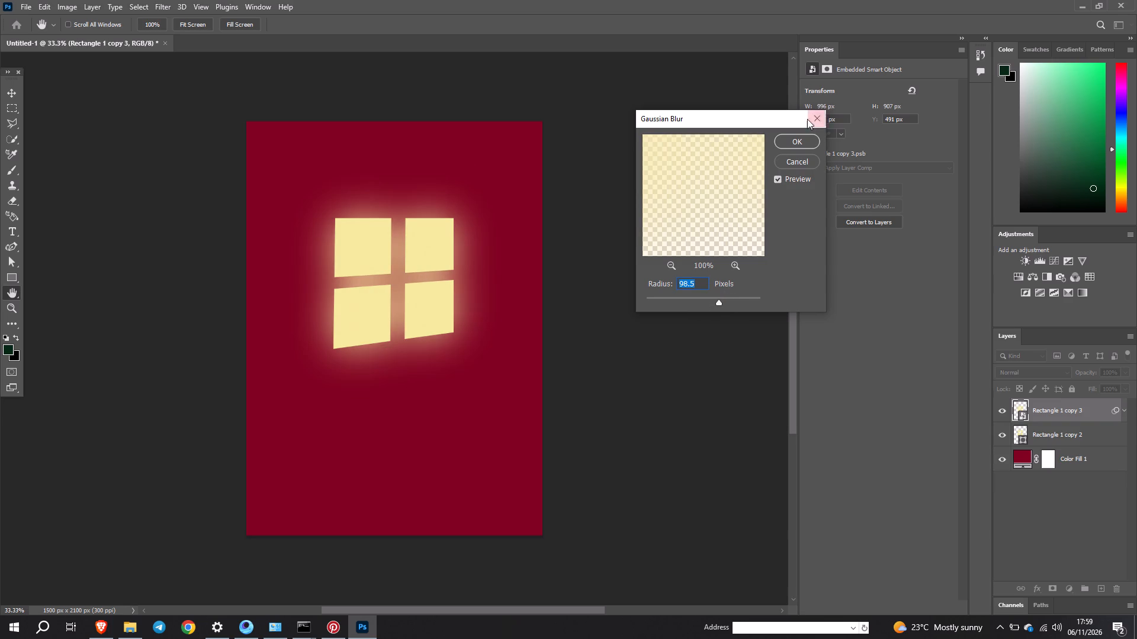
pyautogui.click(793, 150)
pyautogui.click(795, 146)
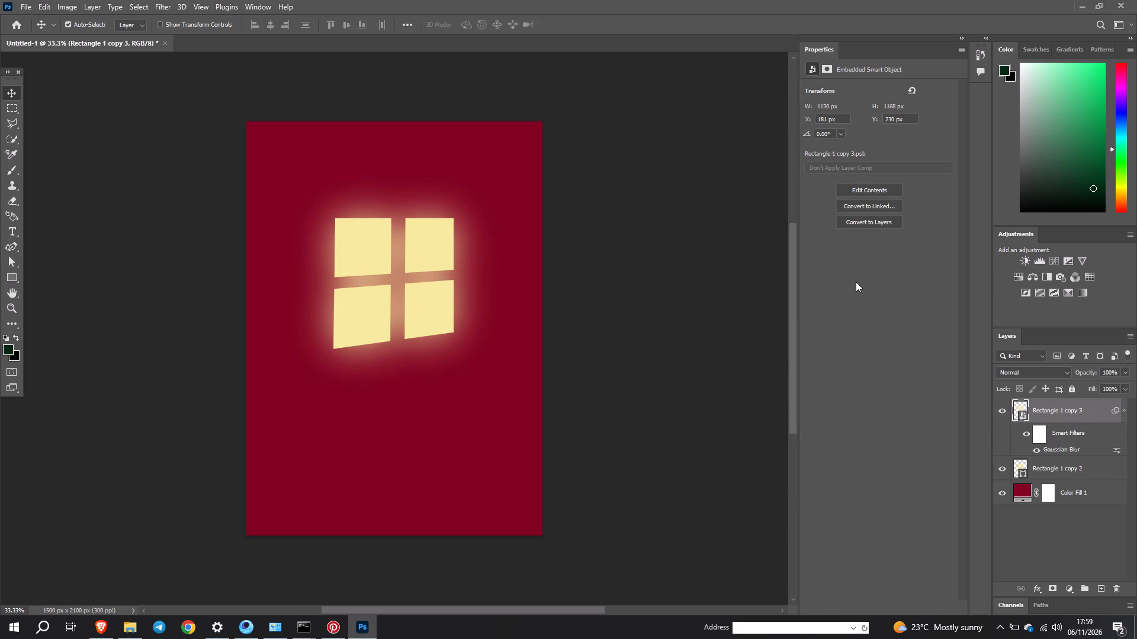
# Set the blurred copy's layer opacity to 57%.
pyautogui.press('6')
pyautogui.write('57')
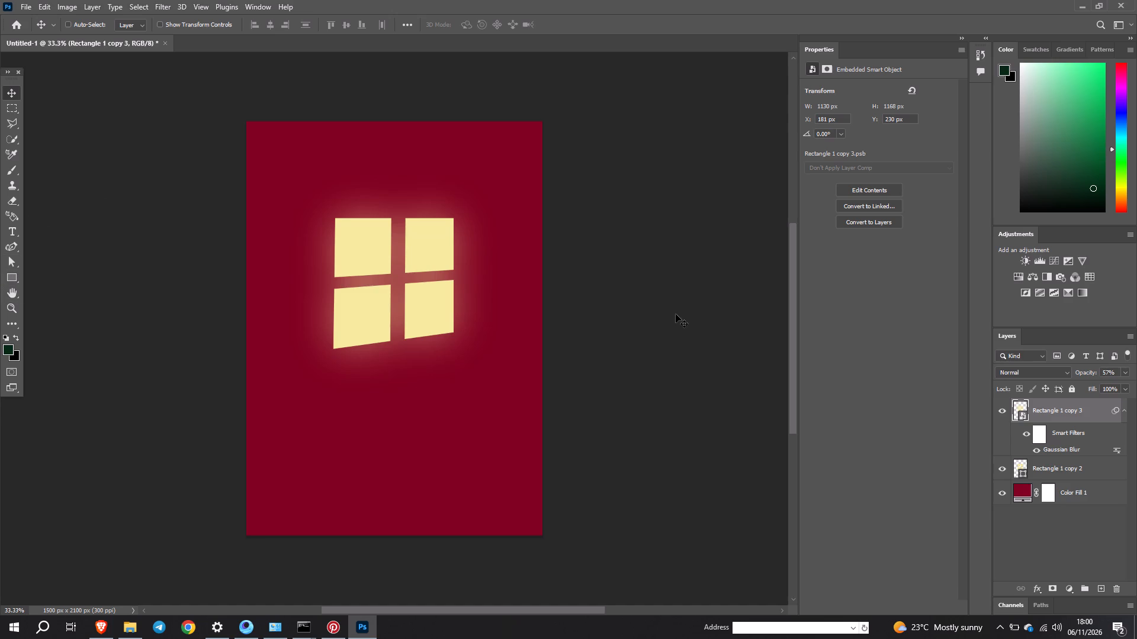
# Group the blurred copy with the sharp four-square shape layer and name the group WINDOW.
pyautogui.keyDown('ctrl'); pyautogui.click(1072, 467); pyautogui.keyUp('ctrl')
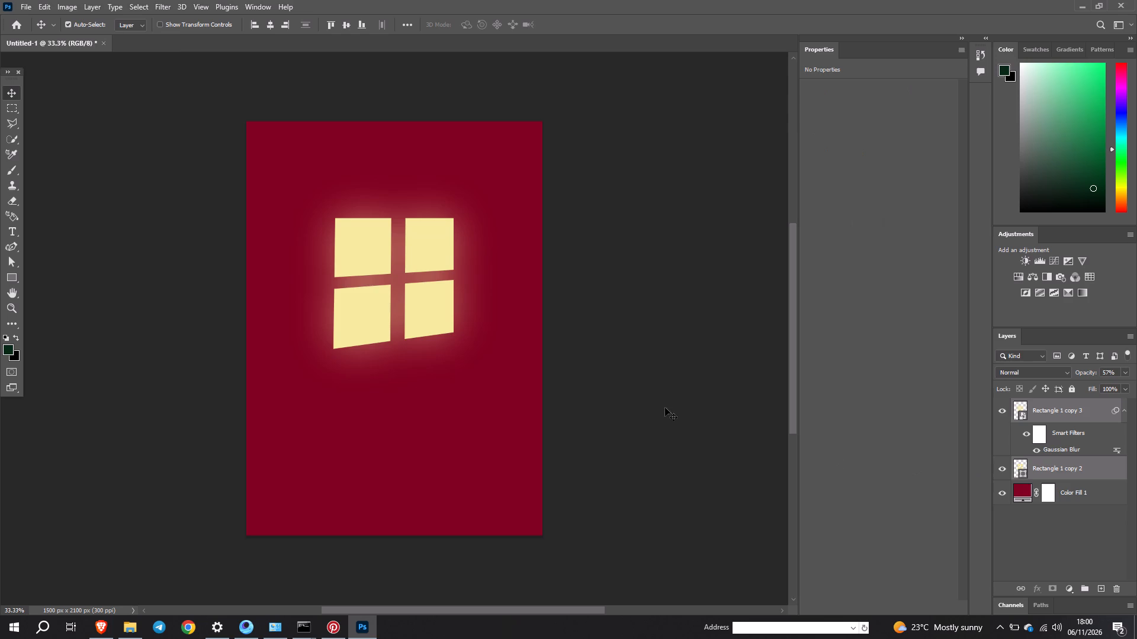
pyautogui.hotkey('ctrl', 'g')
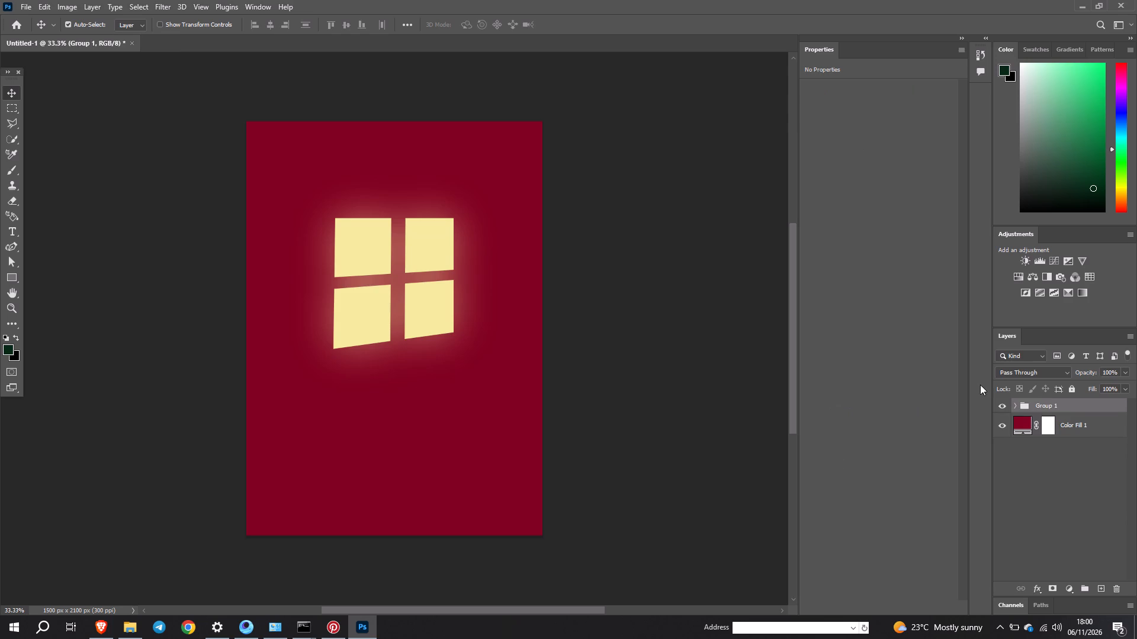
pyautogui.doubleClick(1049, 404)
pyautogui.write('WINDOW')
pyautogui.press('Return')
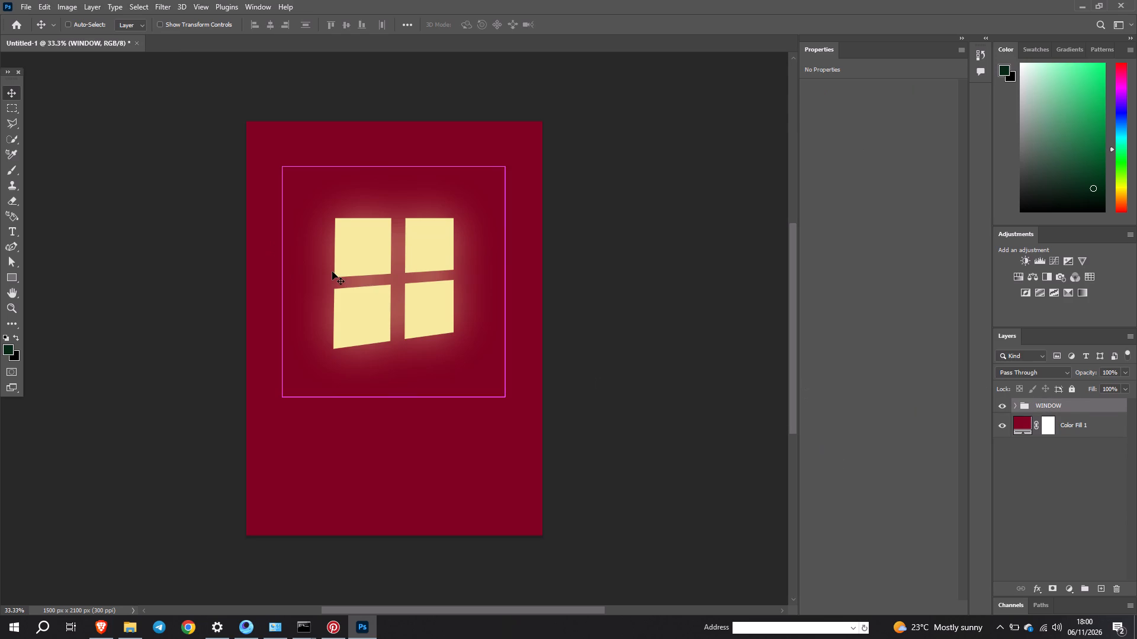
# Scale the WINDOW group up proportionally to about 120% and centre it on the canvas at X 750 px, Y 1050 px.
pyautogui.hotkey('ctrl', 't')
pyautogui.click(538, 235)
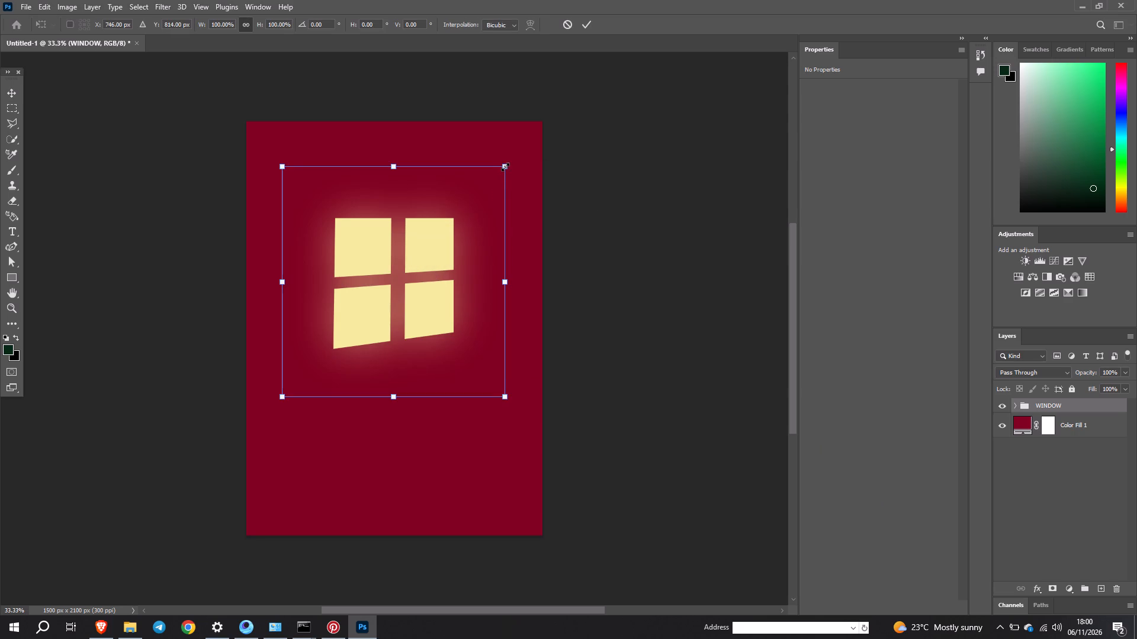
pyautogui.keyDown('alt'); pyautogui.moveTo(505, 167); pyautogui.dragTo(544, 159); pyautogui.keyUp('alt')
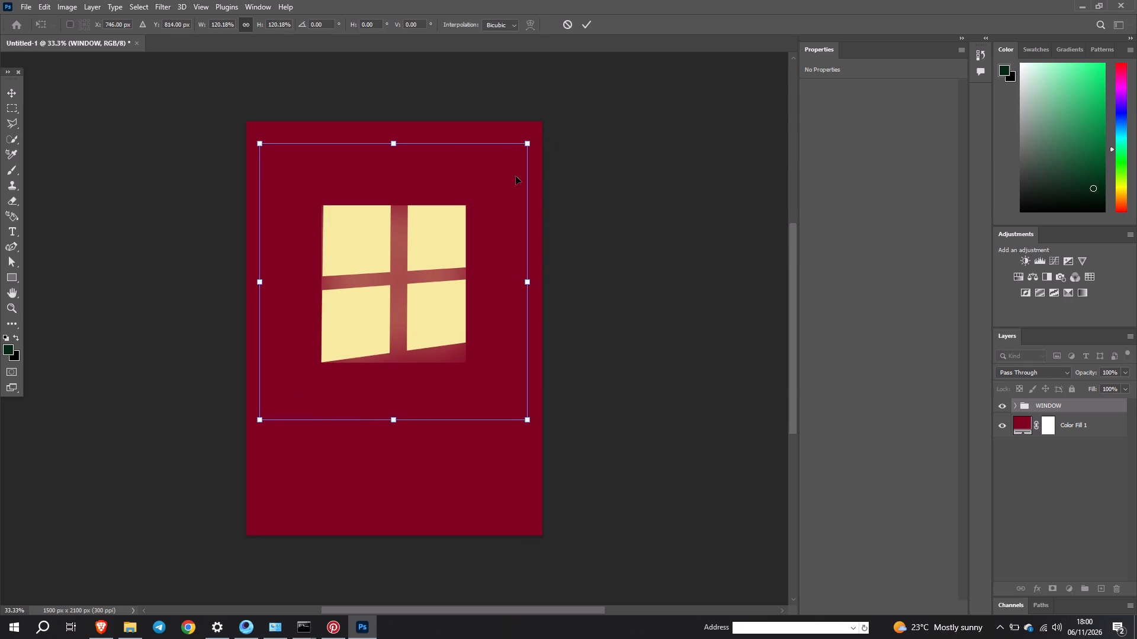
pyautogui.moveTo(429, 222); pyautogui.dragTo(425, 246)
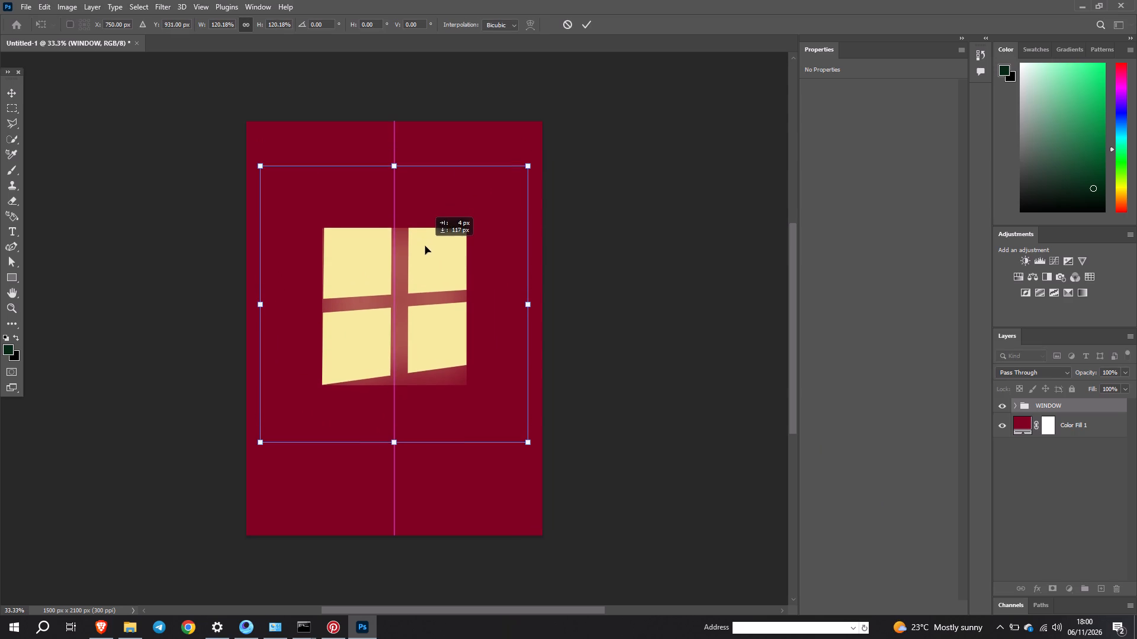
pyautogui.moveTo(425, 246); pyautogui.dragTo(423, 264)
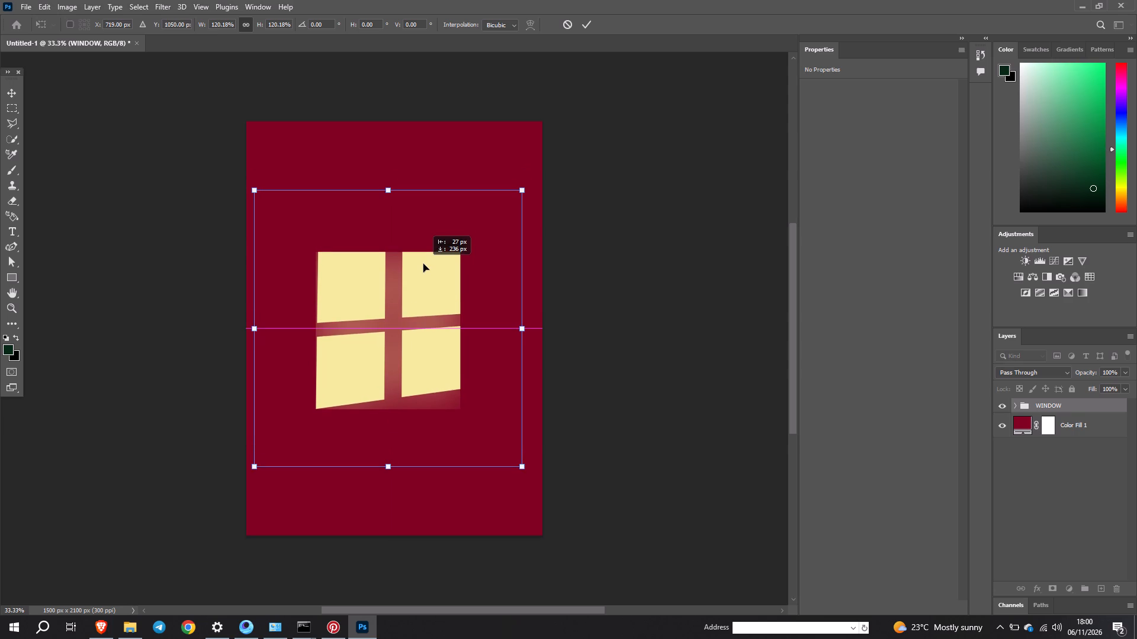
pyautogui.moveTo(423, 264); pyautogui.dragTo(427, 264)
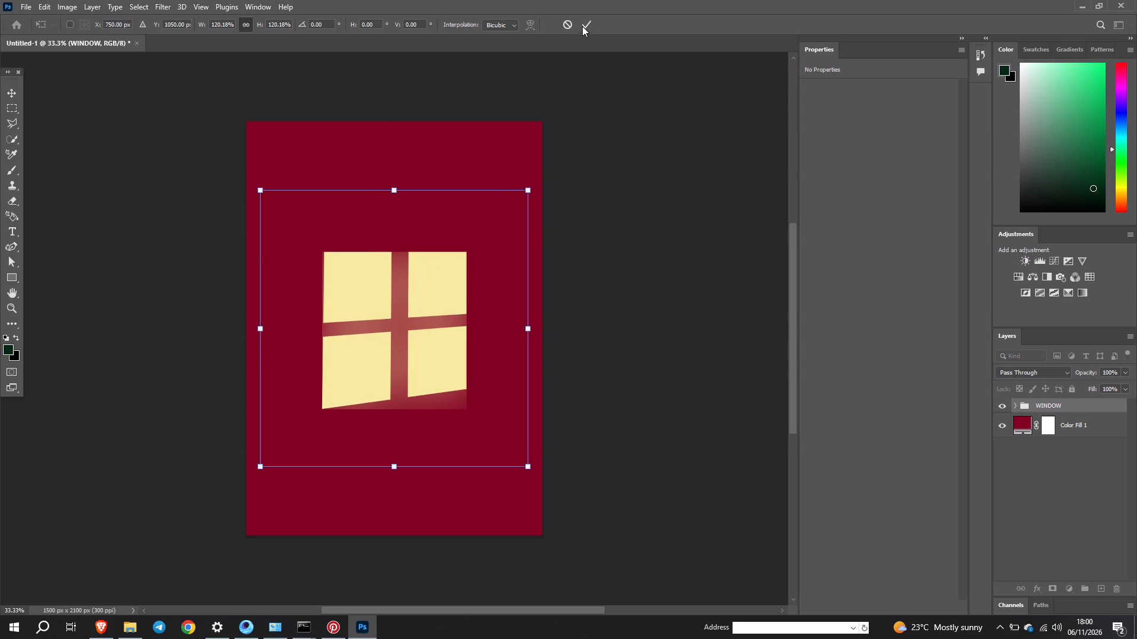
pyautogui.click(586, 24)
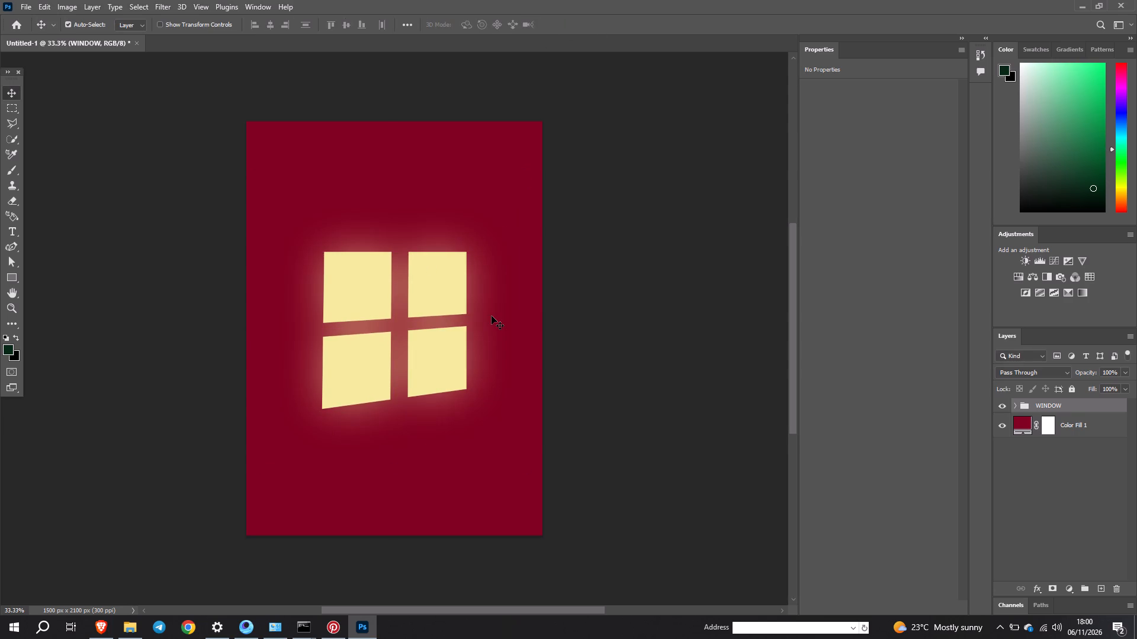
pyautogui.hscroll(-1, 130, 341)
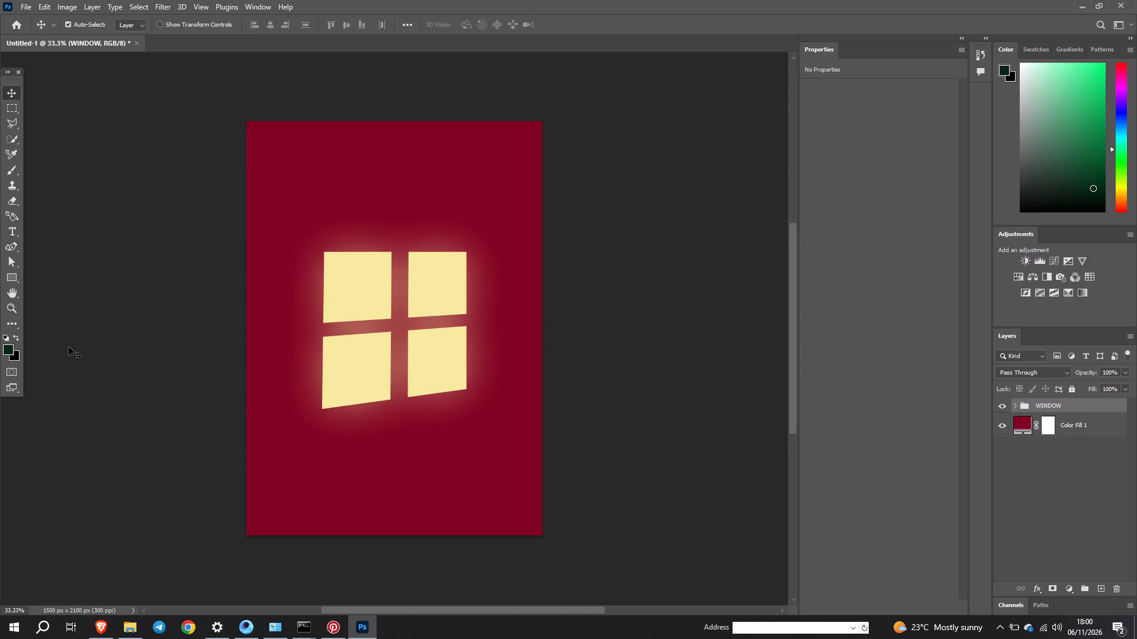
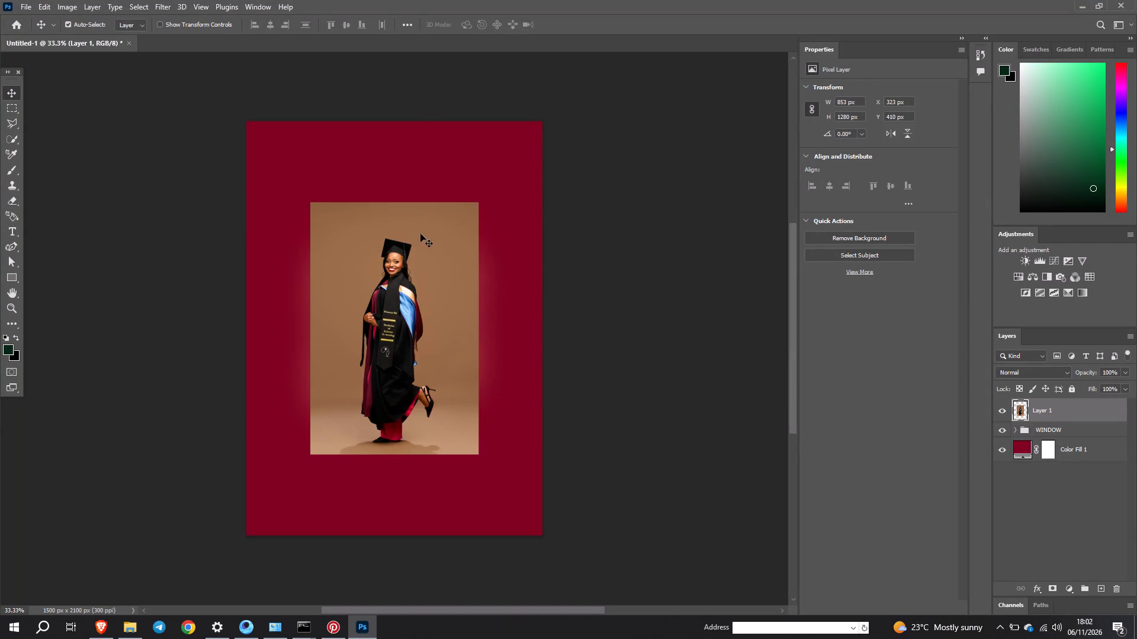
# Delete the Layer 1 graduate photo from above the WINDOW group.
pyautogui.moveTo(377, 278); pyautogui.dragTo(368, 280)
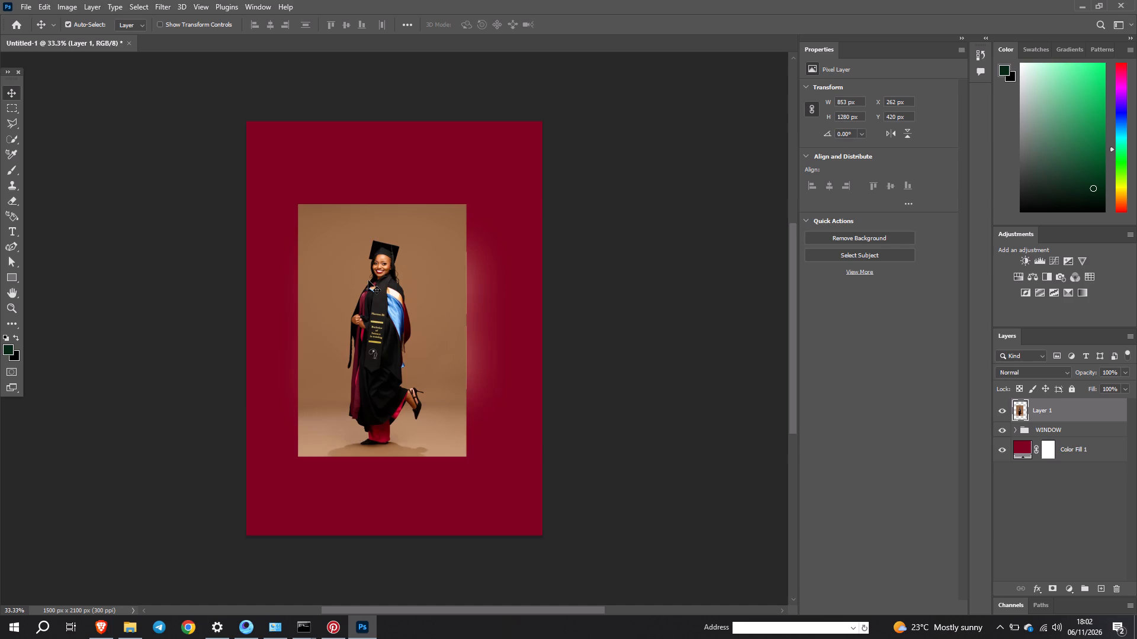
pyautogui.press('BackSpace')
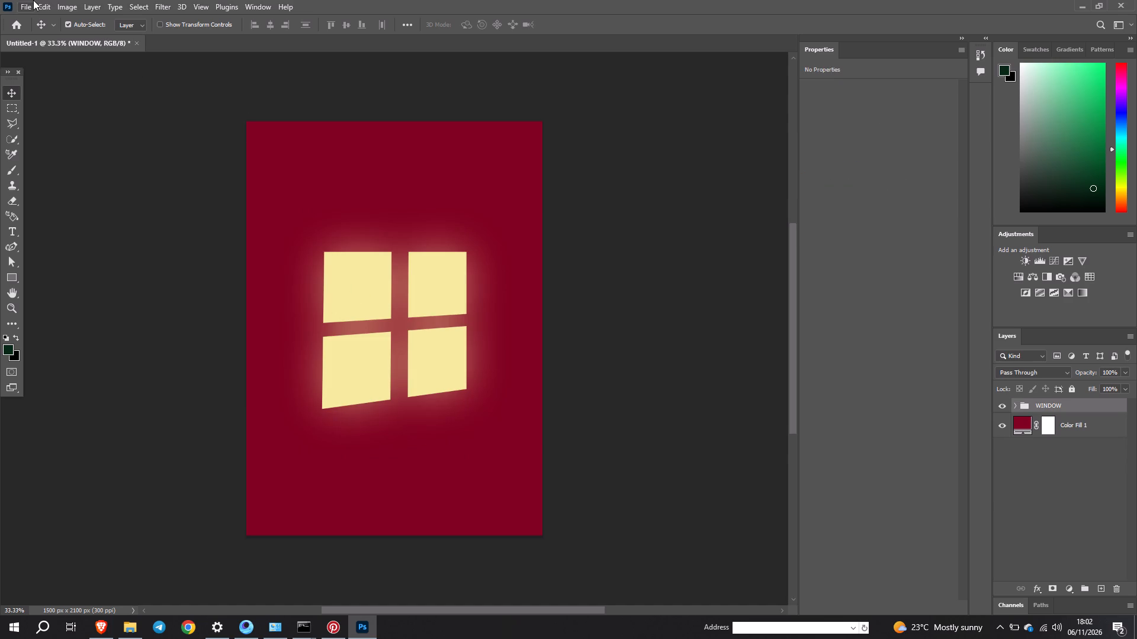
# Open the graduate photo WhatsApp Image 2026-11-06 at 11.27.06 AM.jpeg from the Downloads folder as its own document.
pyautogui.click(33, 0)
pyautogui.click(49, 30)
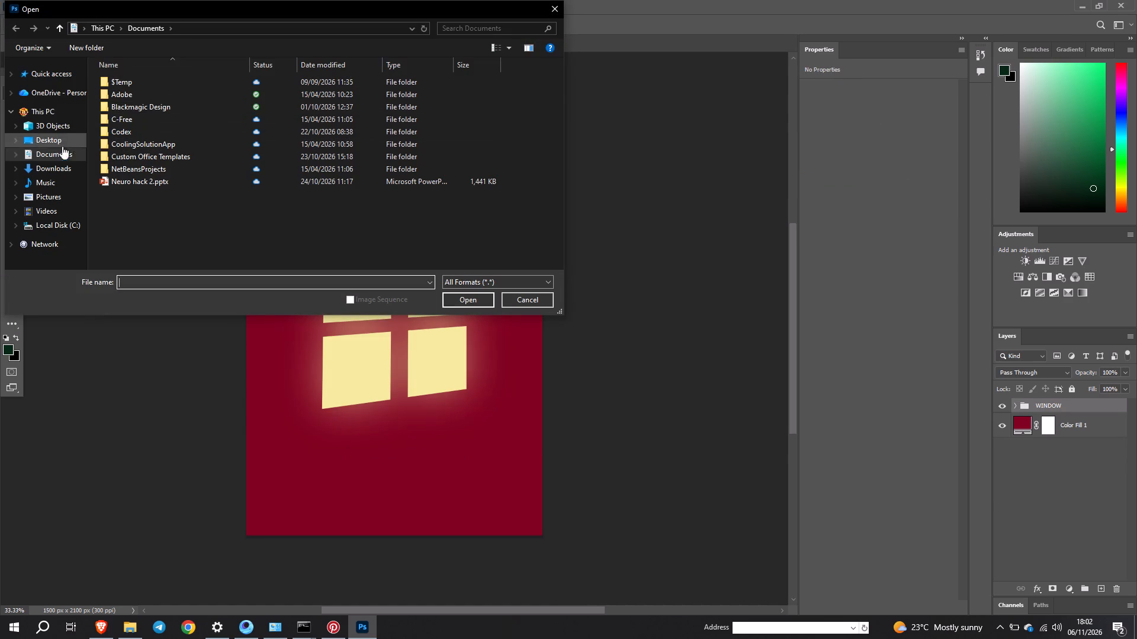
pyautogui.click(53, 164)
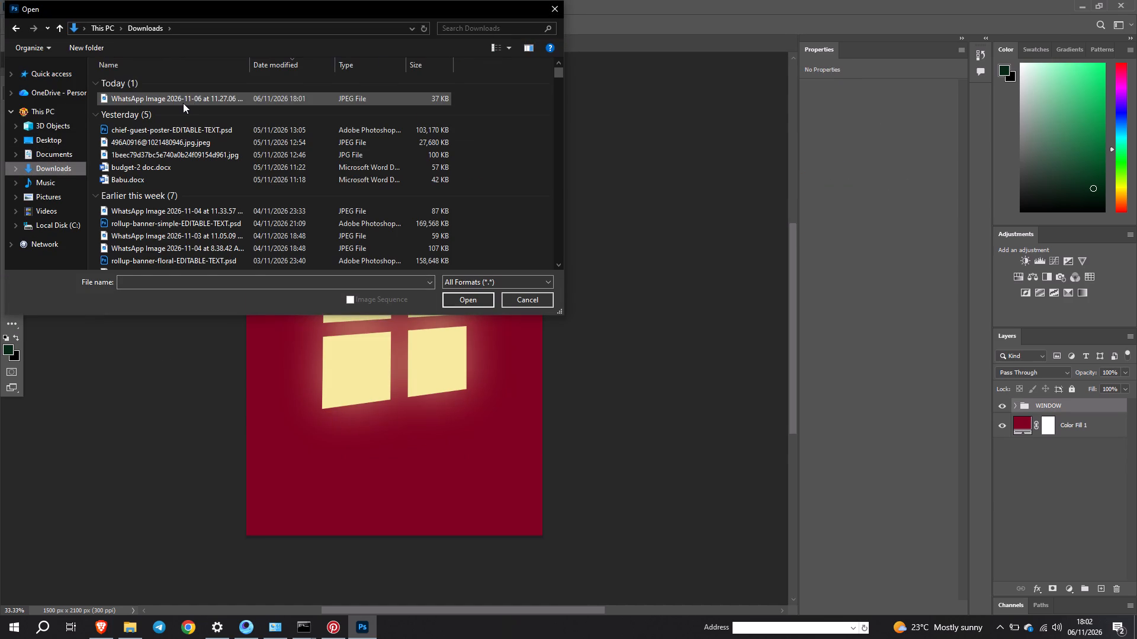
pyautogui.click(182, 103)
pyautogui.click(477, 299)
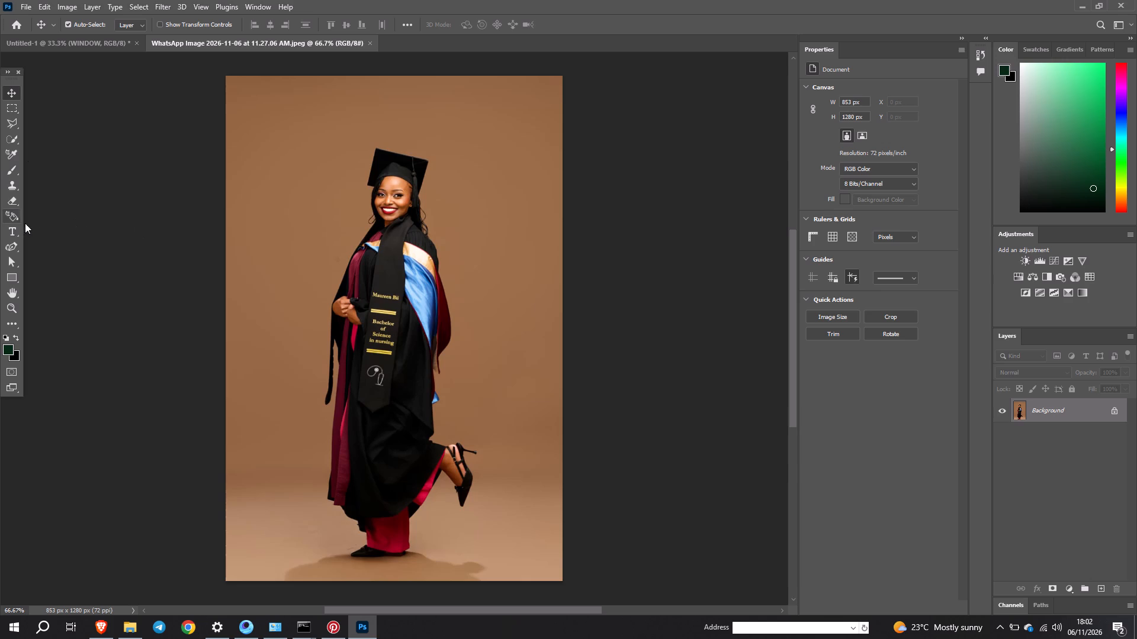
# Switch back to the Untitled-1 poster document with the glowing window.
pyautogui.click(87, 38)
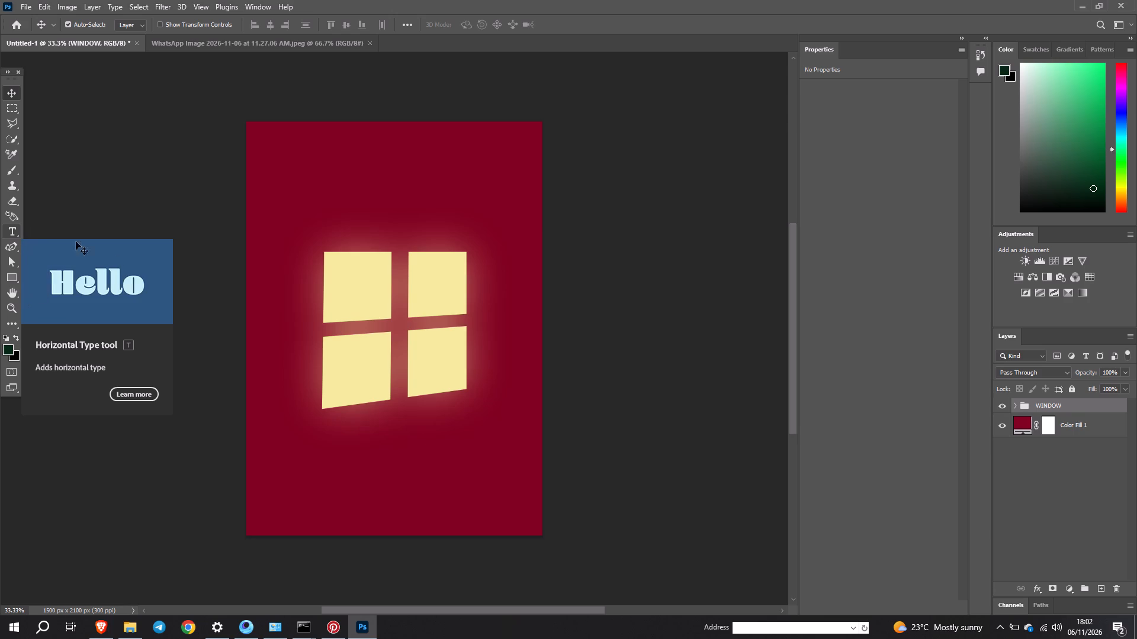
# Move the blurred window copy slightly upward, and toggle the blurred and sharp layers' visibility to compare them.
pyautogui.moveTo(381, 292); pyautogui.dragTo(378, 278)
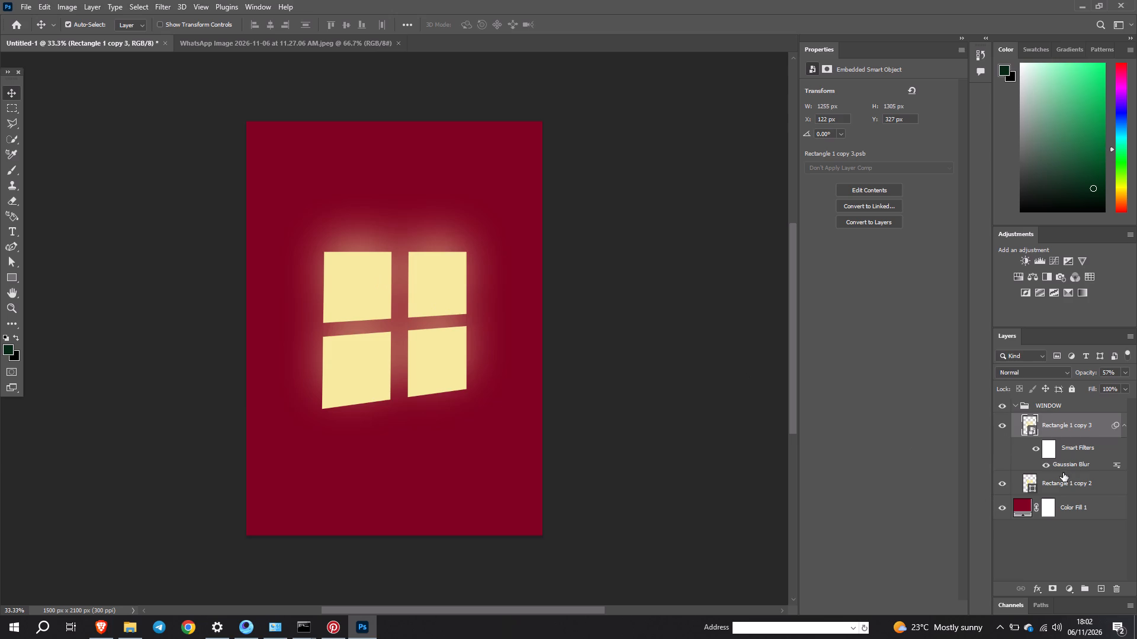
pyautogui.click(1004, 424)
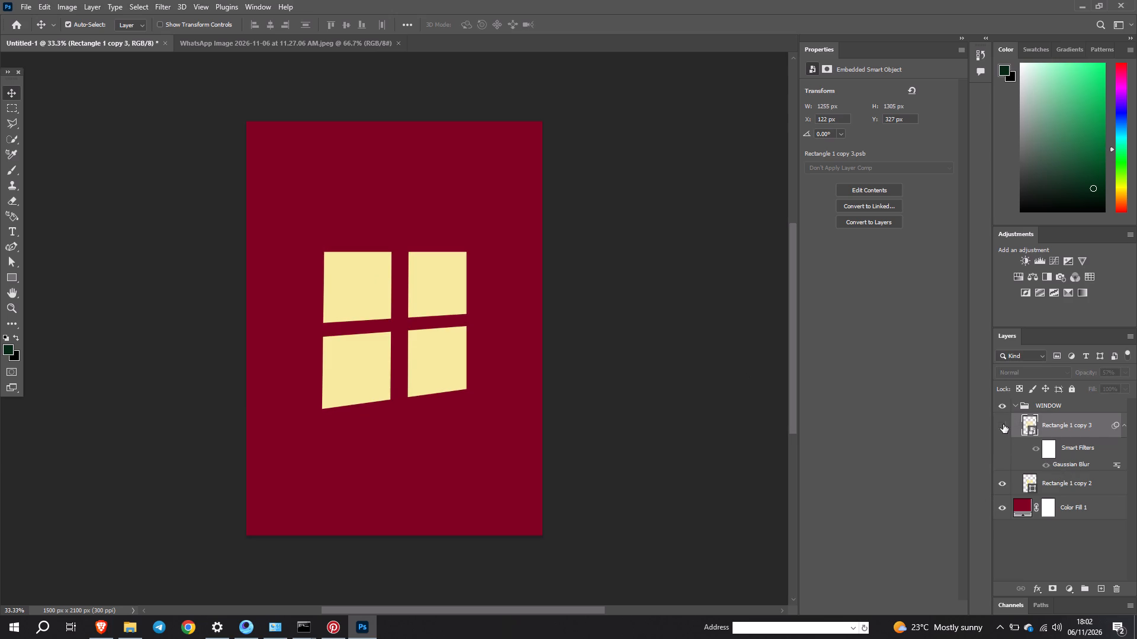
pyautogui.click(1003, 424)
pyautogui.click(1003, 489)
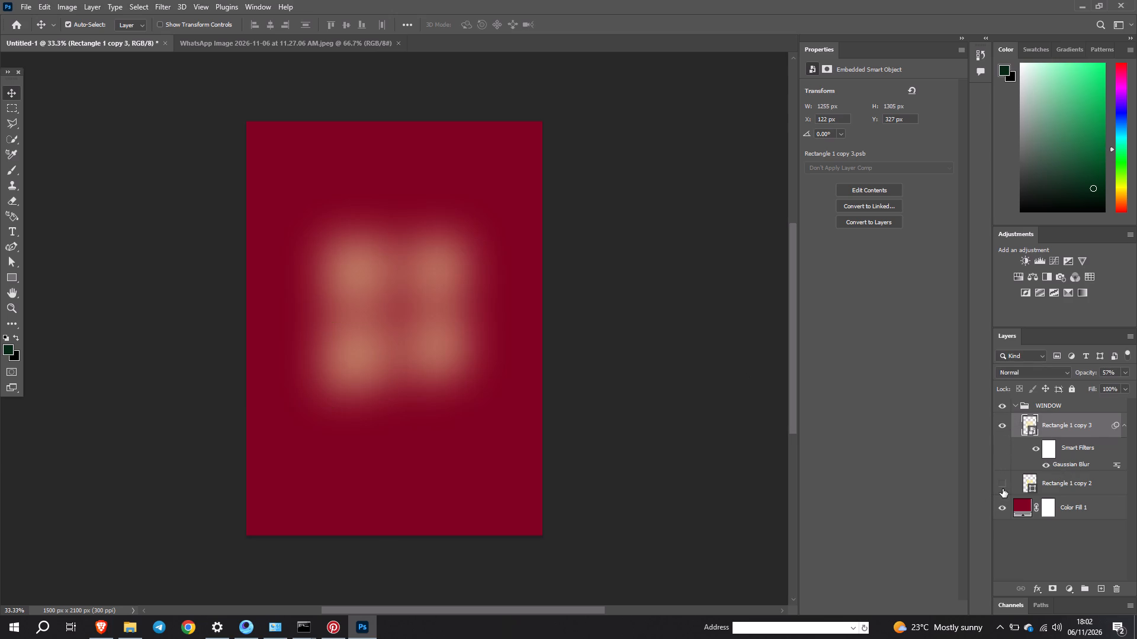
pyautogui.click(1003, 489)
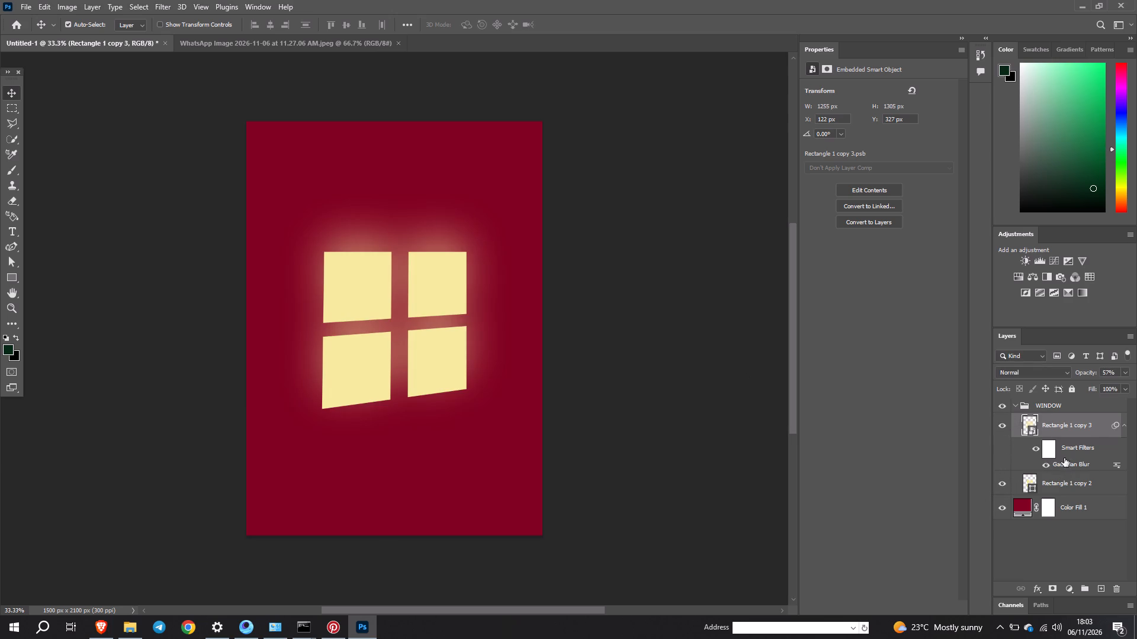
# Set the blurred copy's Gaussian Blur radius to 6.0 pixels.
pyautogui.doubleClick(1072, 461)
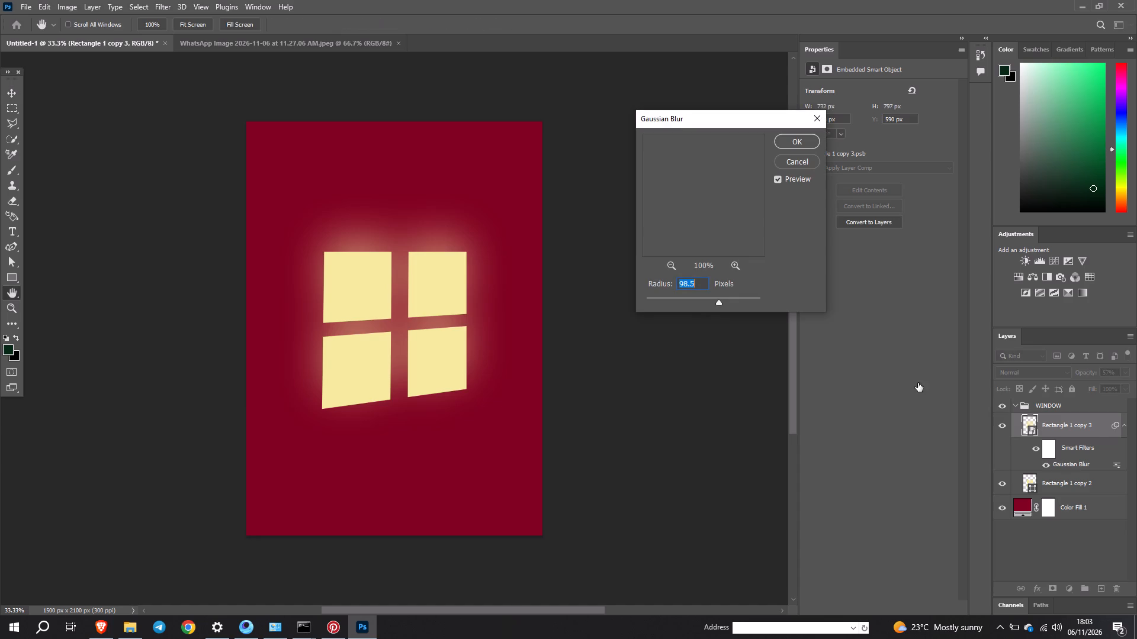
pyautogui.click(670, 298)
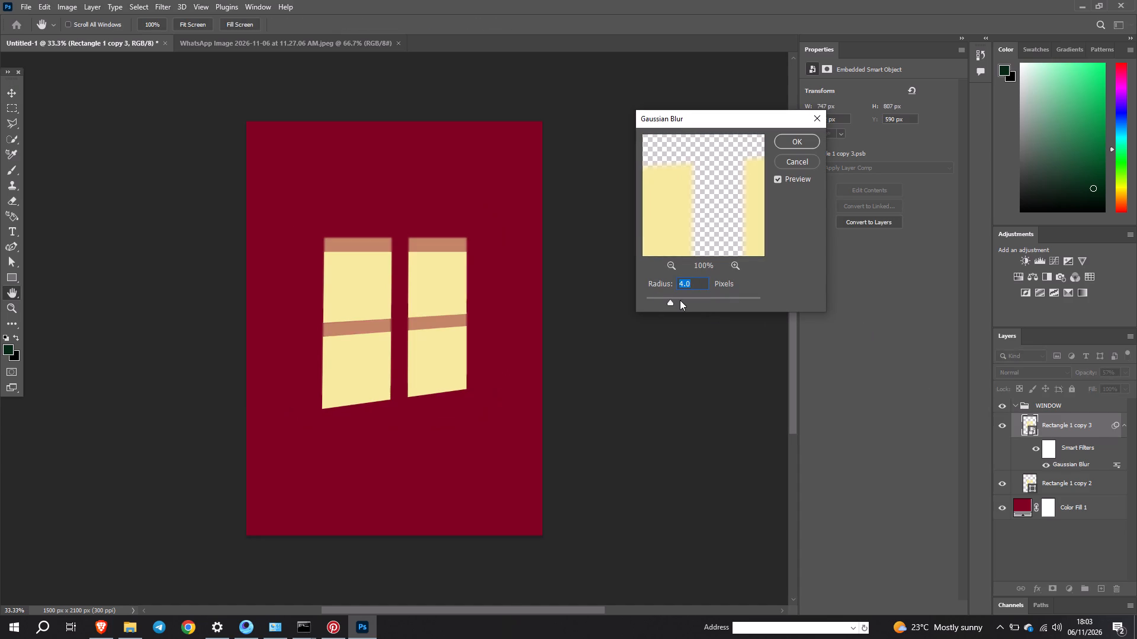
pyautogui.click(680, 301)
pyautogui.click(796, 134)
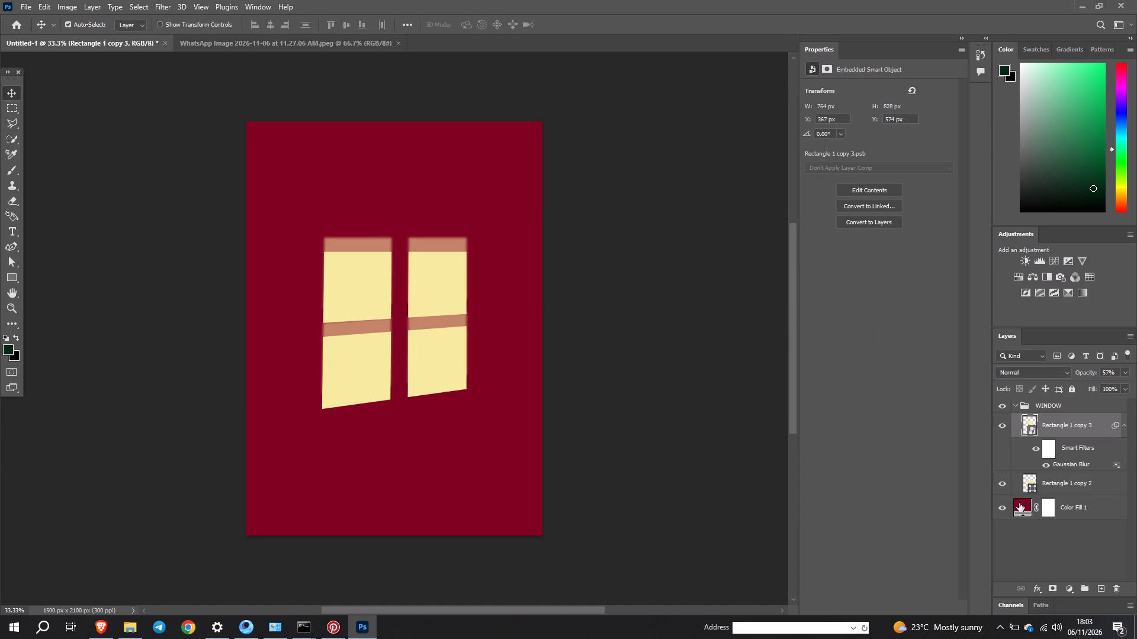
# Hide the sharp four-square layer and set the blurred copy's opacity to 90%.
pyautogui.click(1000, 485)
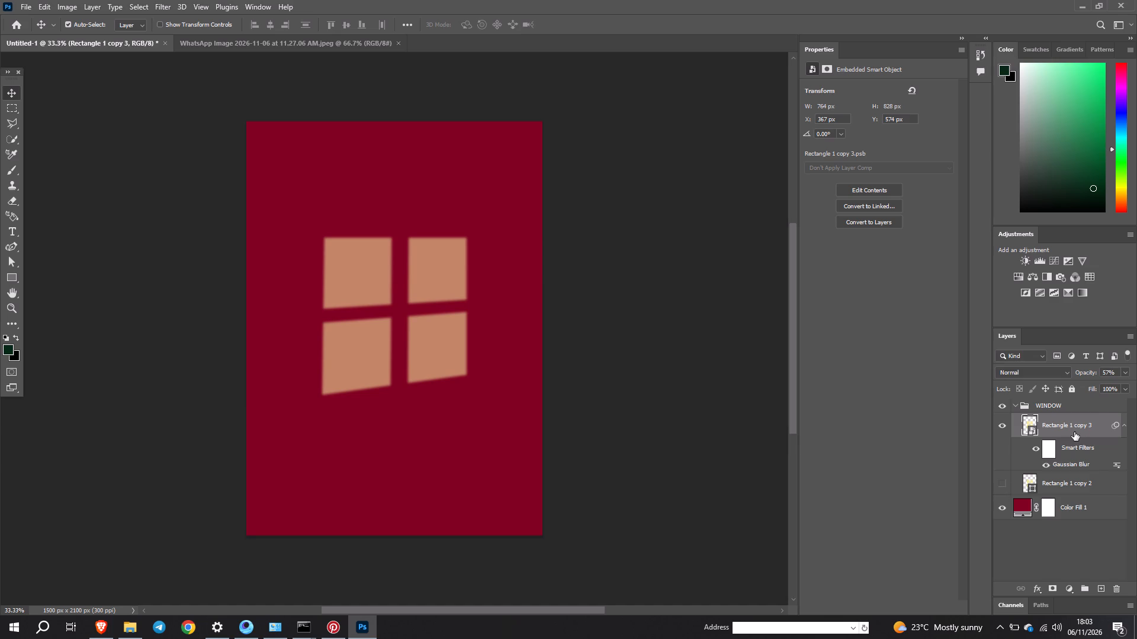
pyautogui.press('9')
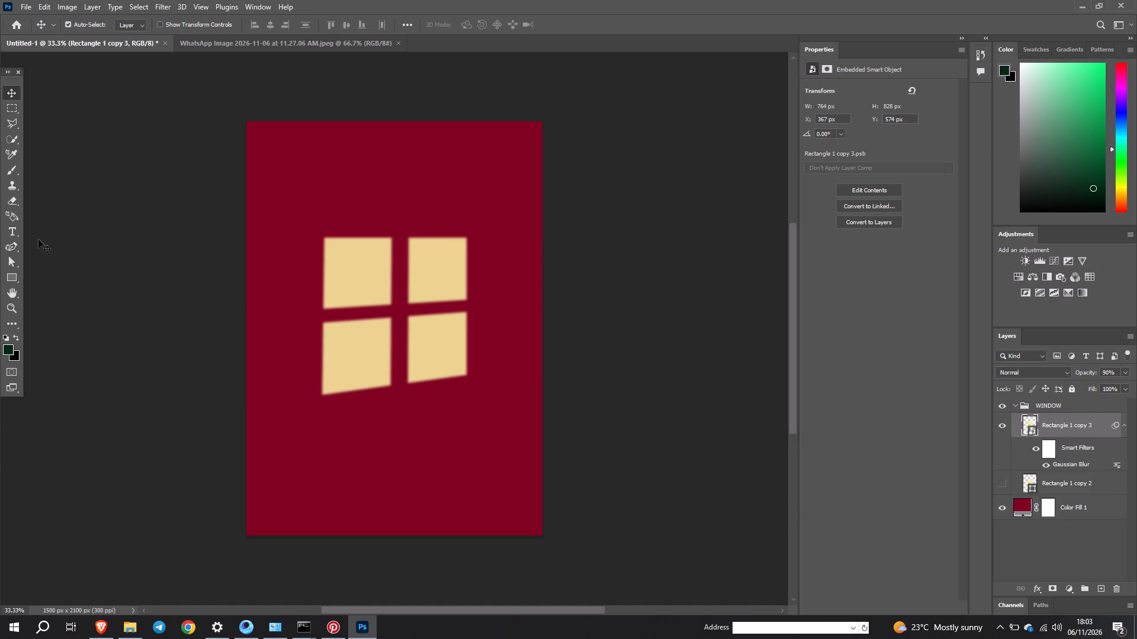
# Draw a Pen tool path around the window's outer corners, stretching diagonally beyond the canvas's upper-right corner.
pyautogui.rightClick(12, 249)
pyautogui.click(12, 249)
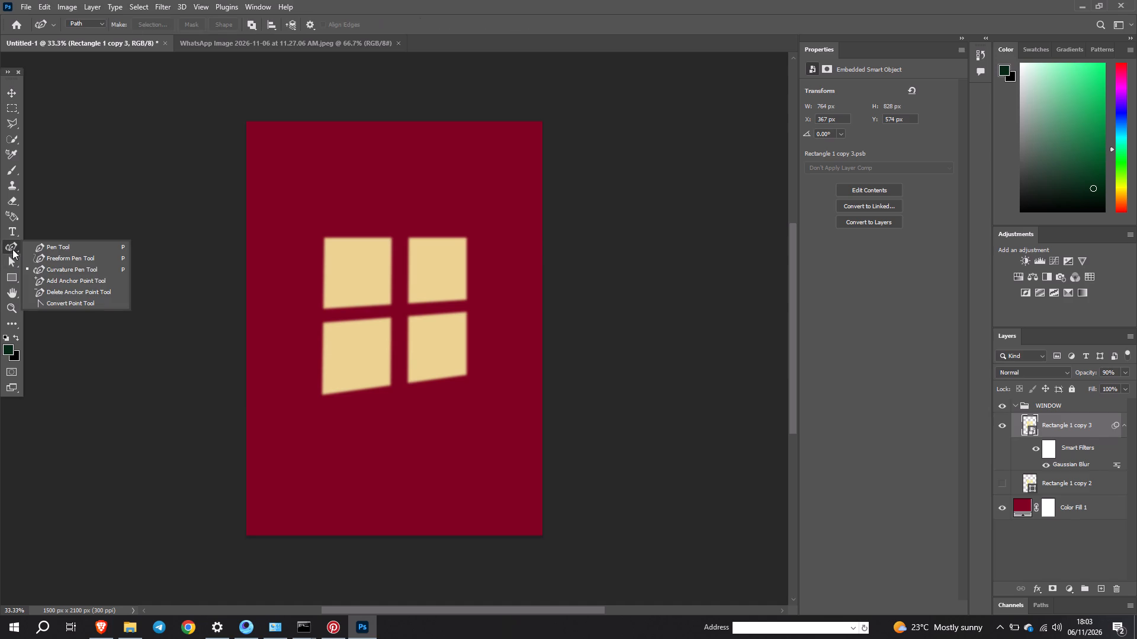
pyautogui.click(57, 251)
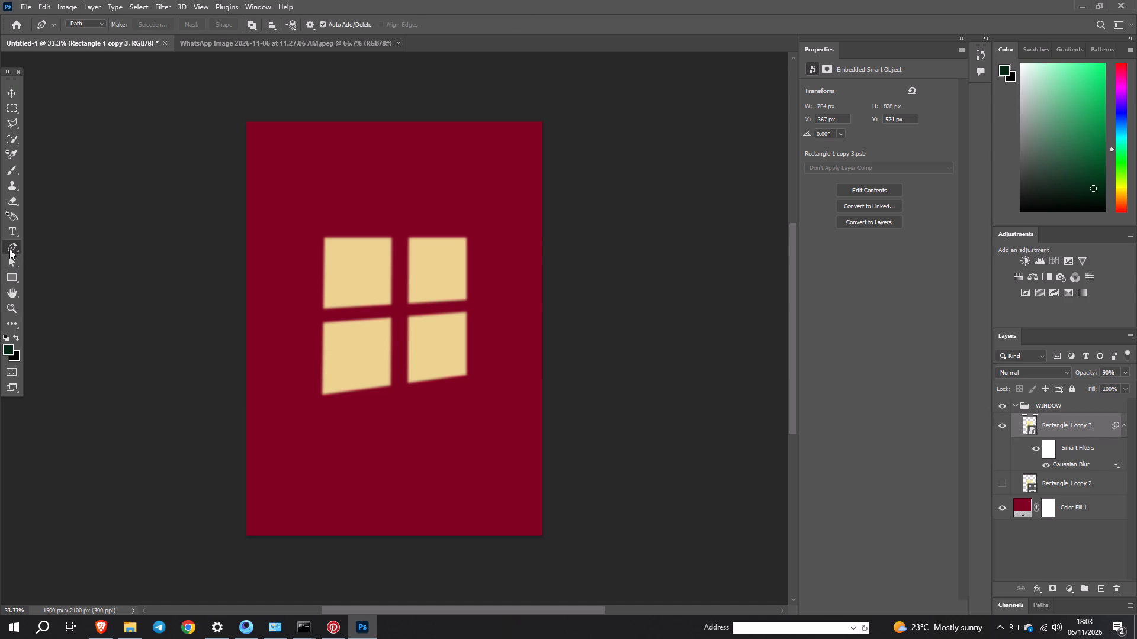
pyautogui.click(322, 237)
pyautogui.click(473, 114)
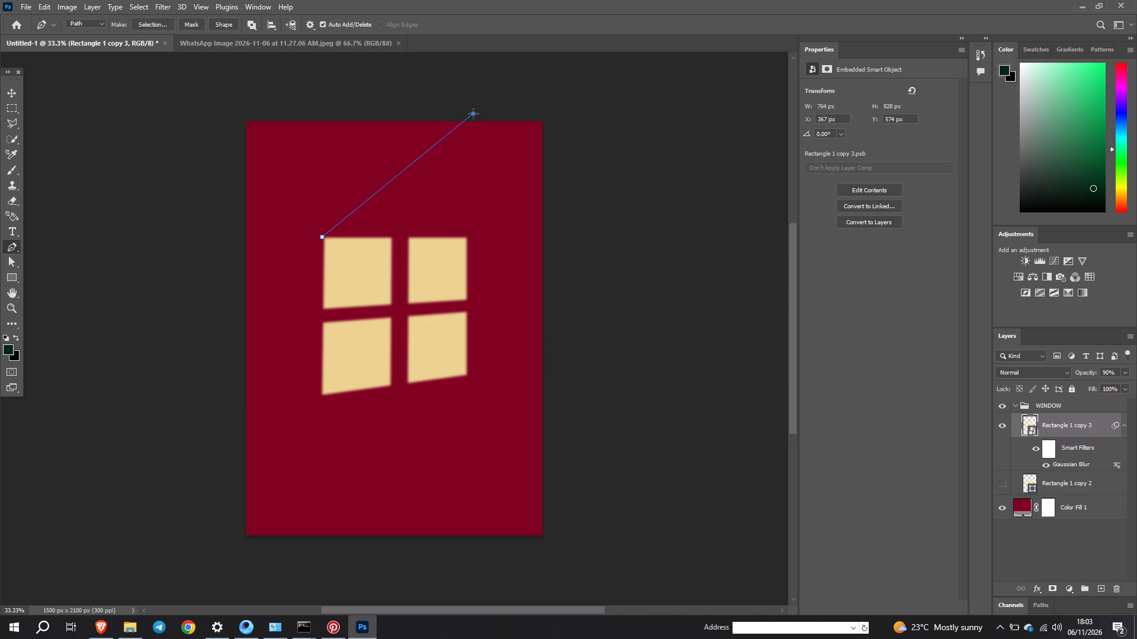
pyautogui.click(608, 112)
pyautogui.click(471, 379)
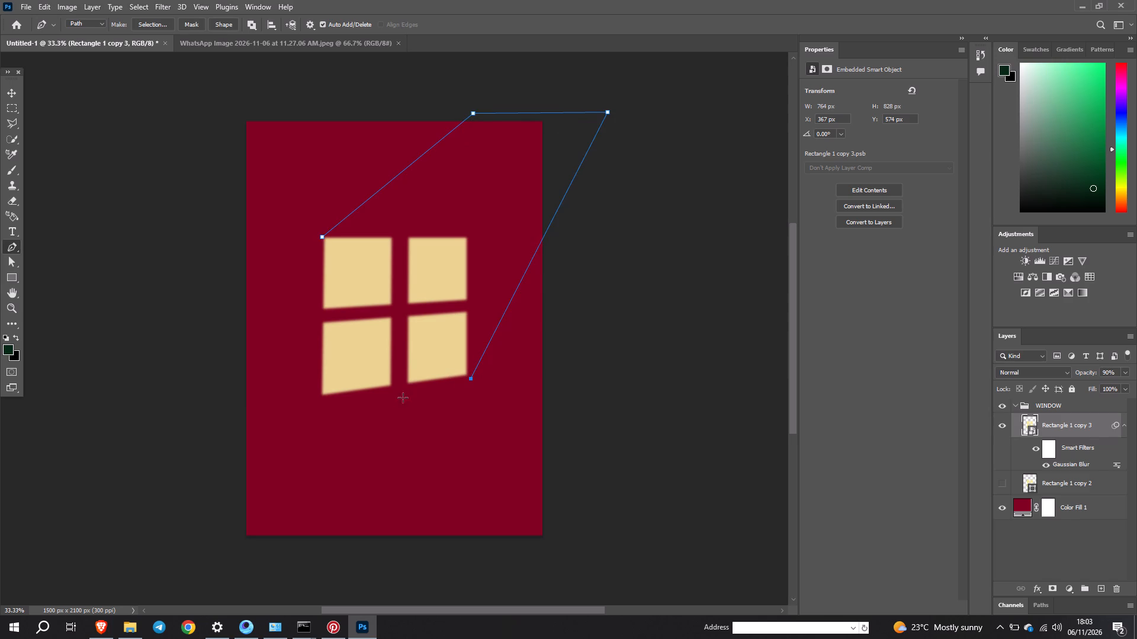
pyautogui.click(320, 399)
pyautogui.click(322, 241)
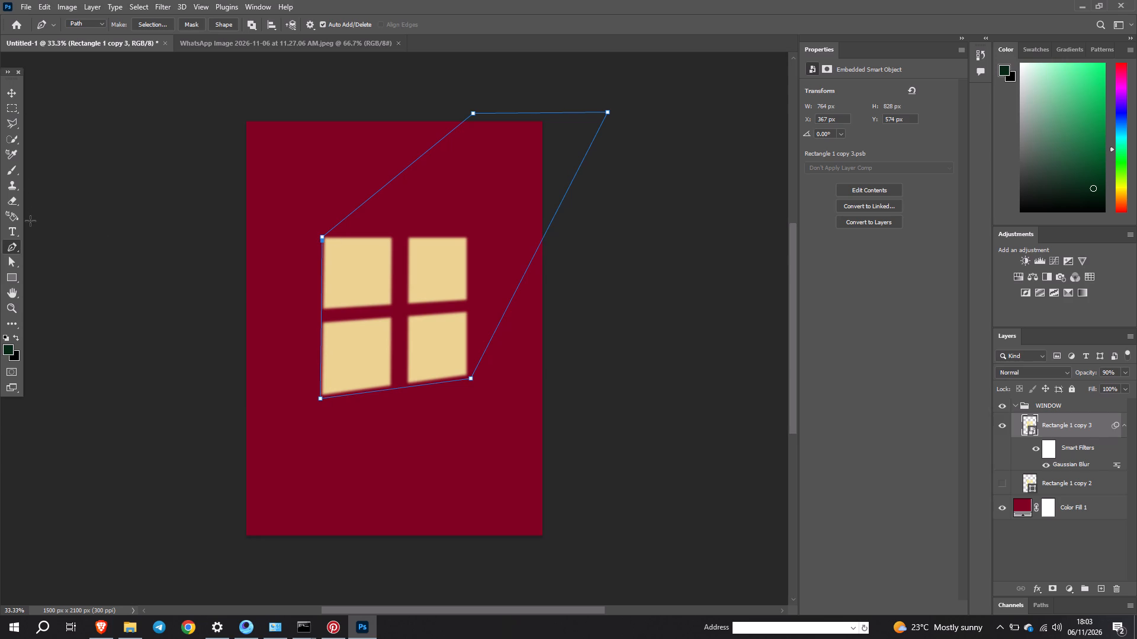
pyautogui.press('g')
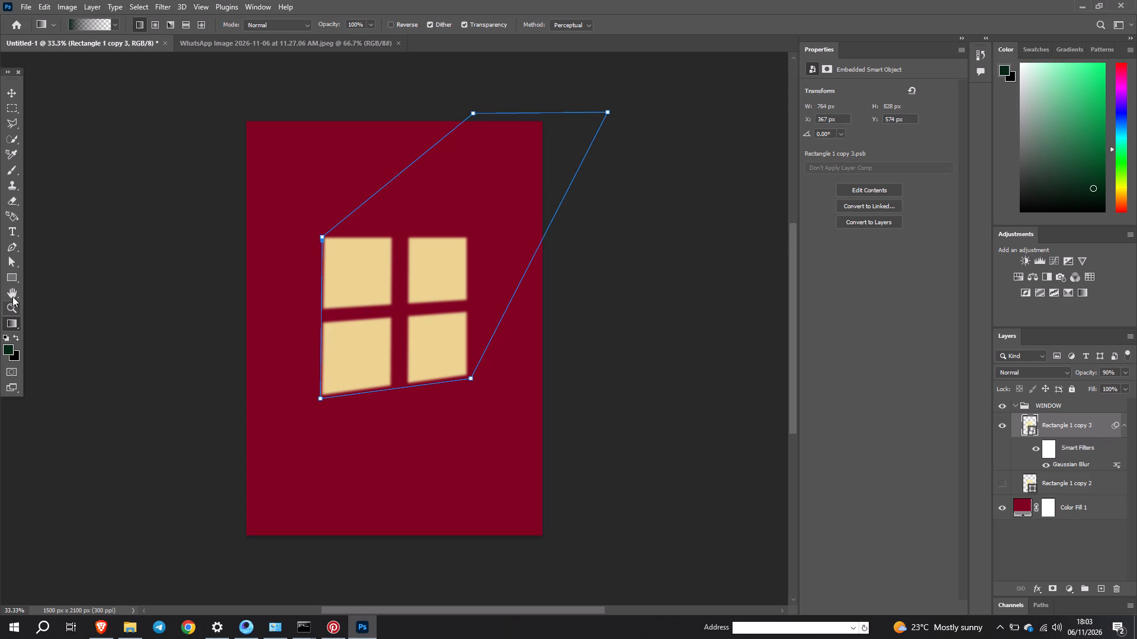
# Set the Pen tool to Shape mode with a black-to-white linear gradient fill at 90 degrees.
pyautogui.click(14, 247)
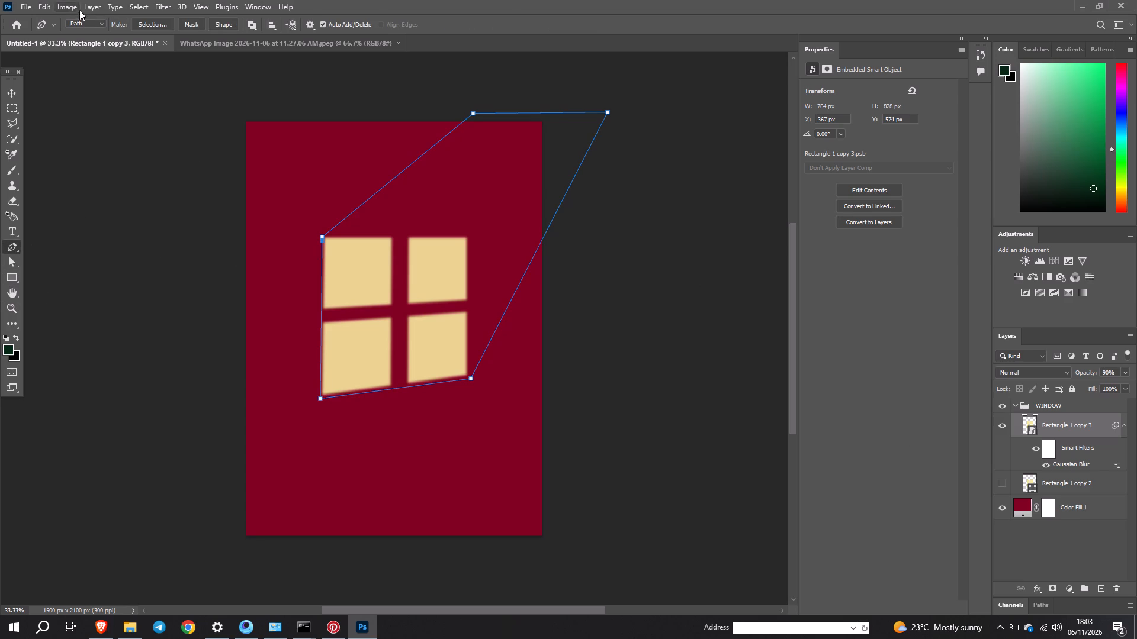
pyautogui.click(99, 21)
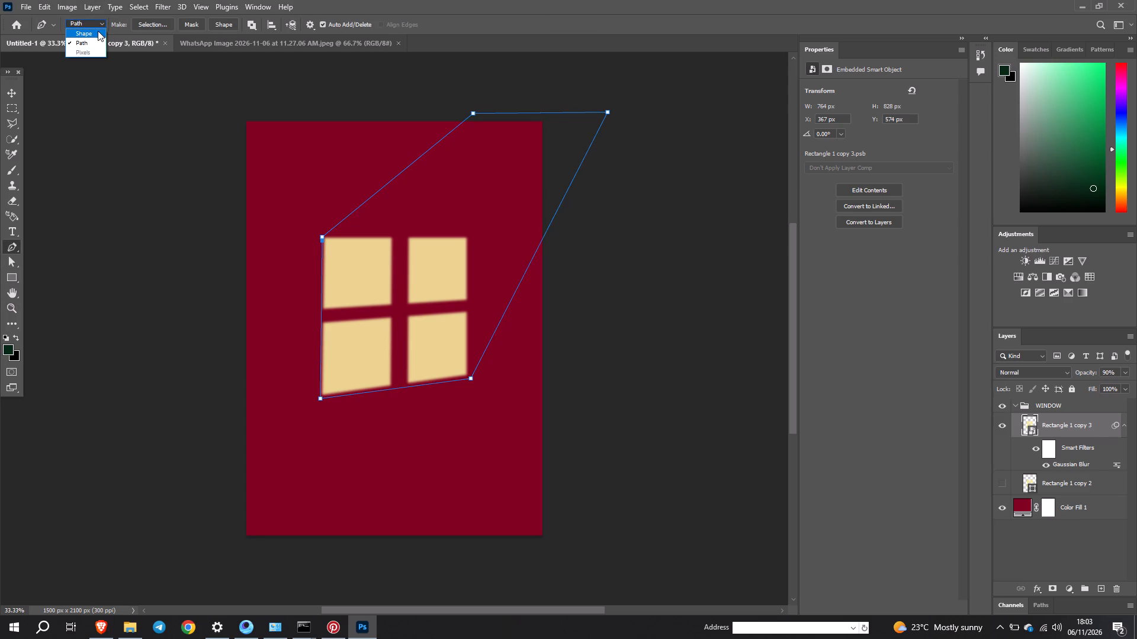
pyautogui.click(98, 31)
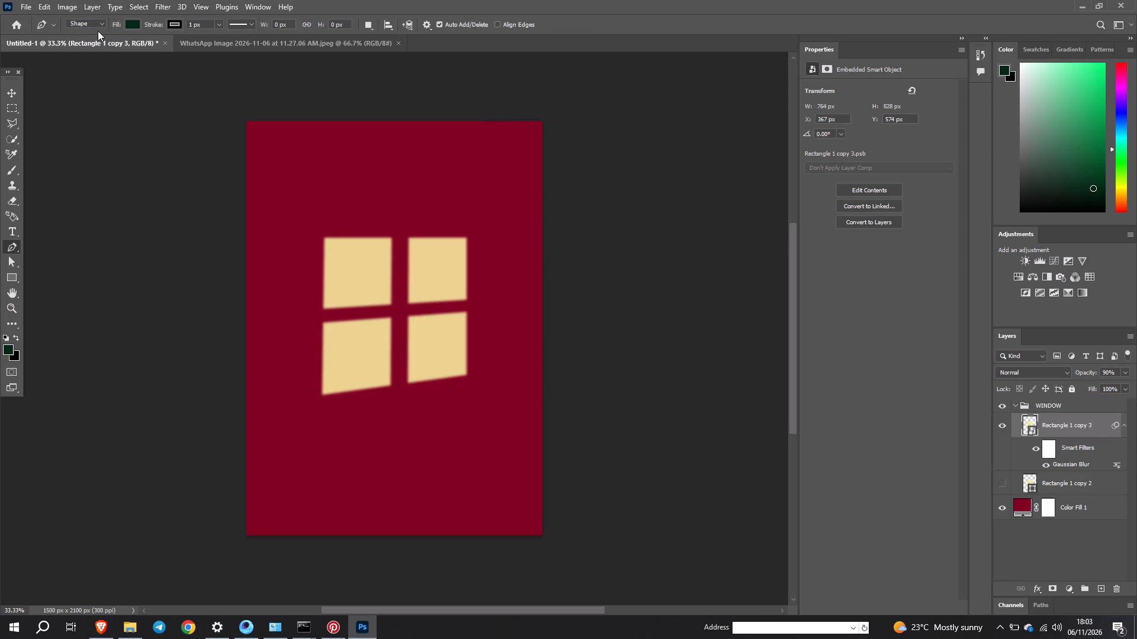
pyautogui.click(137, 26)
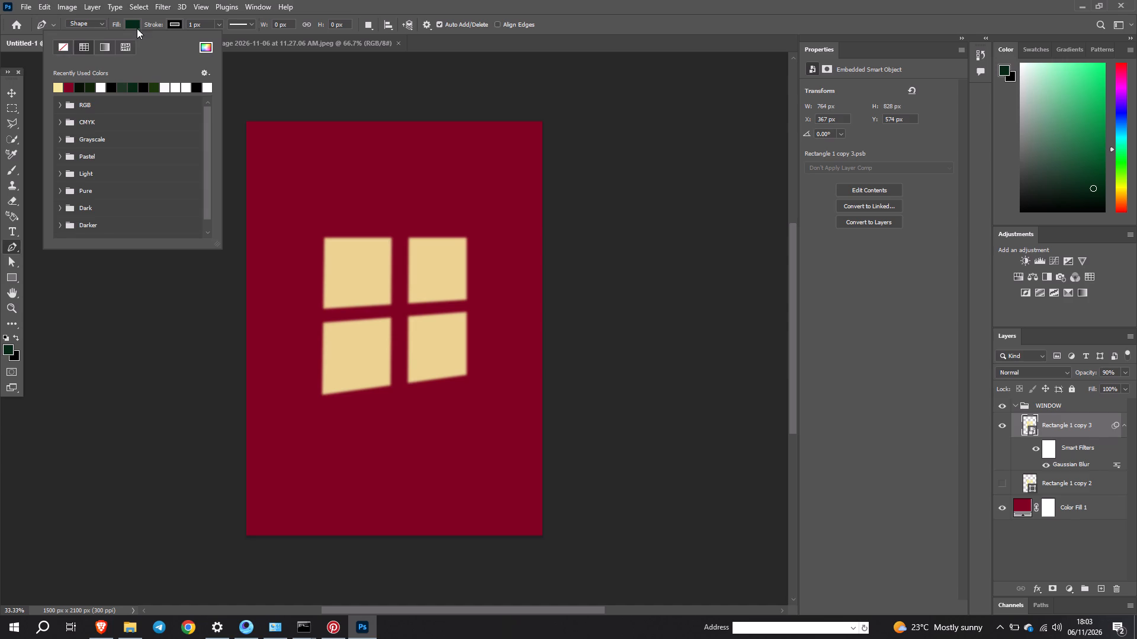
pyautogui.click(104, 47)
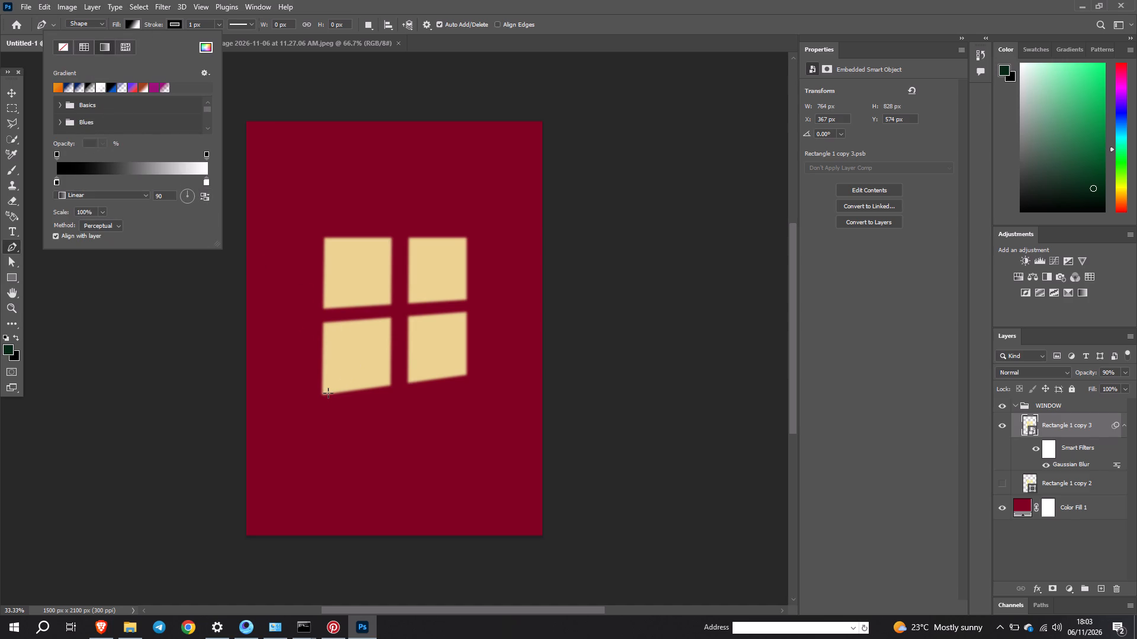
pyautogui.moveTo(328, 393); pyautogui.dragTo(449, 245)
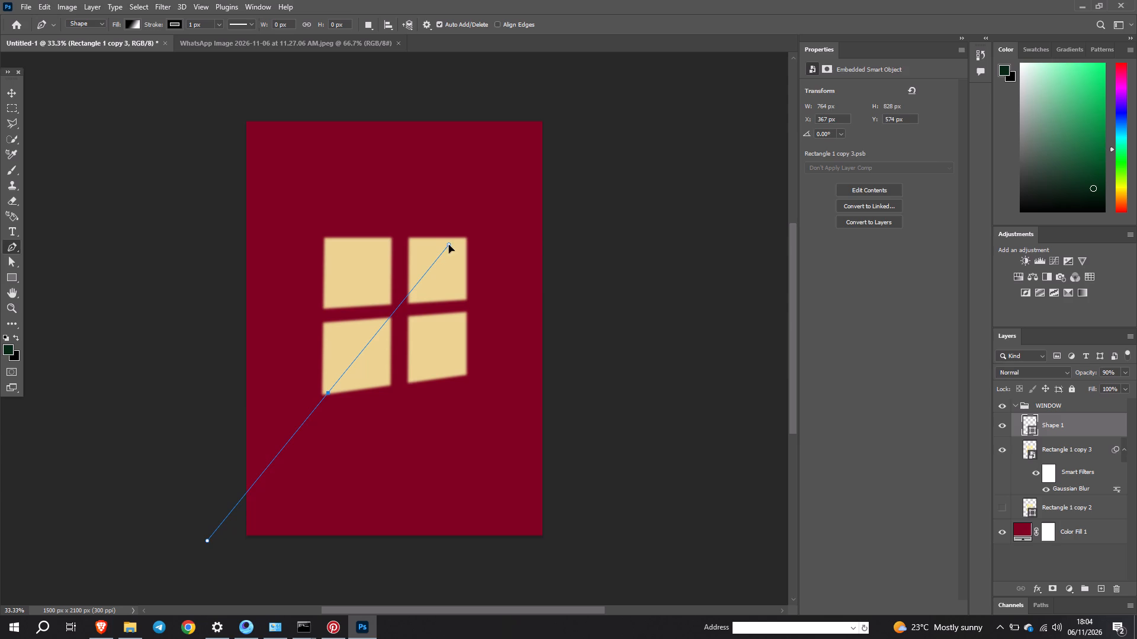
pyautogui.hotkey('ctrl', 'z')
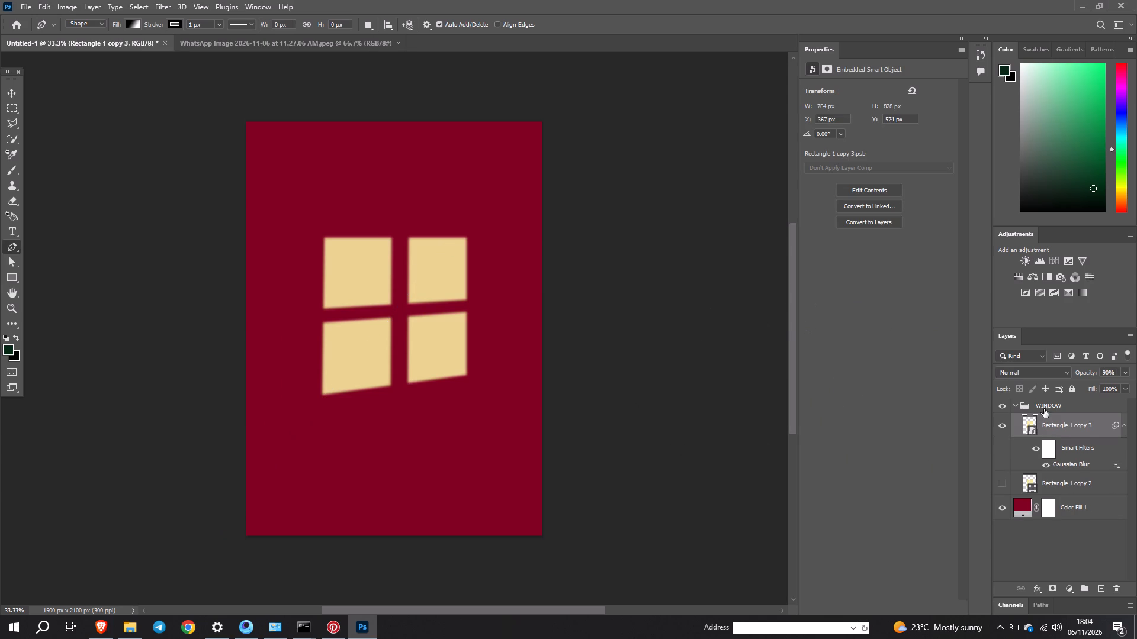
# Draw a closed five-point light-beam shape from the window's outer corners to beyond the canvas's upper-right corner, about 1461 by 1575 px.
pyautogui.click(1072, 428)
pyautogui.click(320, 237)
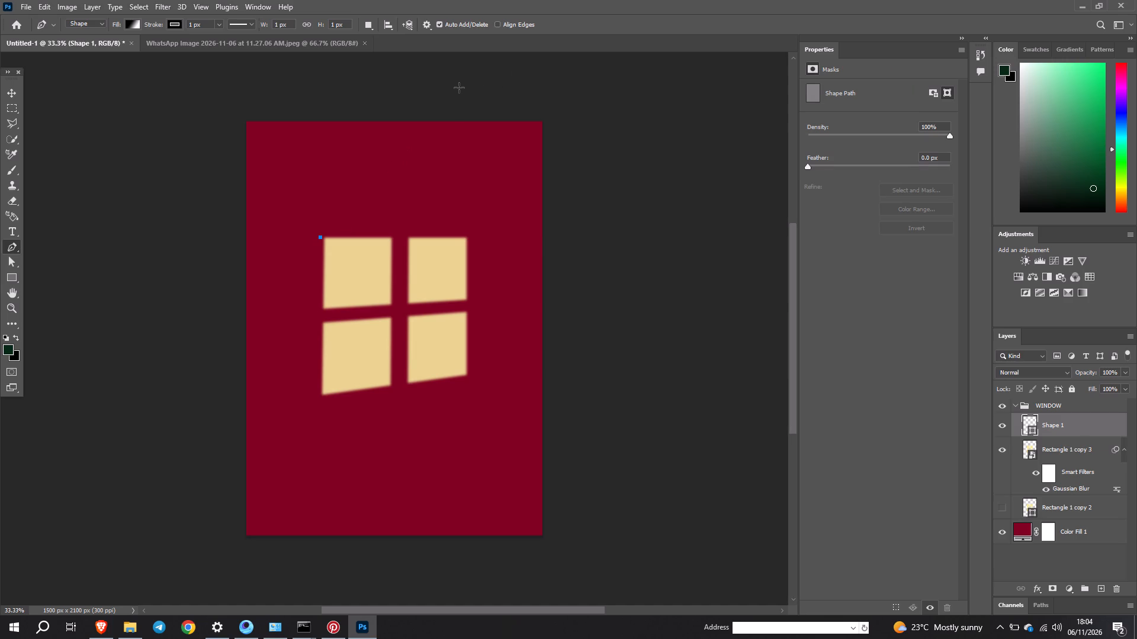
pyautogui.click(459, 88)
pyautogui.click(605, 103)
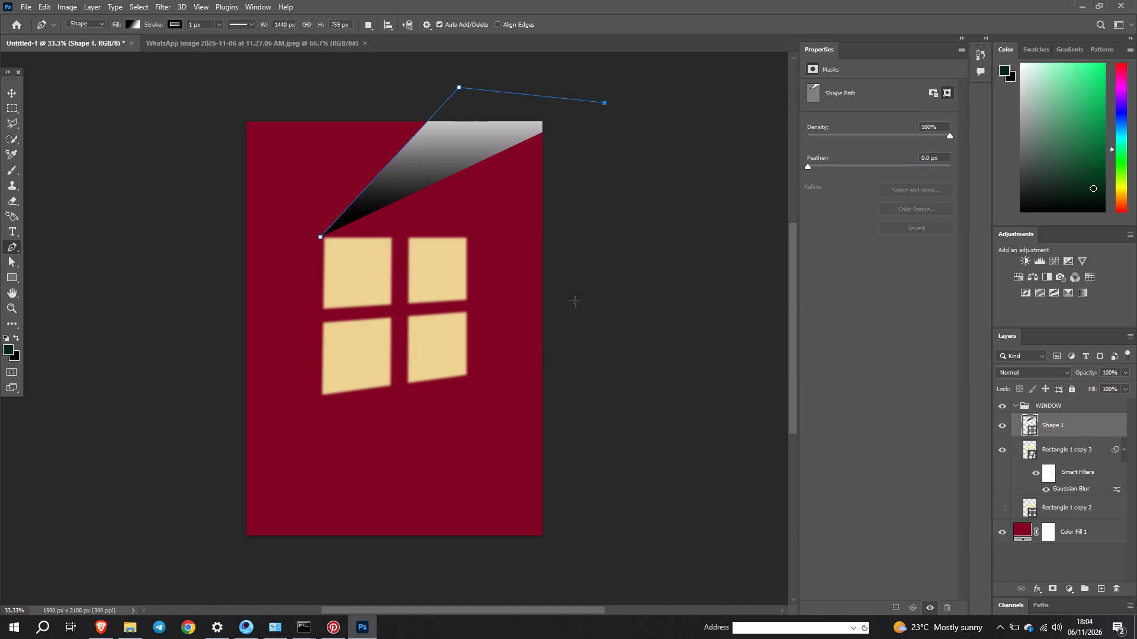
pyautogui.click(471, 373)
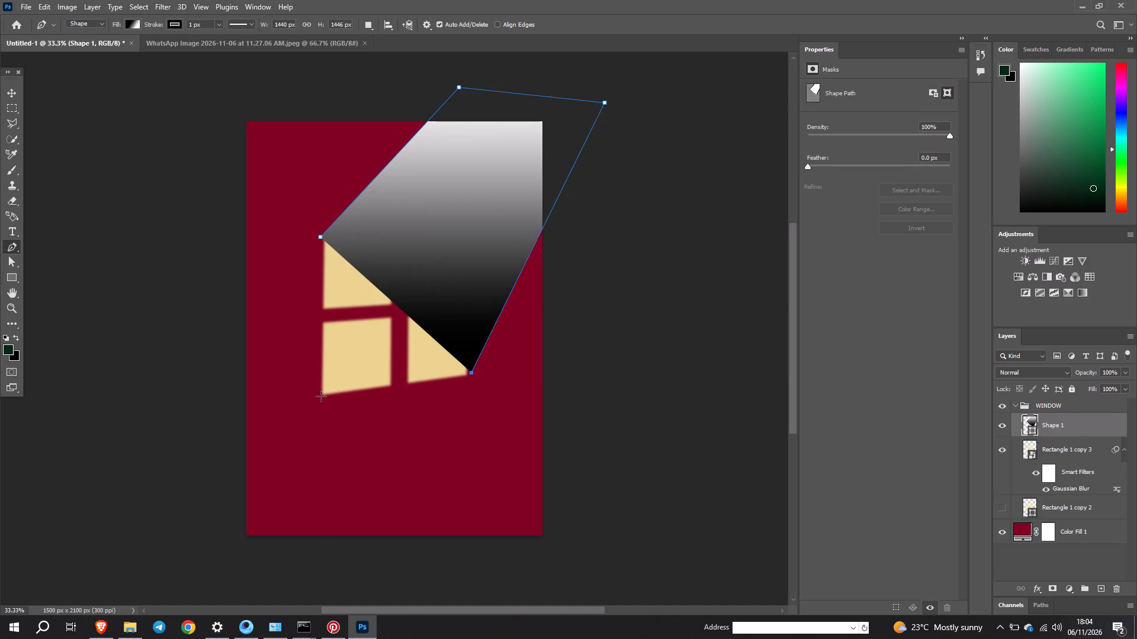
pyautogui.click(316, 398)
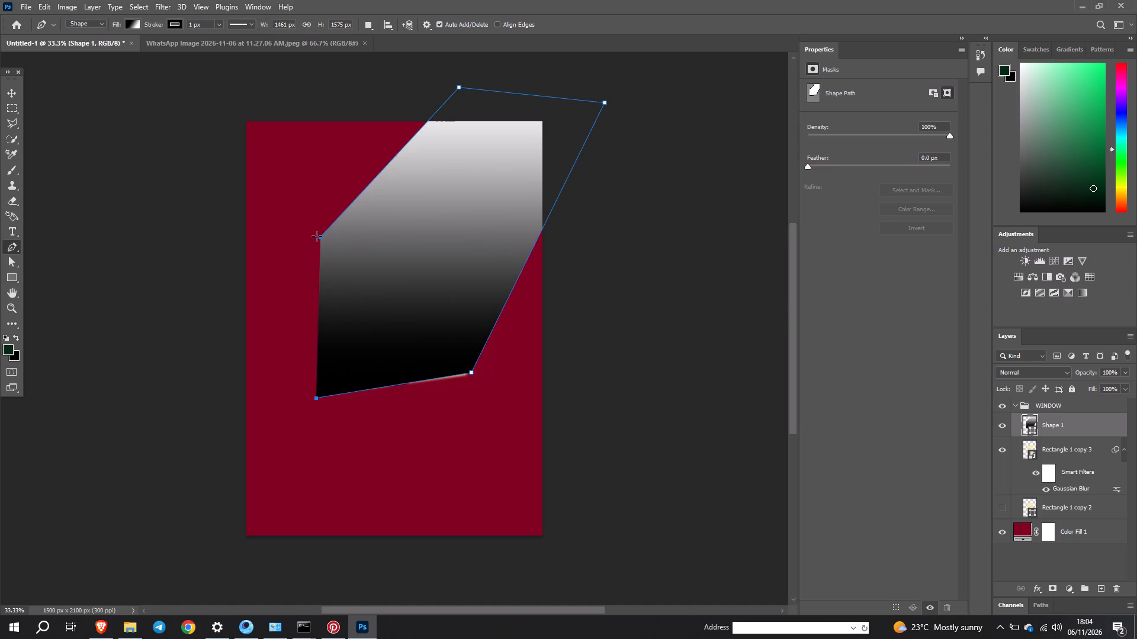
pyautogui.click(317, 236)
pyautogui.hotkey('ctrl', 'z')
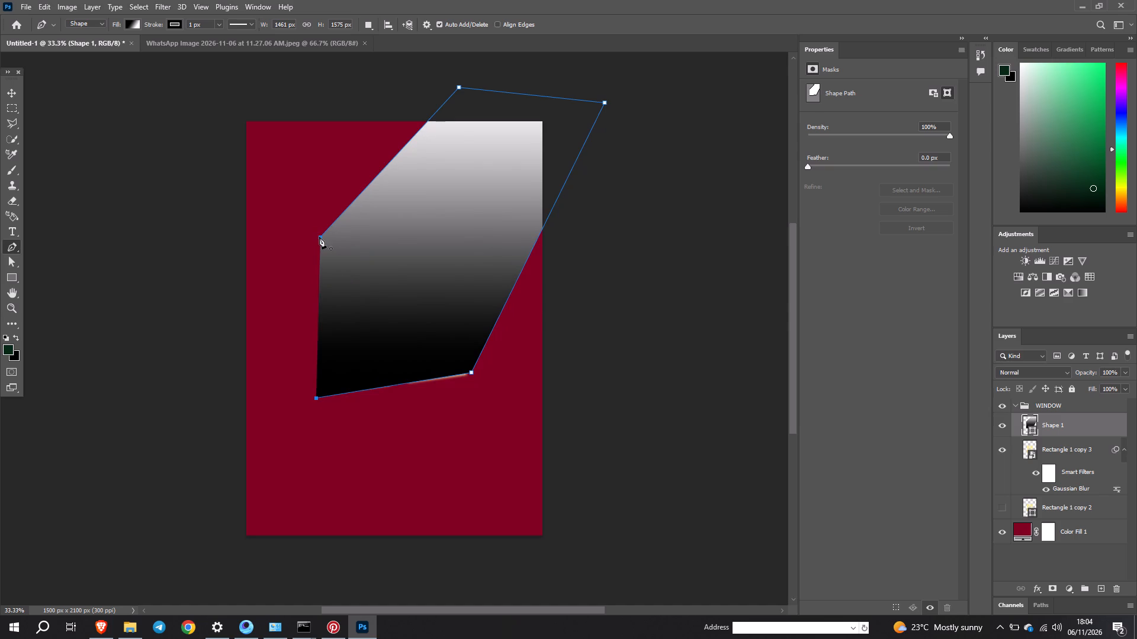
pyautogui.click(319, 237)
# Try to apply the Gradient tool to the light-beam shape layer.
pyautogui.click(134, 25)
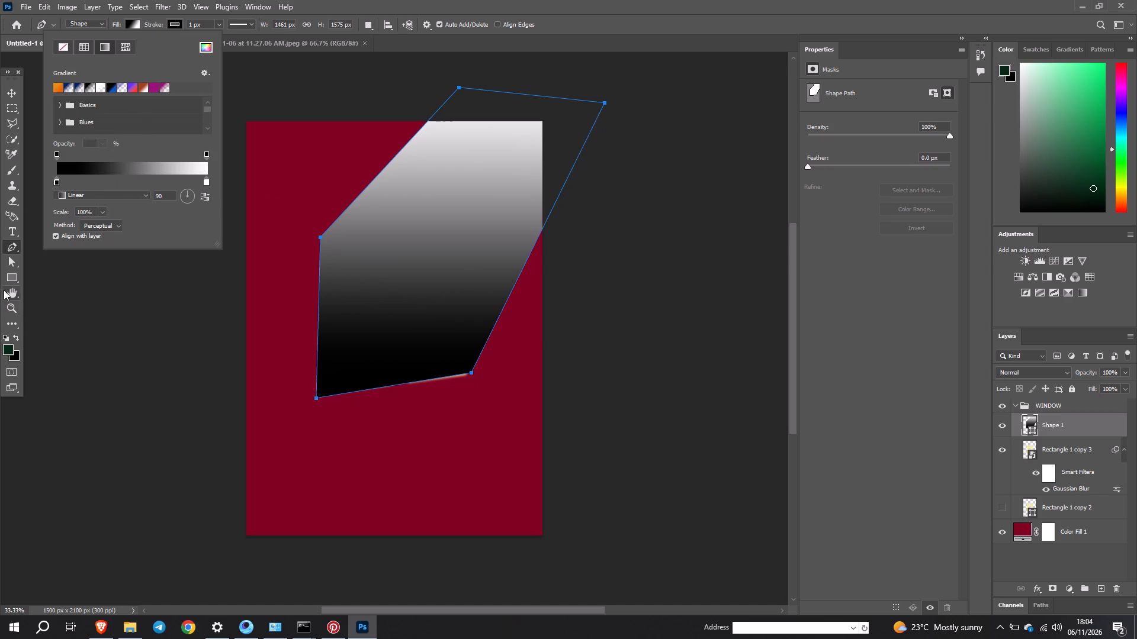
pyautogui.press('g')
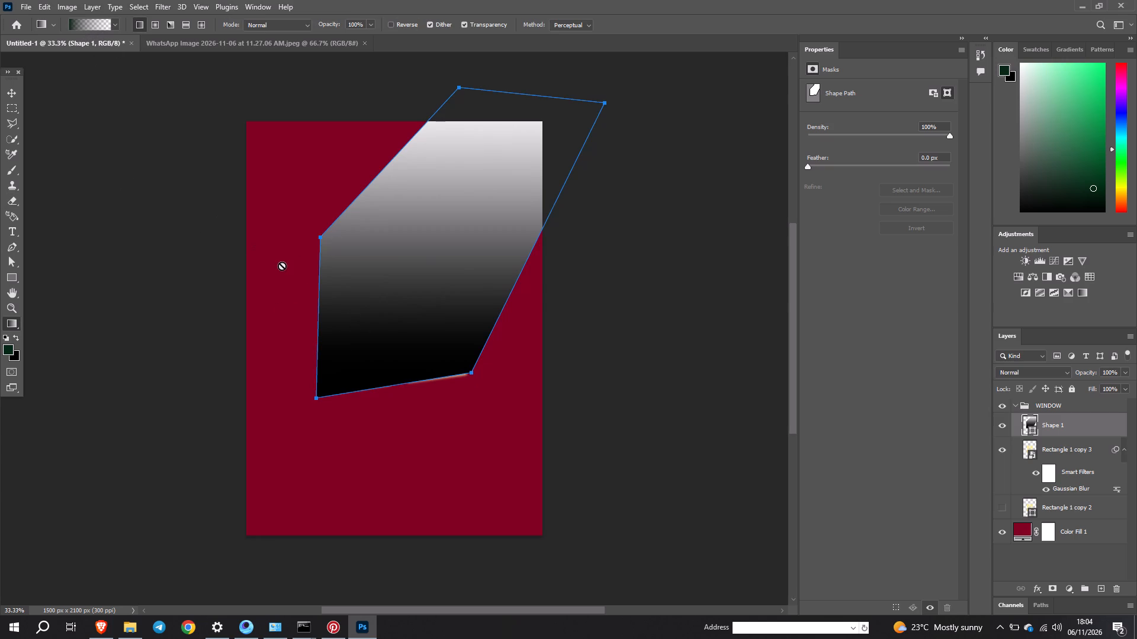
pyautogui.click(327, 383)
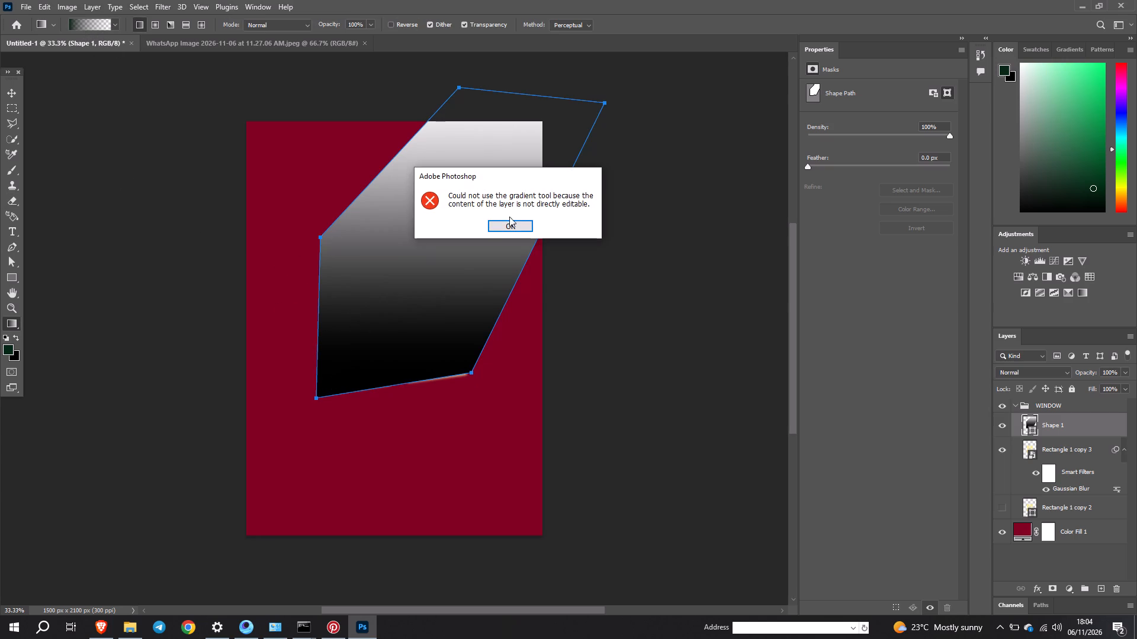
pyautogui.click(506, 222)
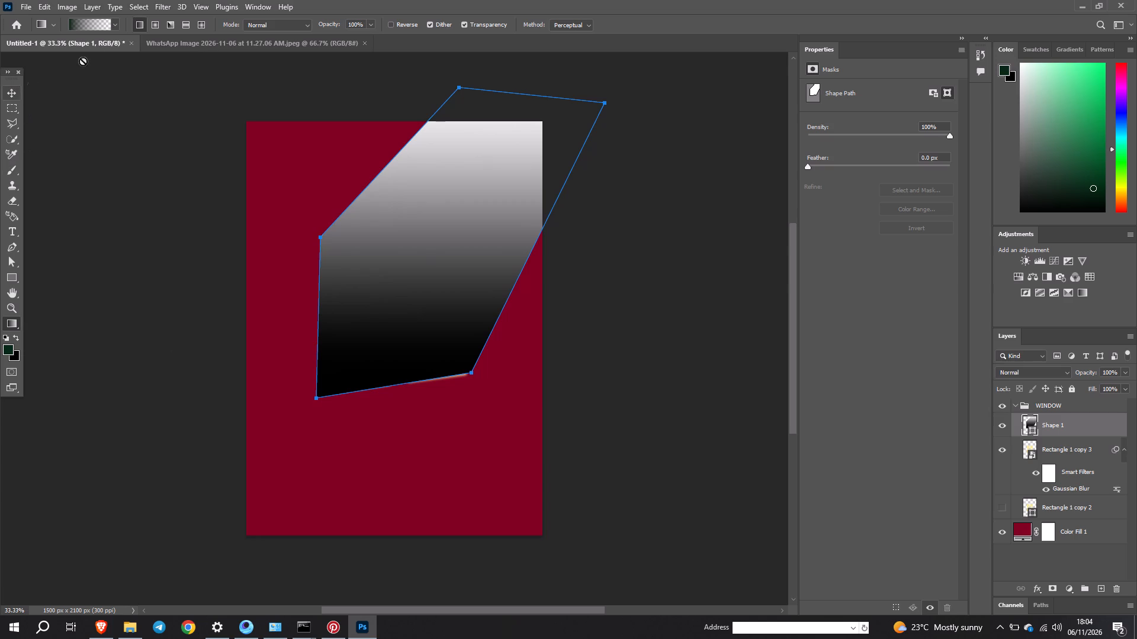
# Set the starting colour stop of the Gradient tool's gradient to pale yellow F4E99B.
pyautogui.click(83, 22)
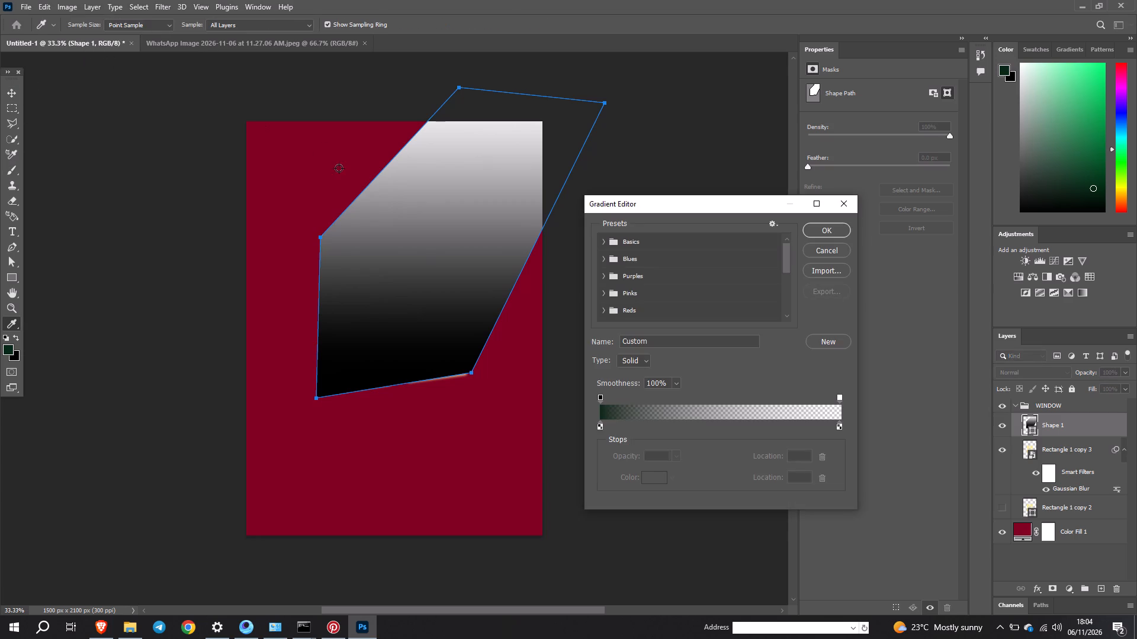
pyautogui.click(599, 427)
pyautogui.click(648, 482)
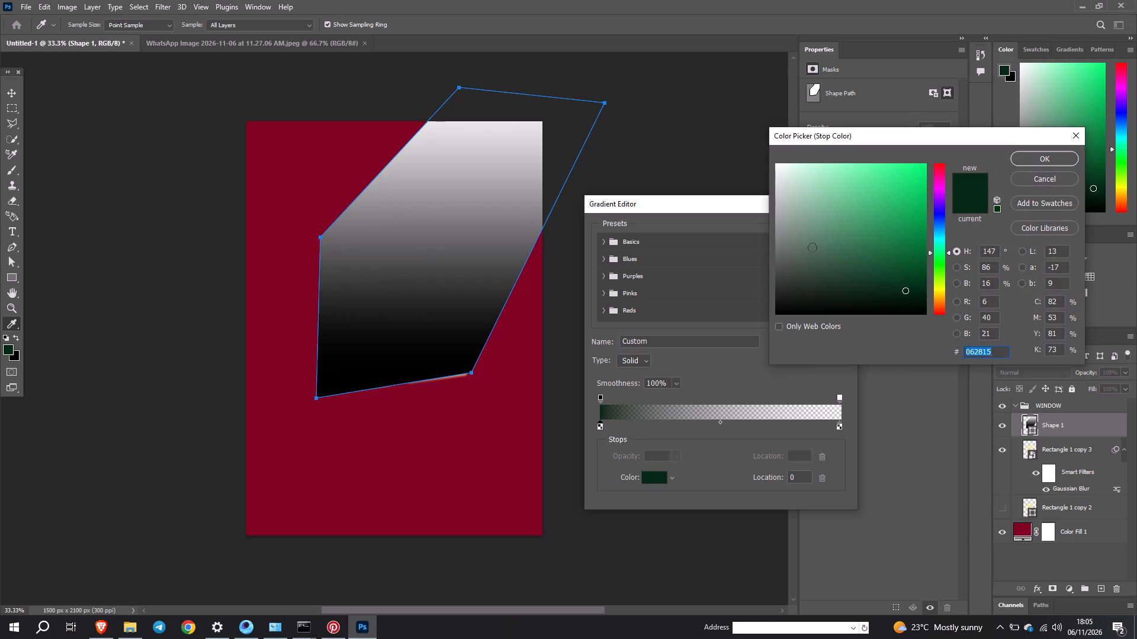
pyautogui.moveTo(794, 215); pyautogui.dragTo(721, 153)
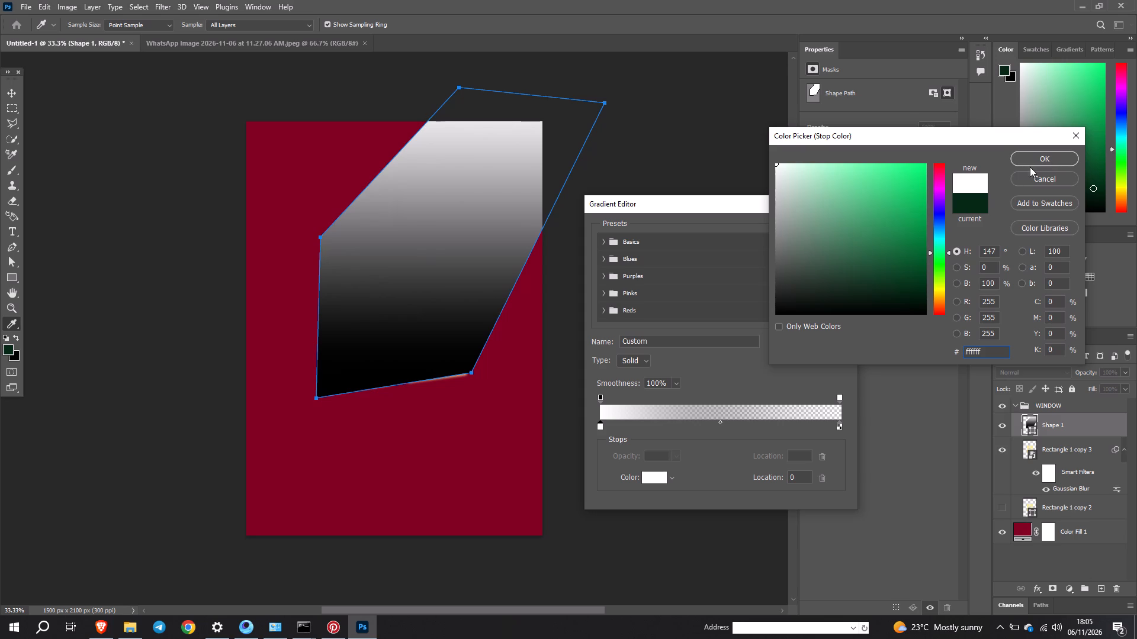
pyautogui.click(942, 290)
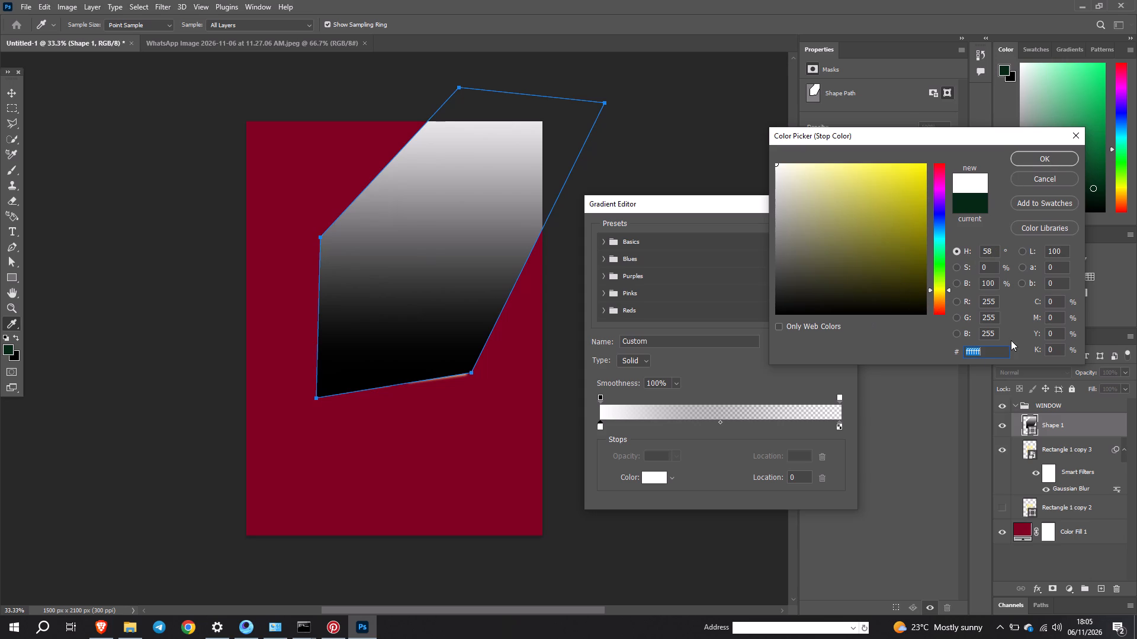
pyautogui.press('super+v')
pyautogui.click(1018, 443)
pyautogui.hotkey('ctrl', 'v')
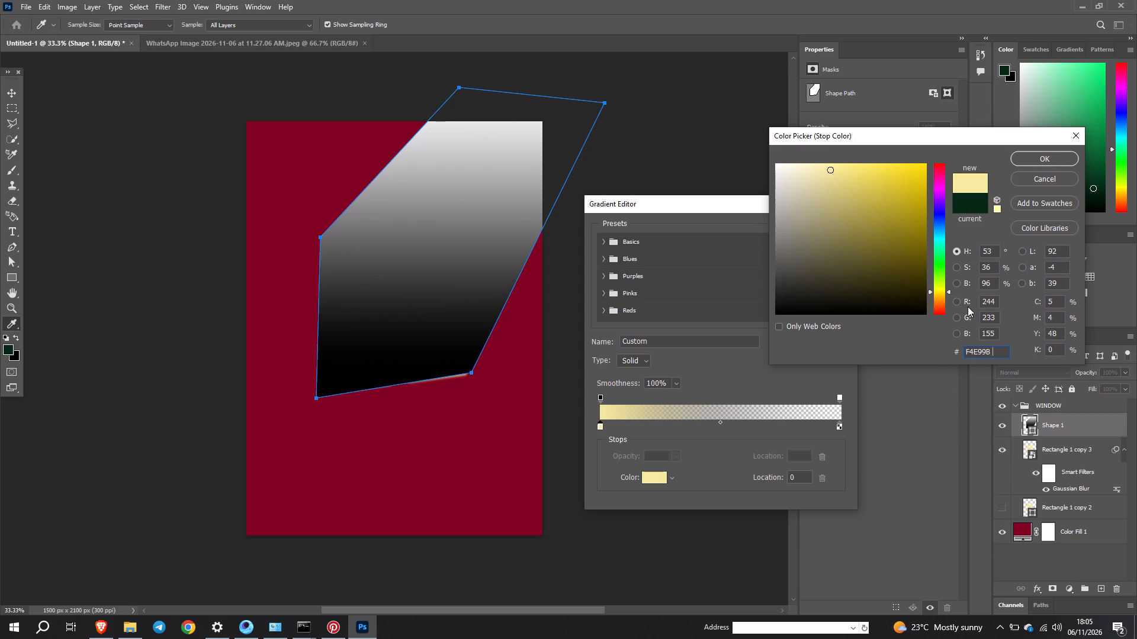
pyautogui.click(1052, 159)
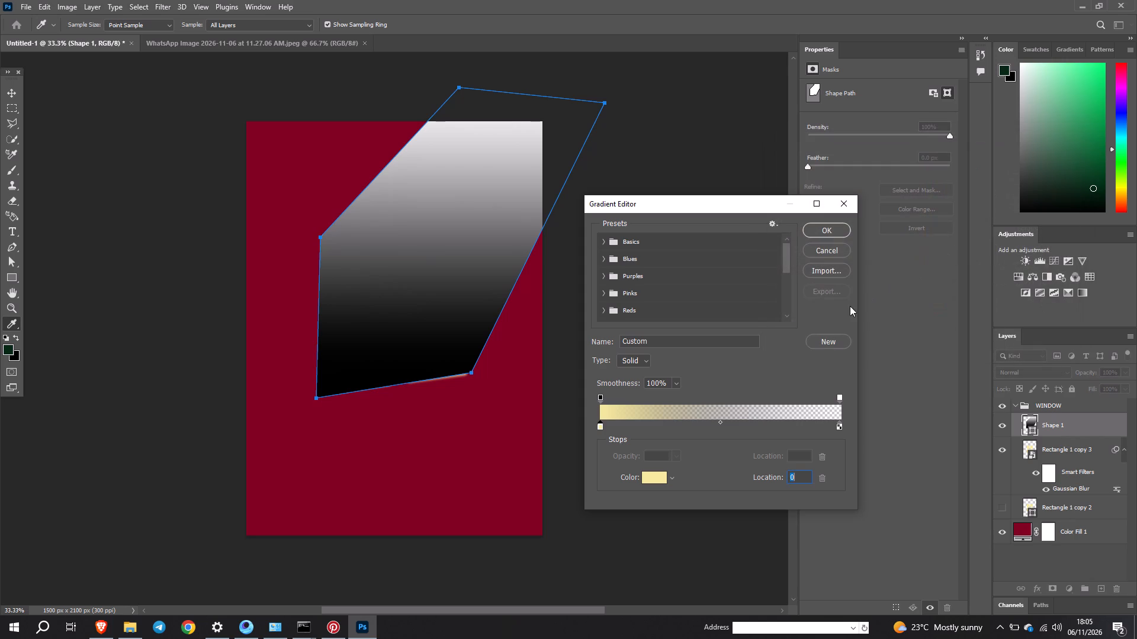
# Set the gradient's ending colour stop at location 100 to white (ffffff) and accept the edited gradient.
pyautogui.click(600, 398)
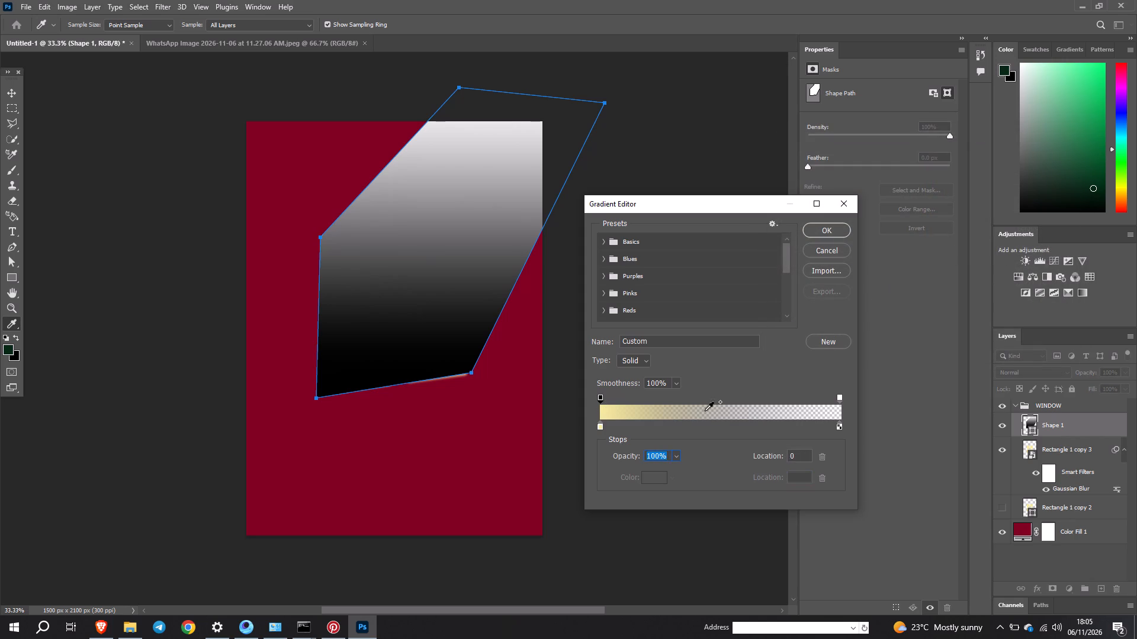
pyautogui.click(841, 397)
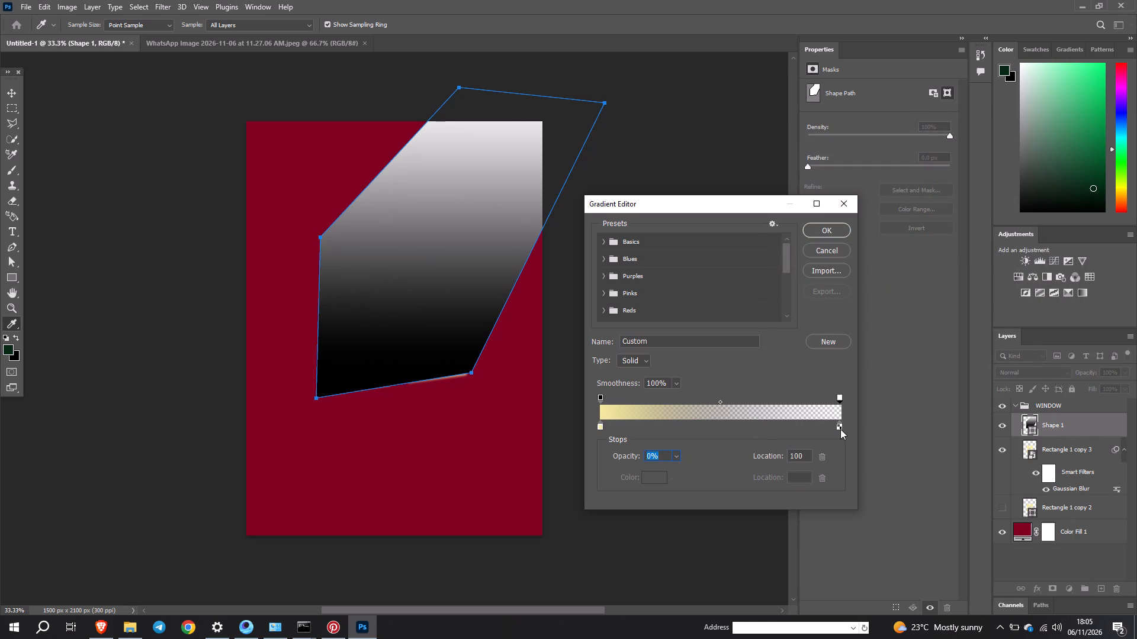
pyautogui.click(840, 429)
pyautogui.click(658, 482)
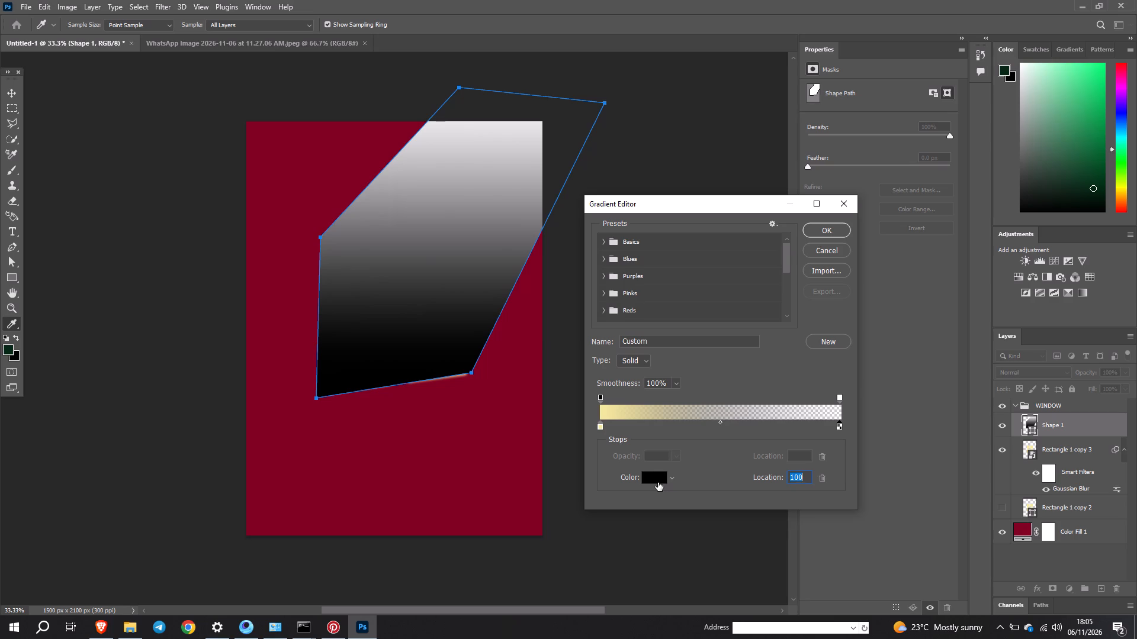
pyautogui.moveTo(795, 223); pyautogui.dragTo(754, 149)
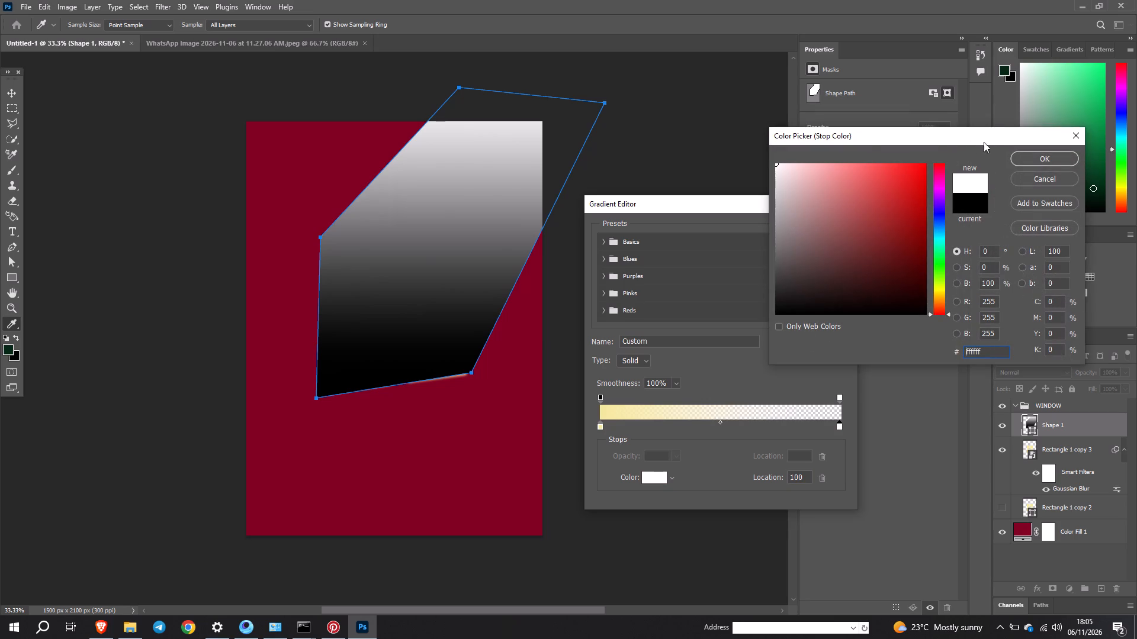
pyautogui.click(1029, 158)
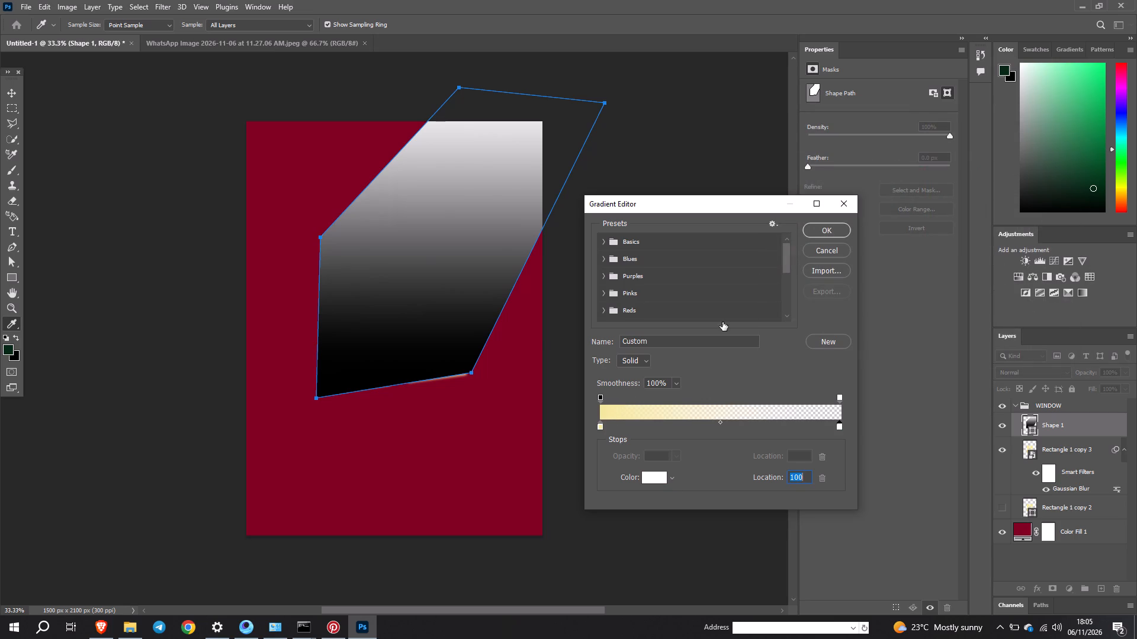
pyautogui.click(816, 234)
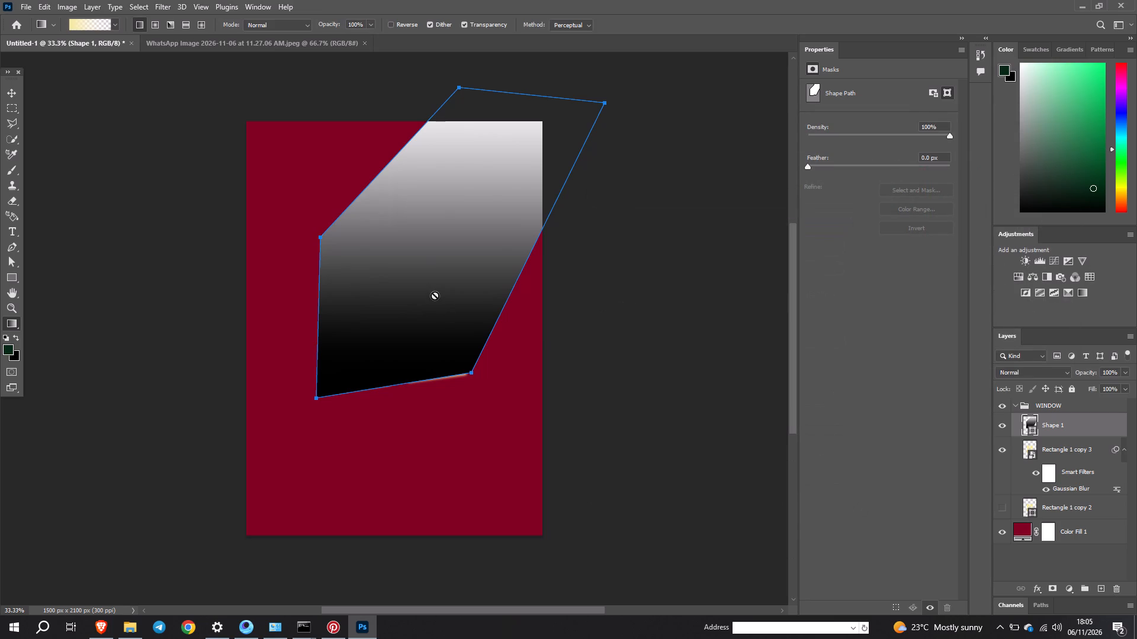
# Delete the light-beam shape layer from the canvas and collapse the WINDOW layer group.
pyautogui.press('v')
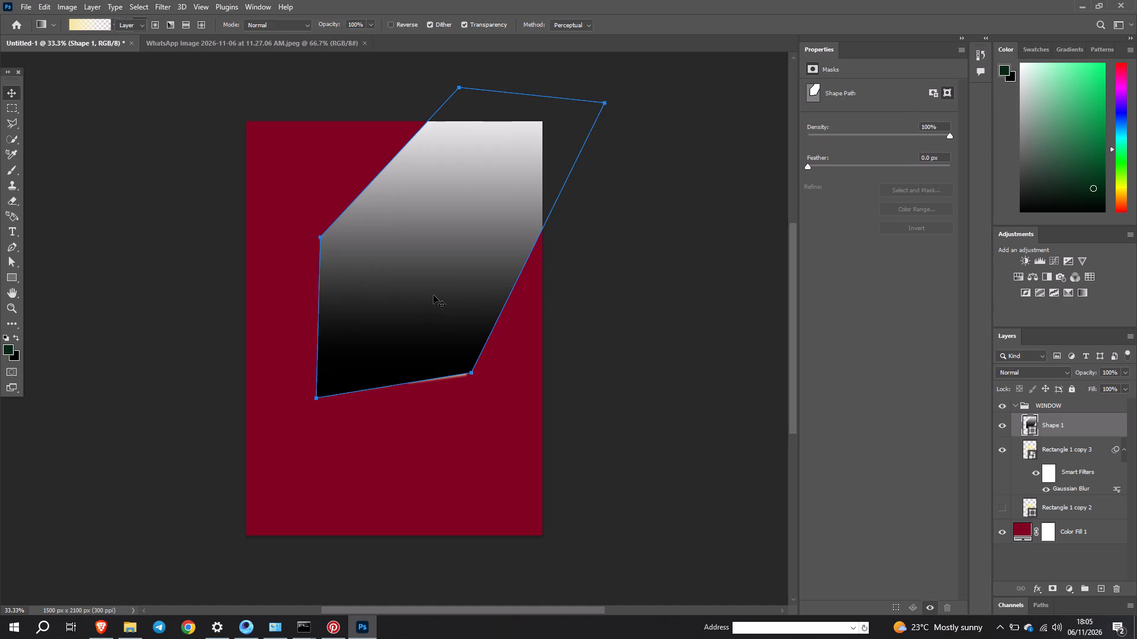
pyautogui.click(423, 295)
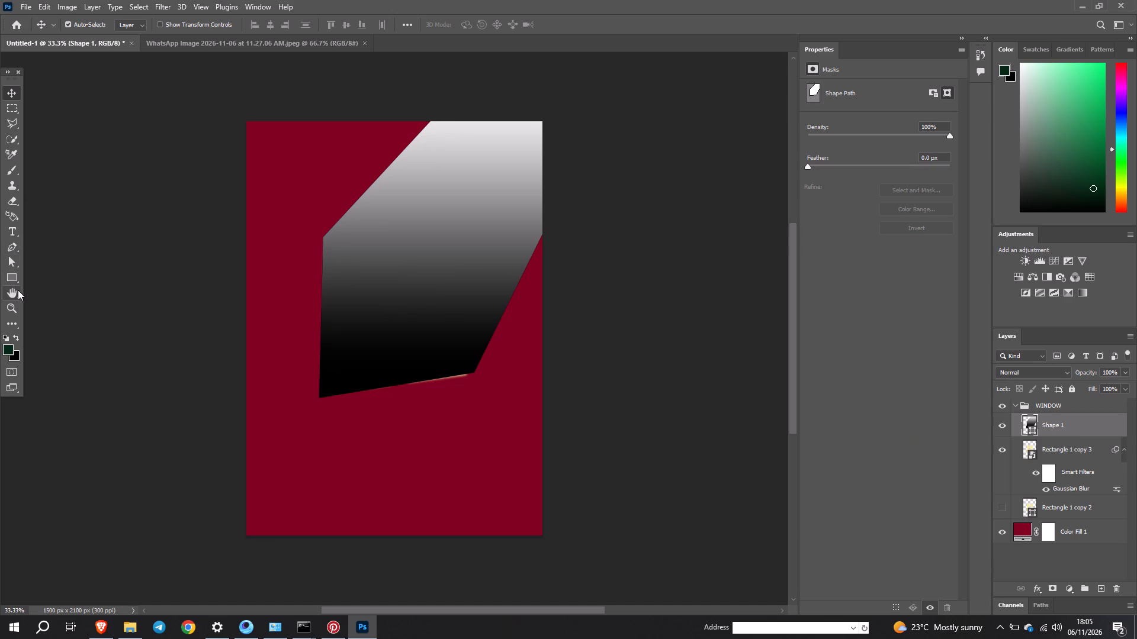
pyautogui.click(394, 249)
pyautogui.press('BackSpace')
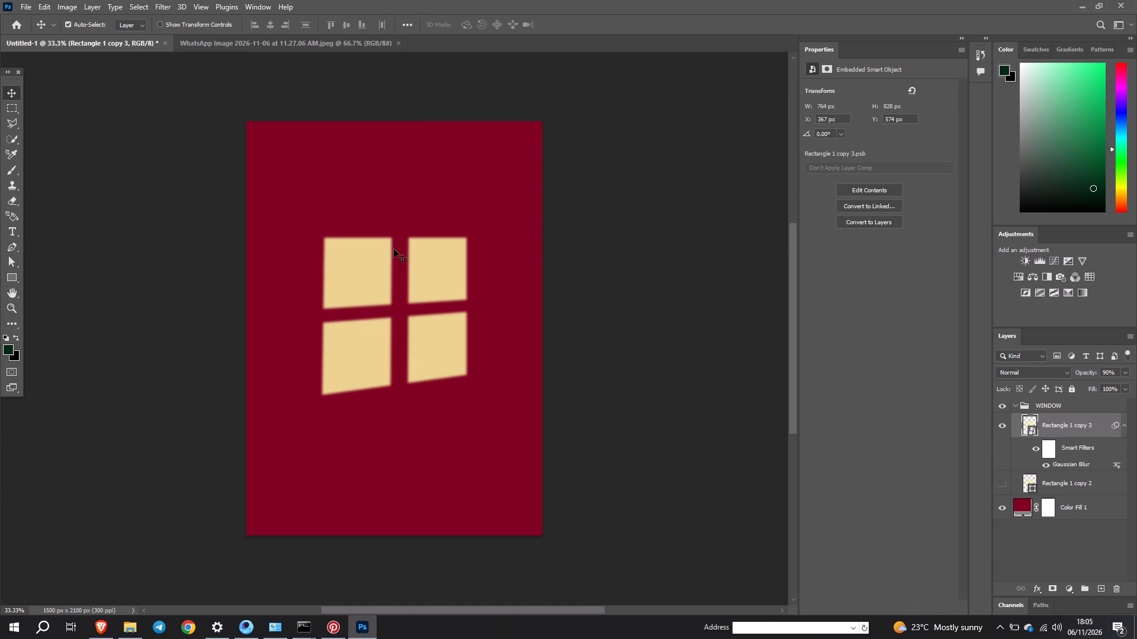
pyautogui.click(1017, 408)
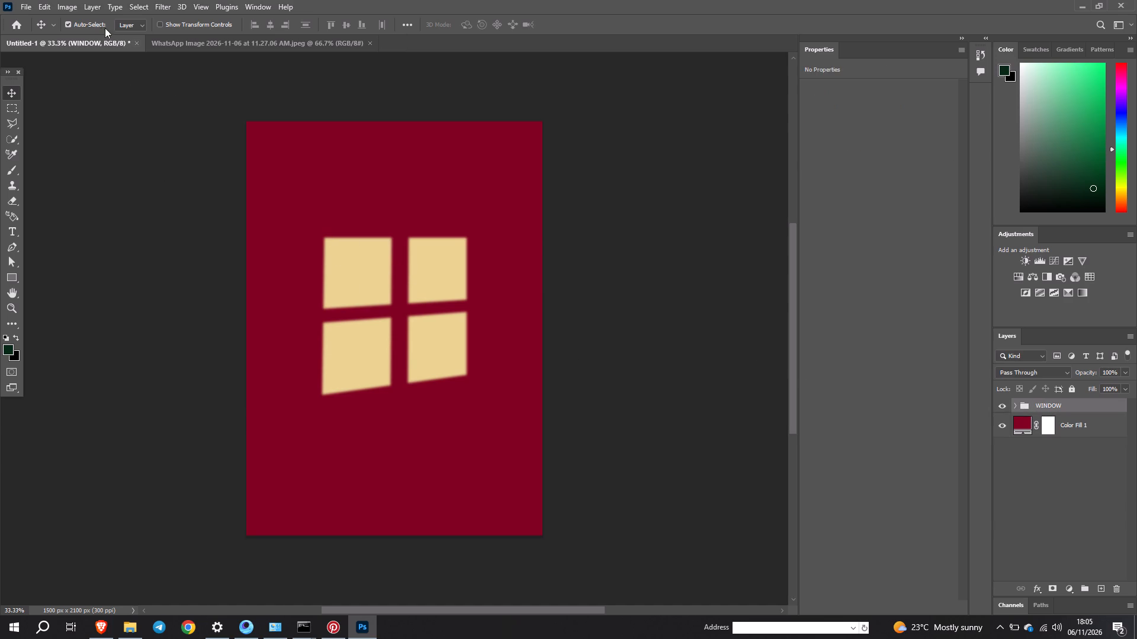
# In the graduate photo document, crop the top and bottom of the image to about 853 by 1007 px.
pyautogui.click(200, 52)
pyautogui.click(198, 47)
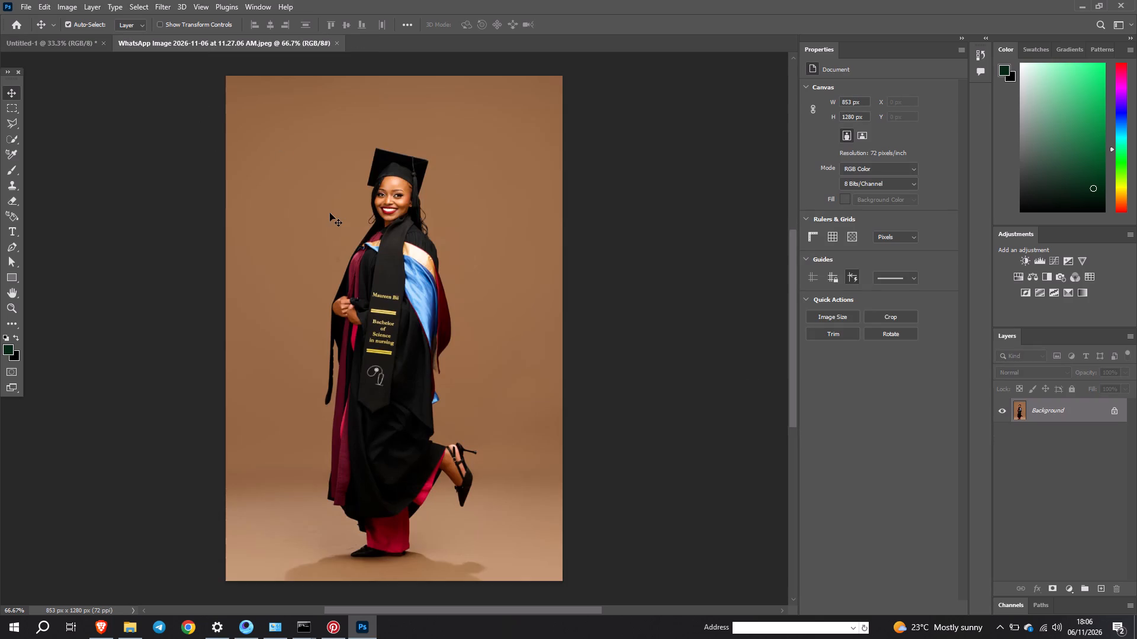
pyautogui.press('c')
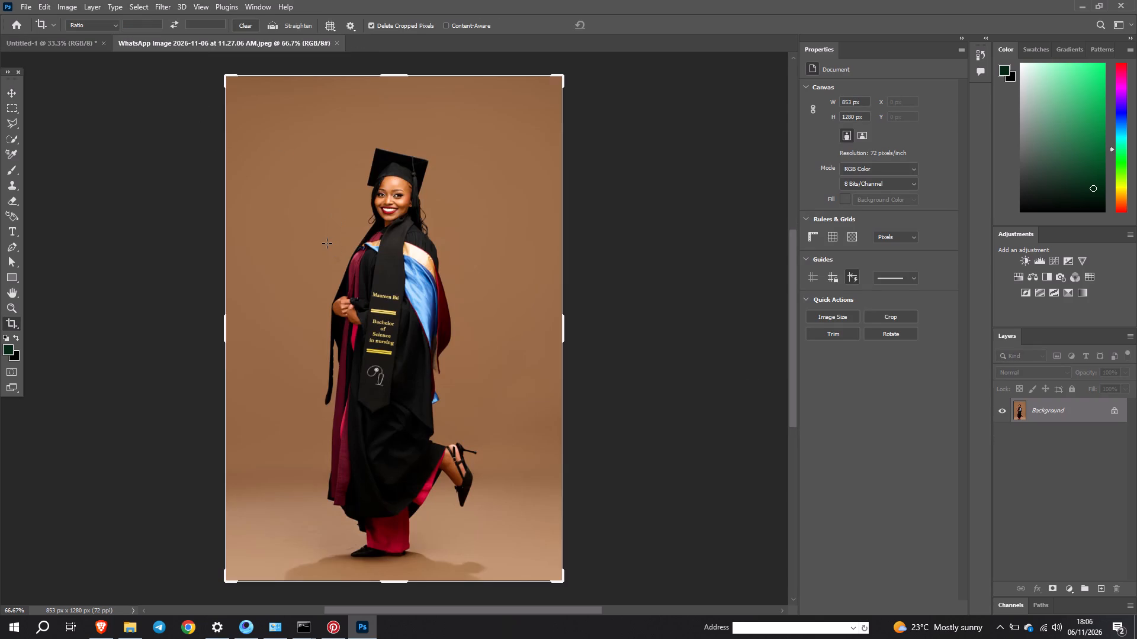
pyautogui.moveTo(400, 77); pyautogui.dragTo(398, 109)
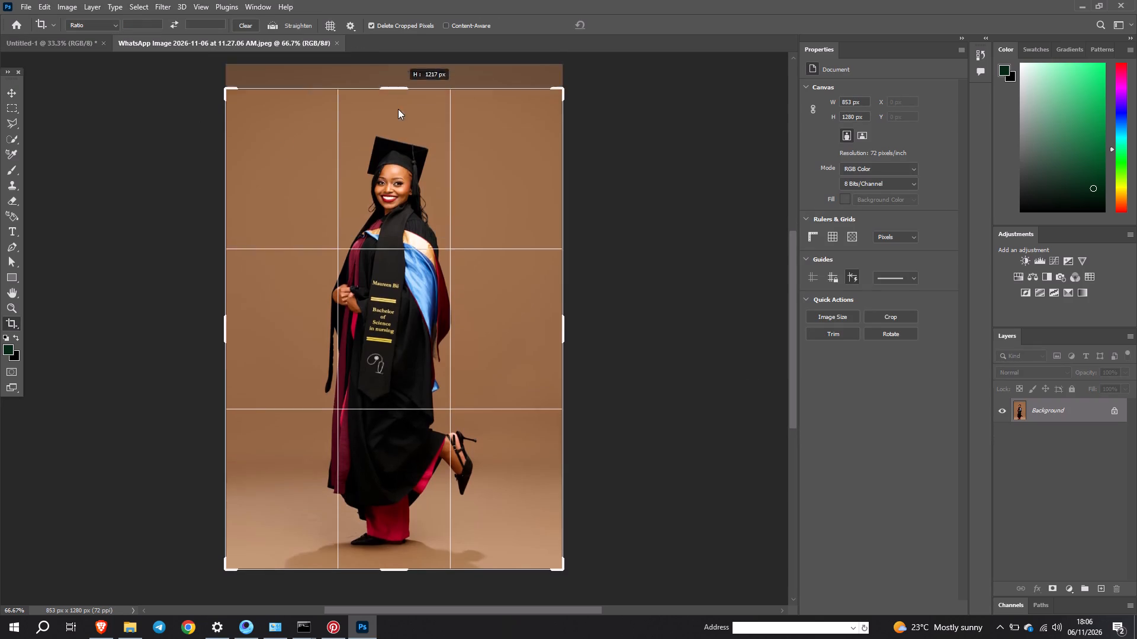
pyautogui.moveTo(398, 109); pyautogui.dragTo(397, 105)
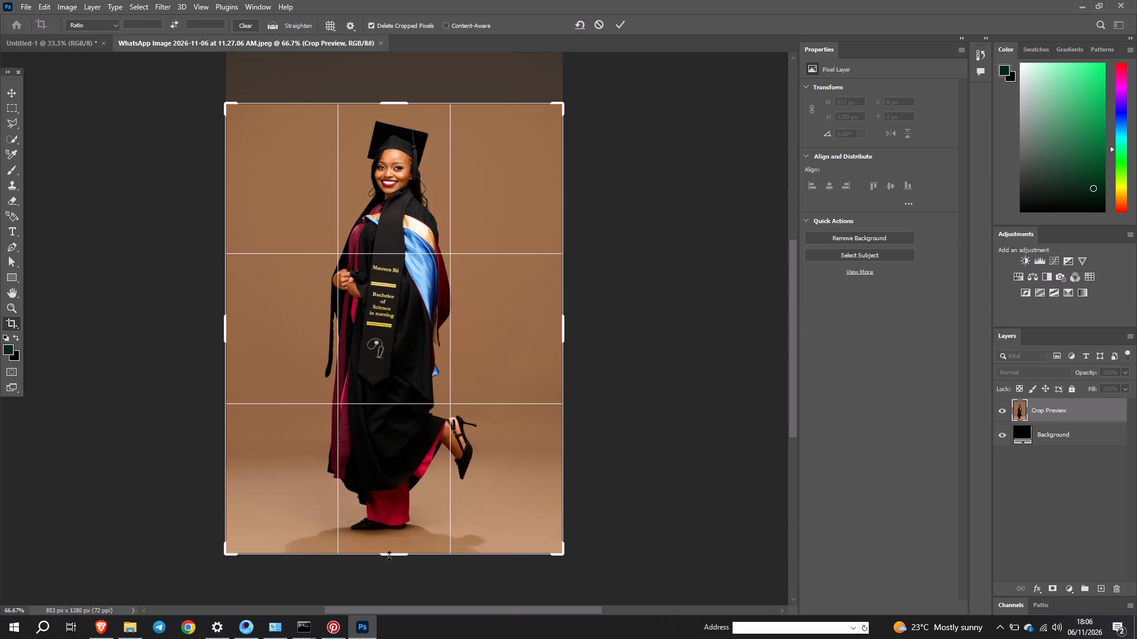
pyautogui.moveTo(389, 557); pyautogui.dragTo(397, 531)
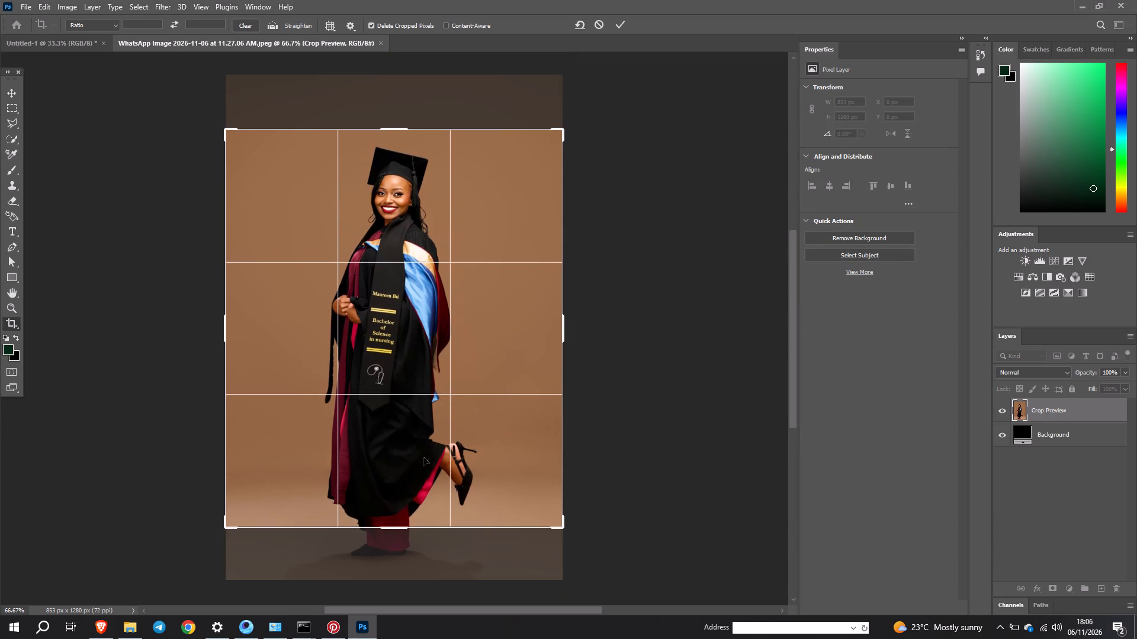
pyautogui.click(620, 30)
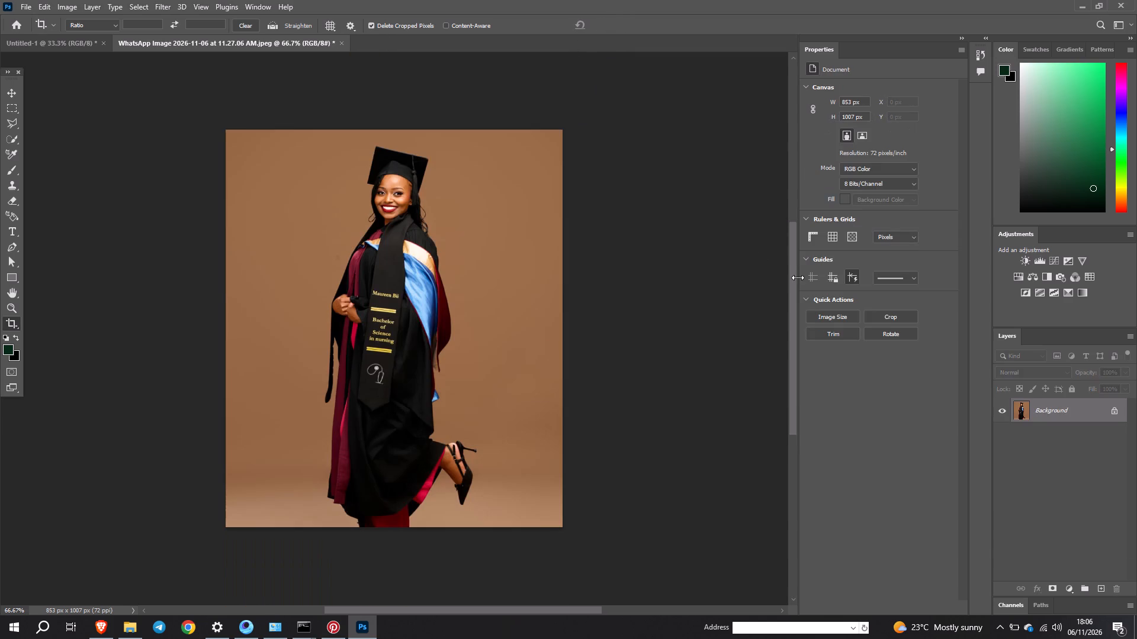
# Duplicate the cropped photo's Background layer.
pyautogui.click(1070, 419)
pyautogui.hotkey('ctrl', 'j')
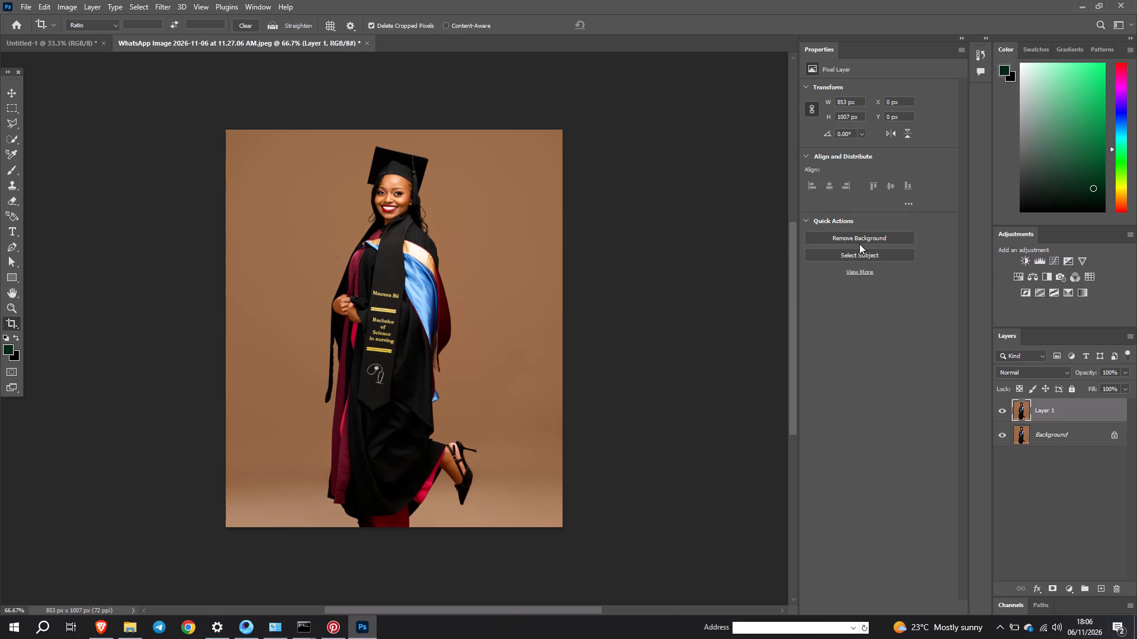
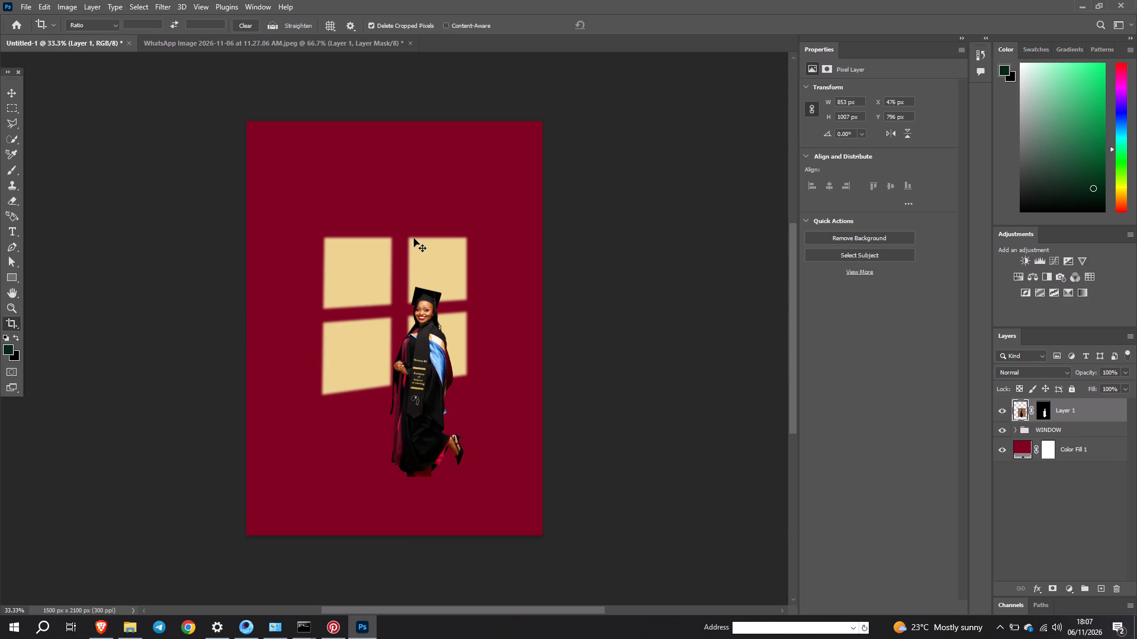
# Scale the cut-out graduate up proportionally to about 1901 by 2245 px and place her in front of the window's left half.
pyautogui.hotkey('ctrl', 't')
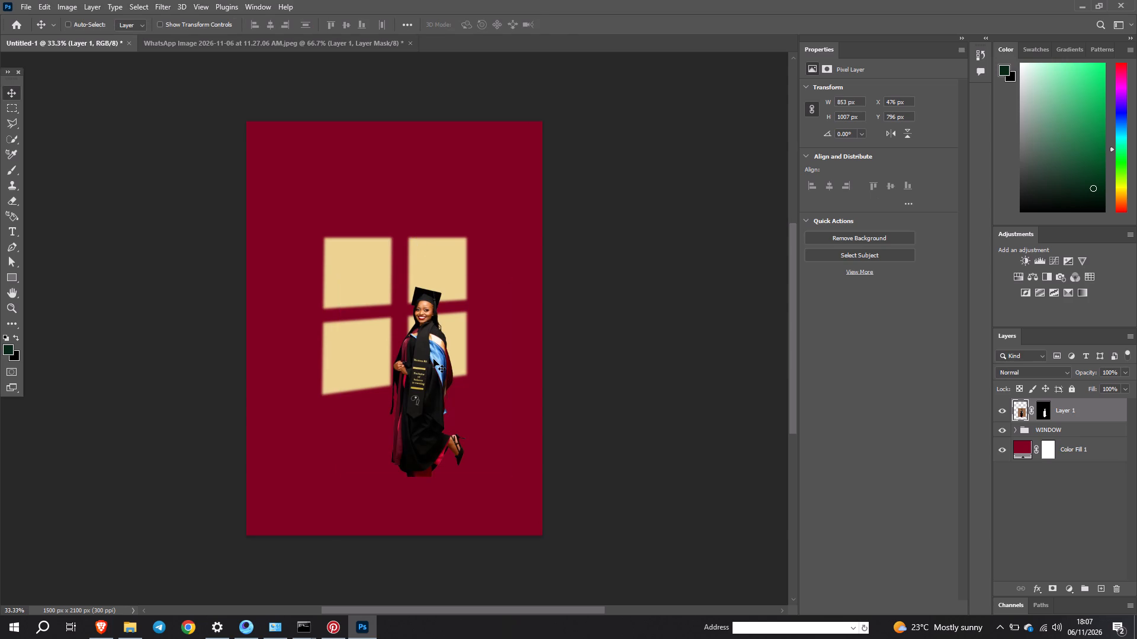
pyautogui.keyDown('alt'); pyautogui.moveTo(508, 282); pyautogui.dragTo(640, 222); pyautogui.keyUp('alt')
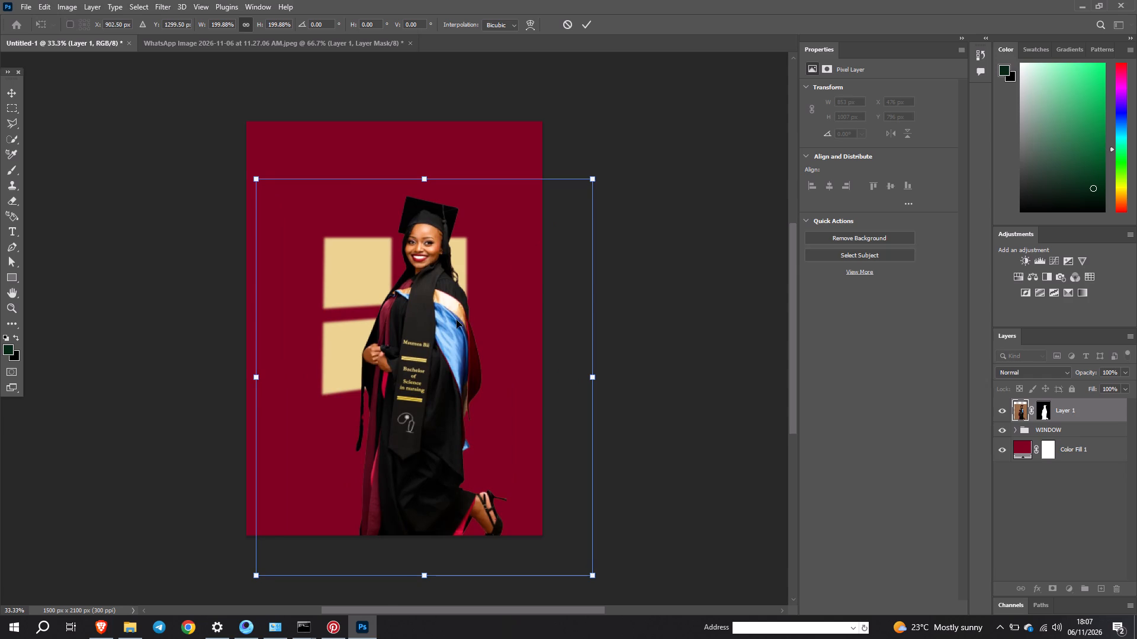
pyautogui.moveTo(457, 320); pyautogui.dragTo(387, 365)
pyautogui.moveTo(387, 365); pyautogui.dragTo(394, 371)
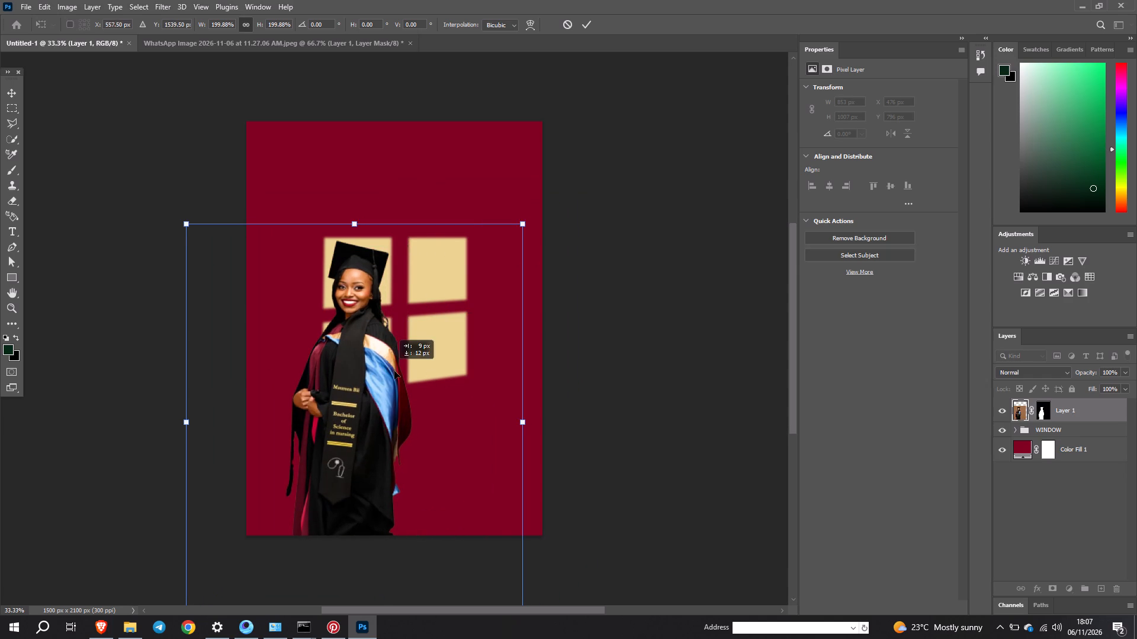
pyautogui.moveTo(394, 371); pyautogui.dragTo(398, 373)
pyautogui.keyDown('alt'); pyautogui.moveTo(537, 234); pyautogui.dragTo(562, 216); pyautogui.keyUp('alt')
pyautogui.click(590, 21)
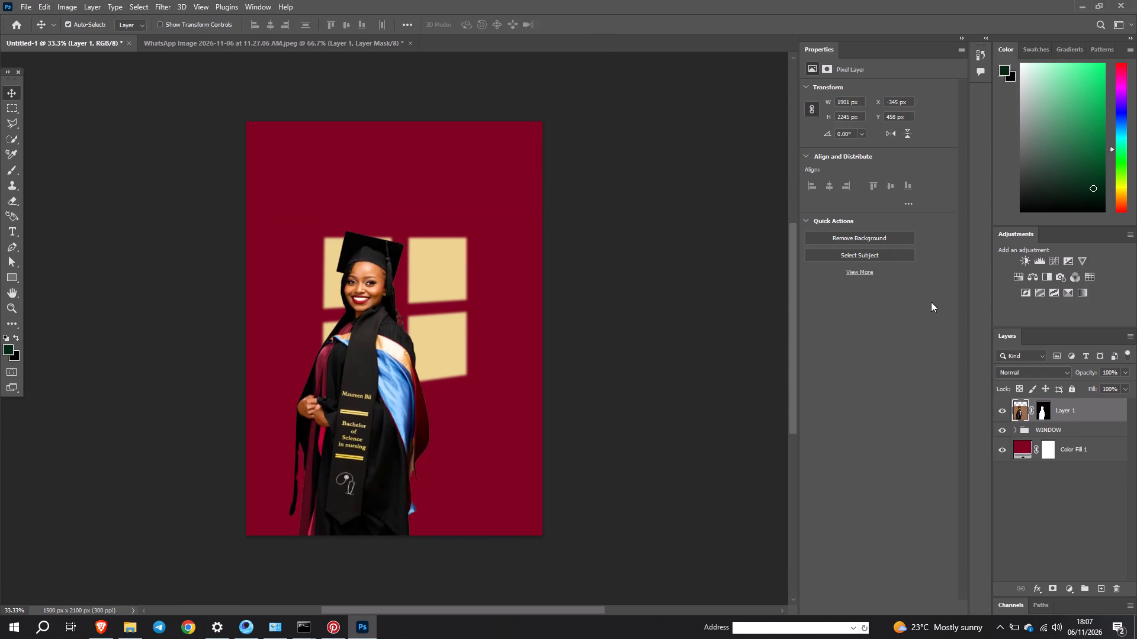
# Move the WINDOW group straight up by about 177 px and apply the transform.
pyautogui.click(1051, 429)
pyautogui.hotkey('ctrl', 't')
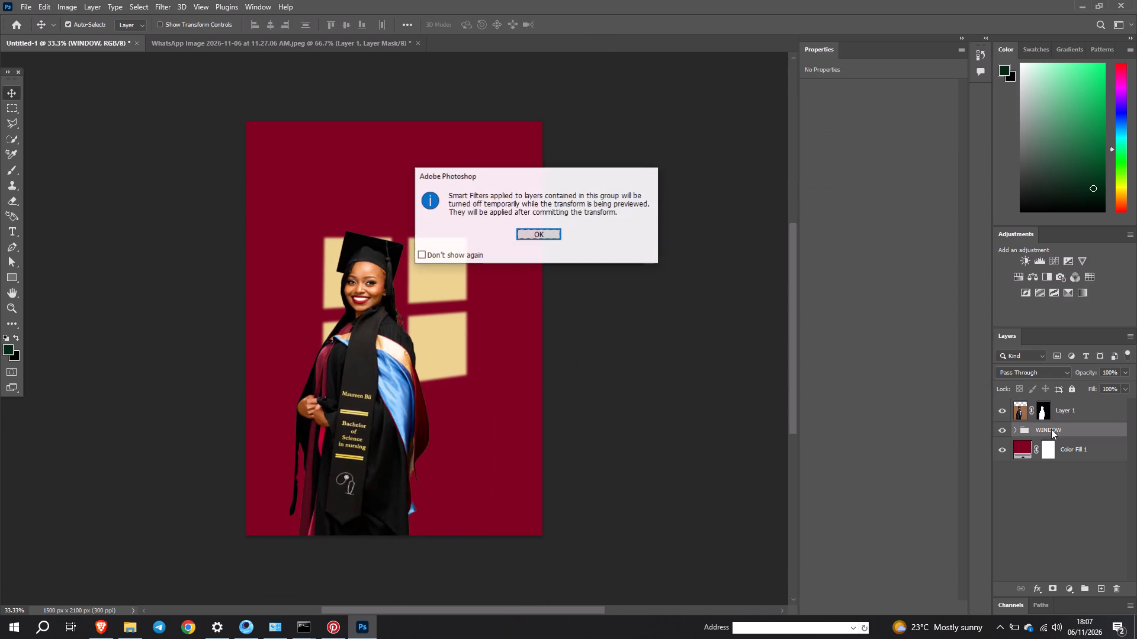
pyautogui.click(535, 238)
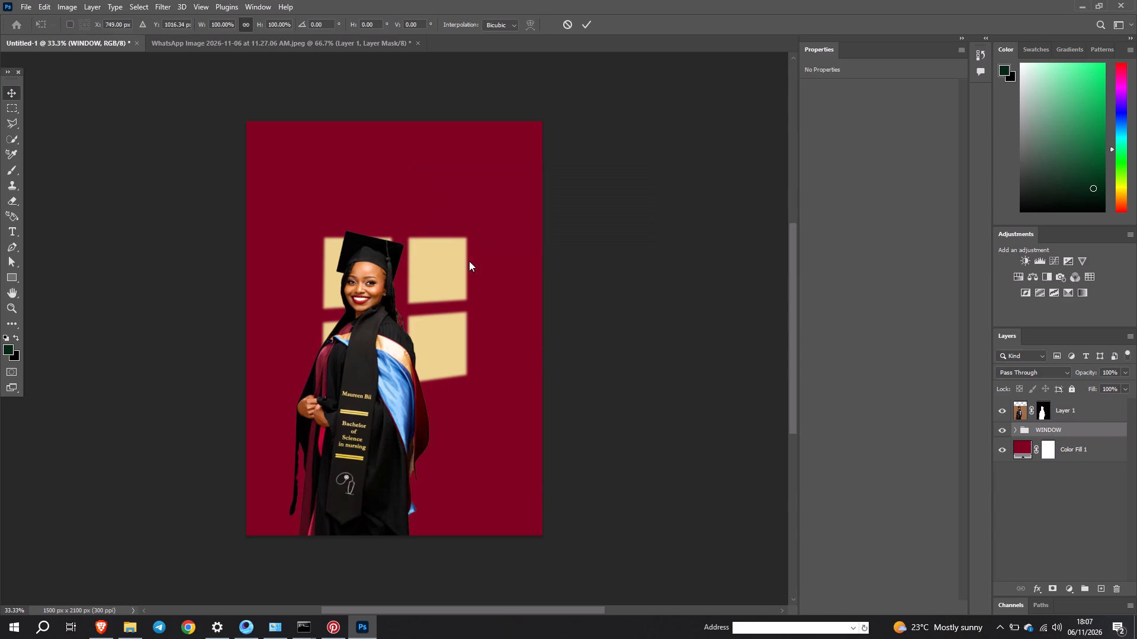
pyautogui.moveTo(447, 282); pyautogui.dragTo(445, 272)
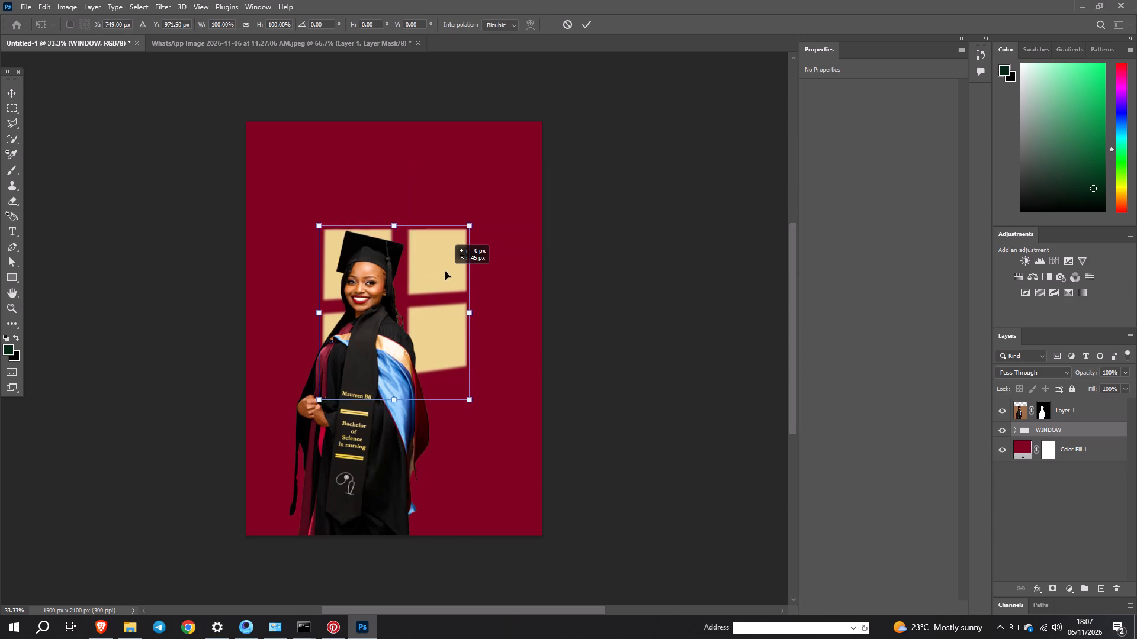
pyautogui.moveTo(445, 272); pyautogui.dragTo(444, 247)
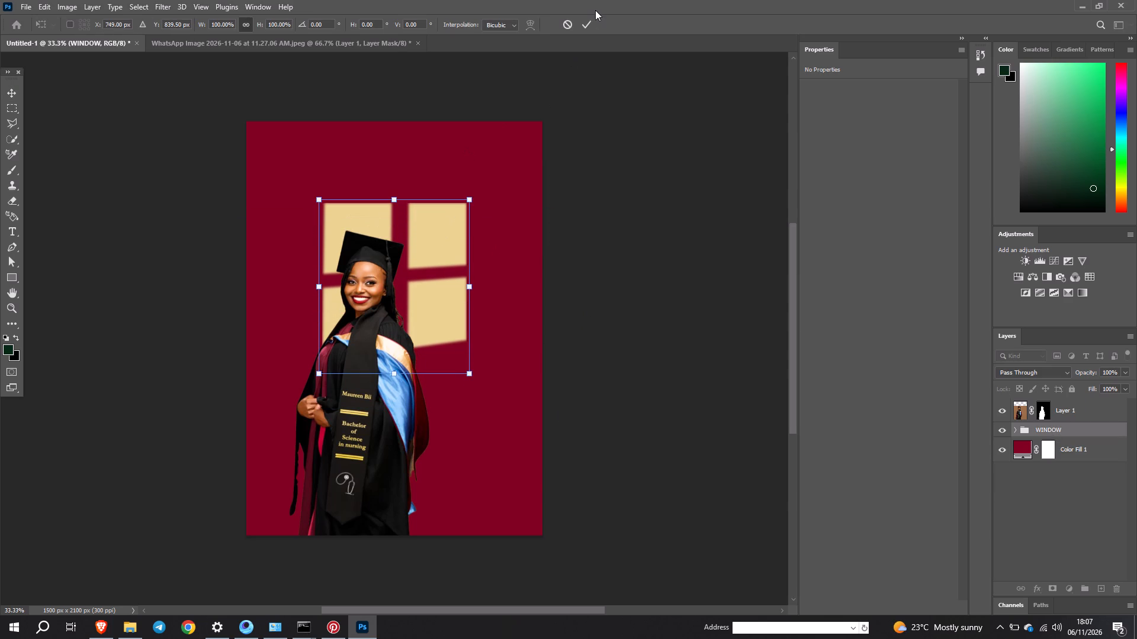
pyautogui.click(589, 22)
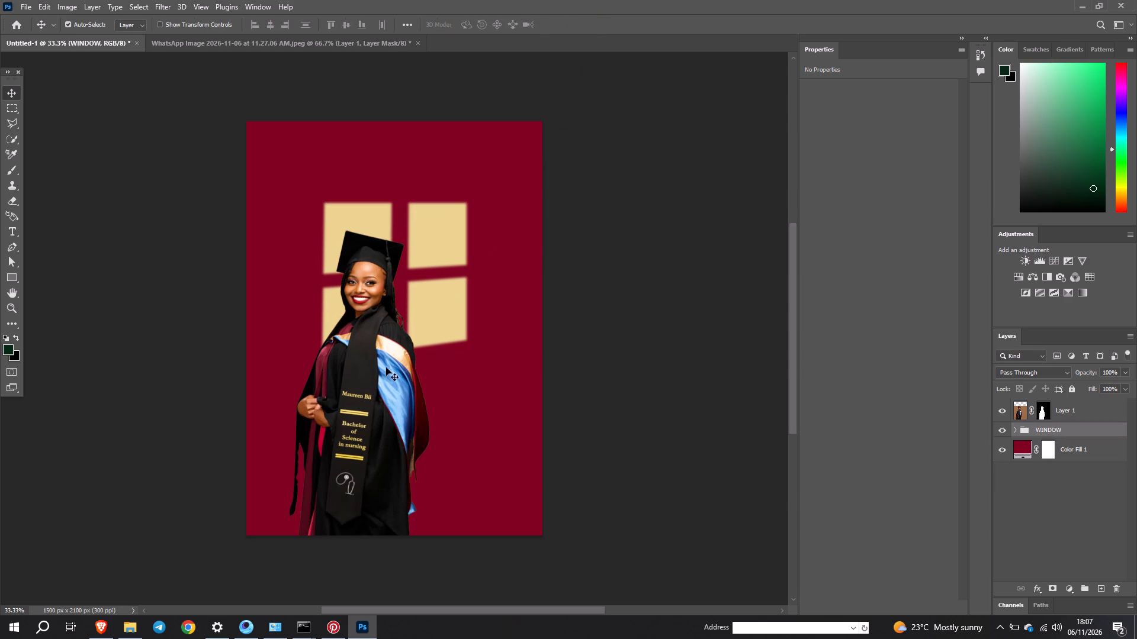
# Move the graduate up by about 61 px.
pyautogui.moveTo(383, 372); pyautogui.dragTo(382, 360)
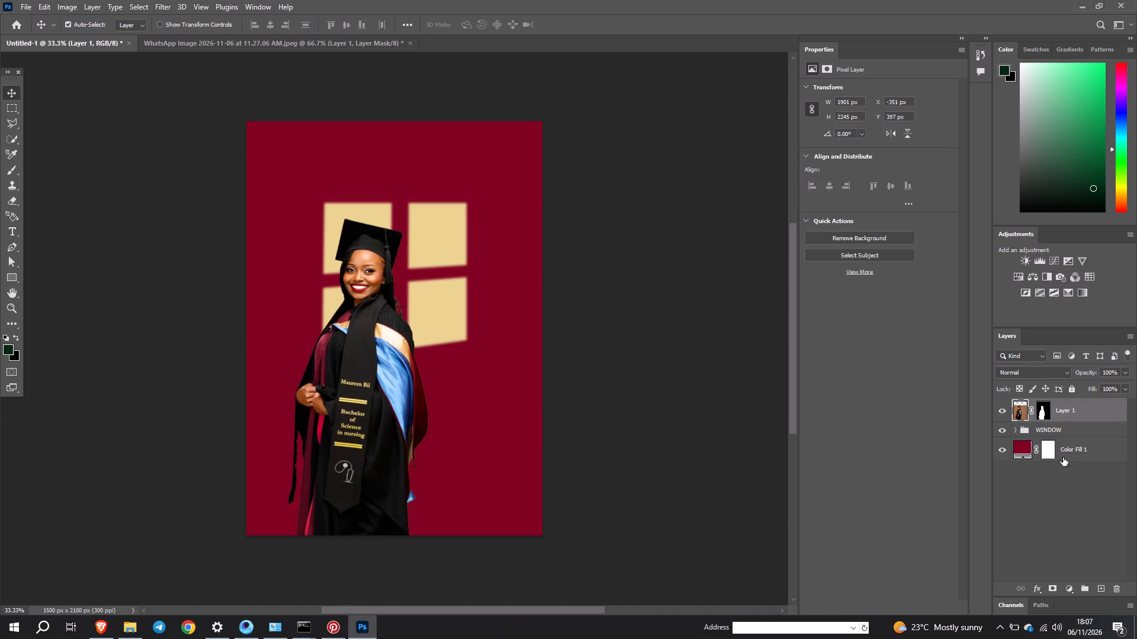
# Add a black solid colour fill layer above the graduate and clip it to her layer, Layer 1.
pyautogui.click(1072, 590)
pyautogui.click(1054, 386)
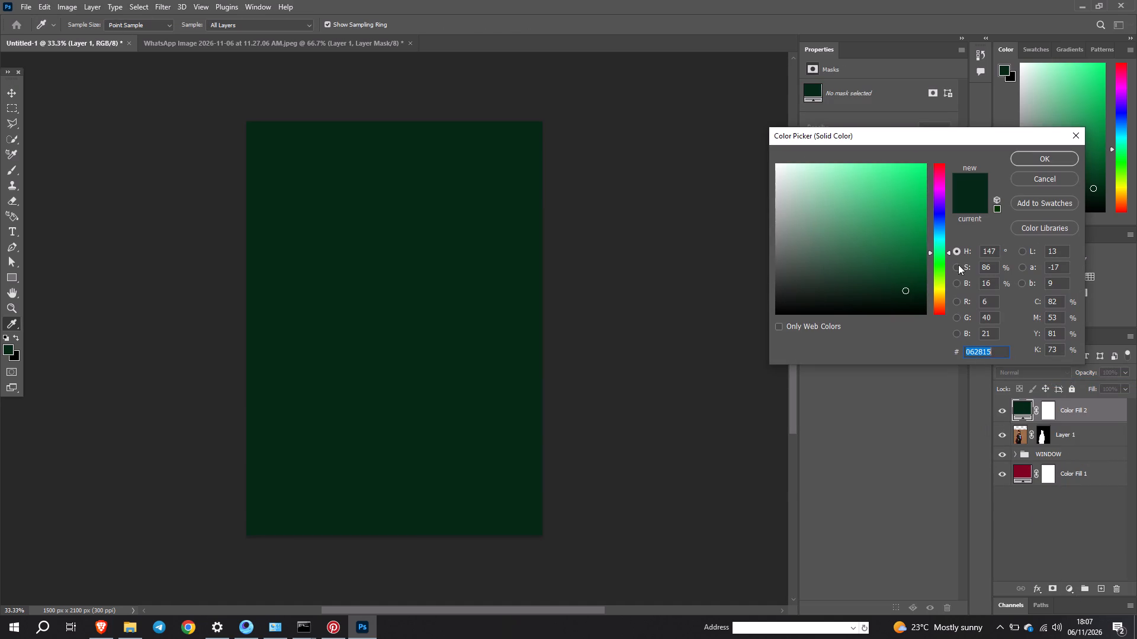
pyautogui.moveTo(864, 279); pyautogui.dragTo(705, 356)
pyautogui.click(1065, 160)
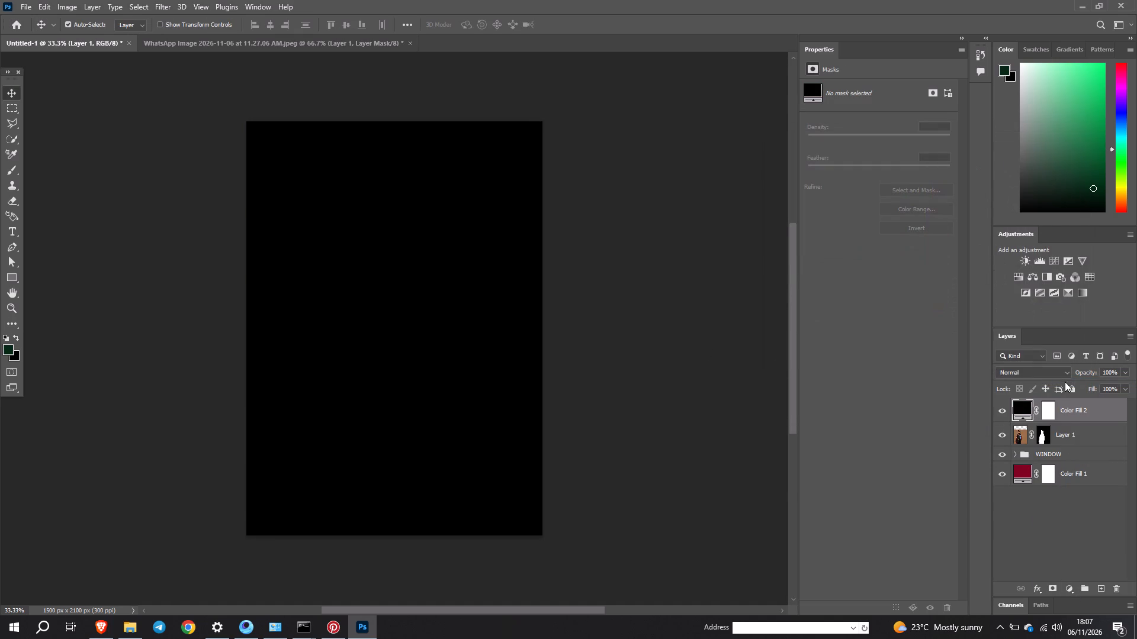
pyautogui.keyDown('alt'); pyautogui.click(1058, 421); pyautogui.keyUp('alt')
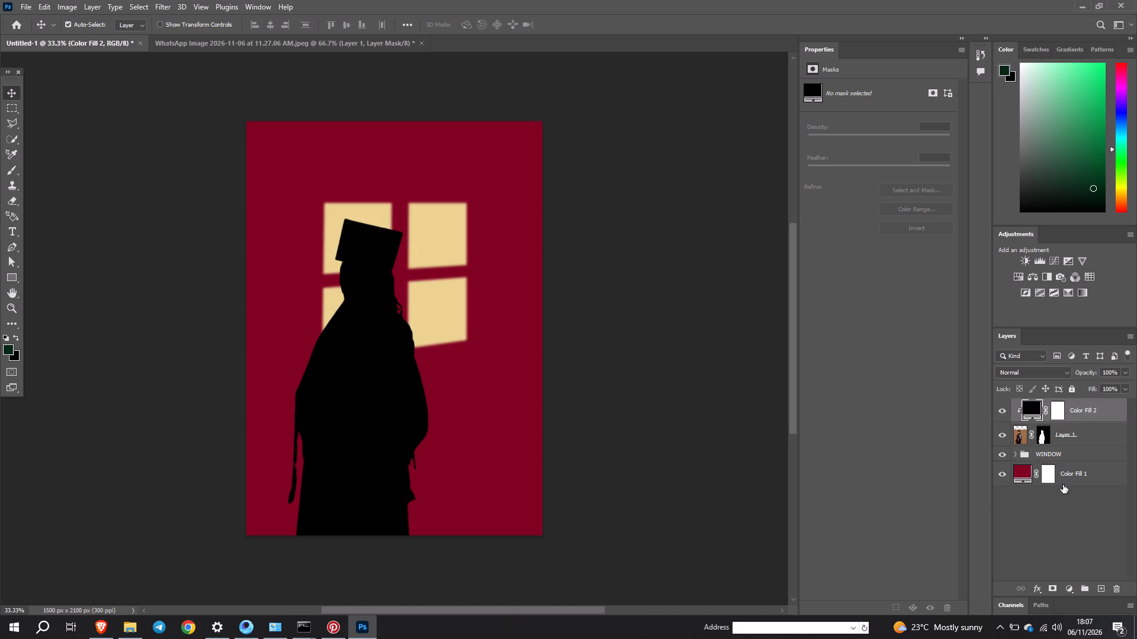
# Convert the clipped black fill layer and the graduate's Layer 1 together into one smart object.
pyautogui.click(1101, 433)
pyautogui.keyDown('ctrl'); pyautogui.click(1092, 421); pyautogui.keyUp('ctrl')
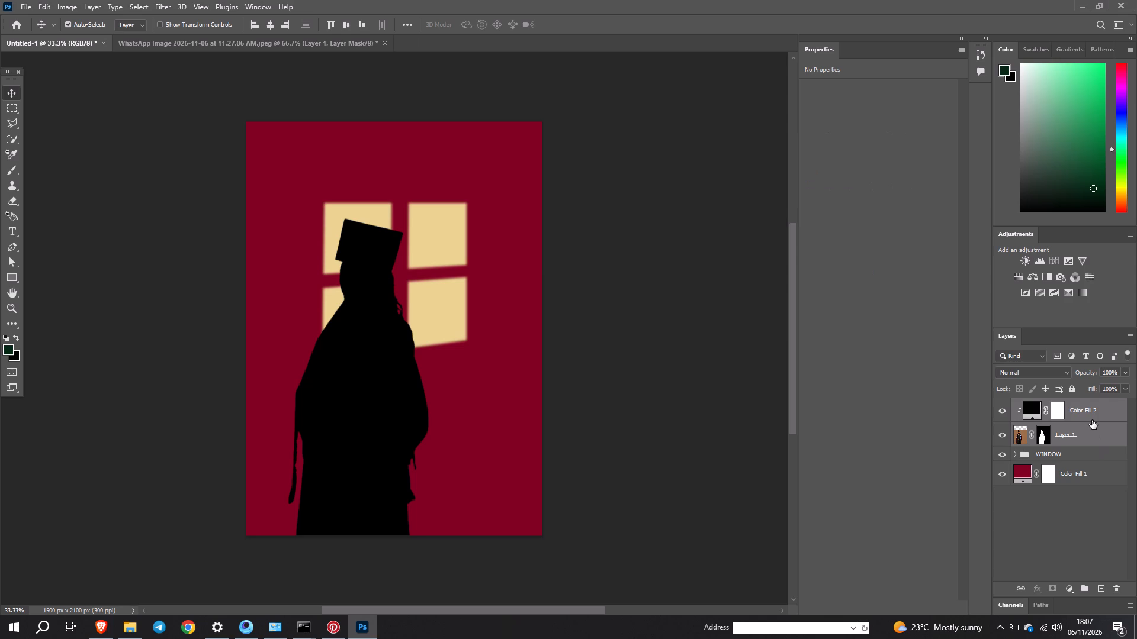
pyautogui.rightClick(1092, 420)
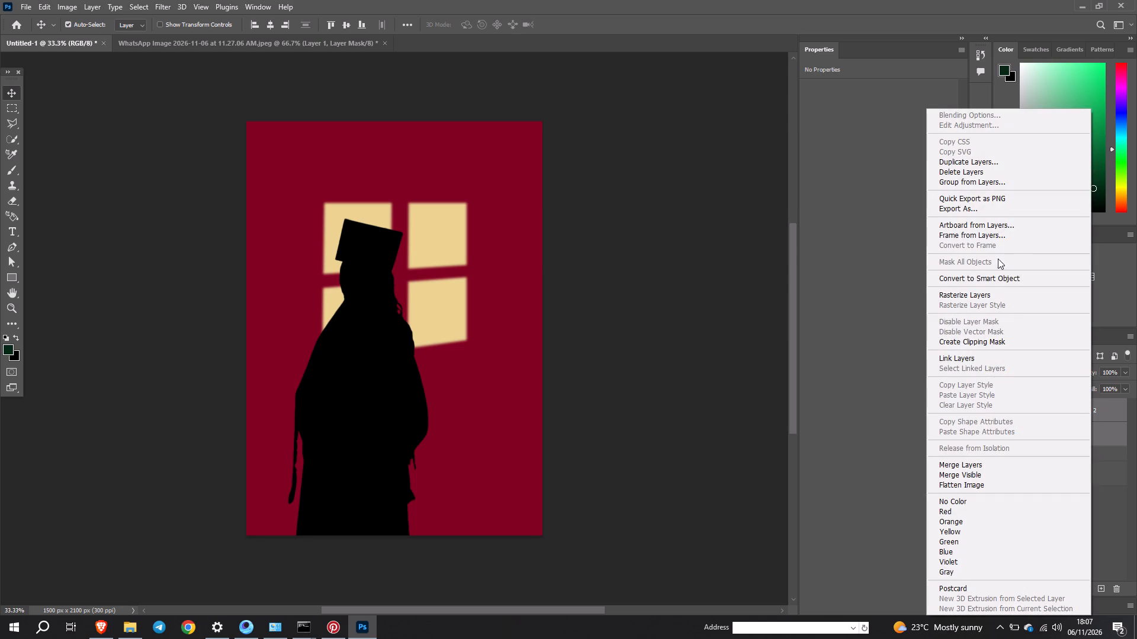
pyautogui.click(988, 274)
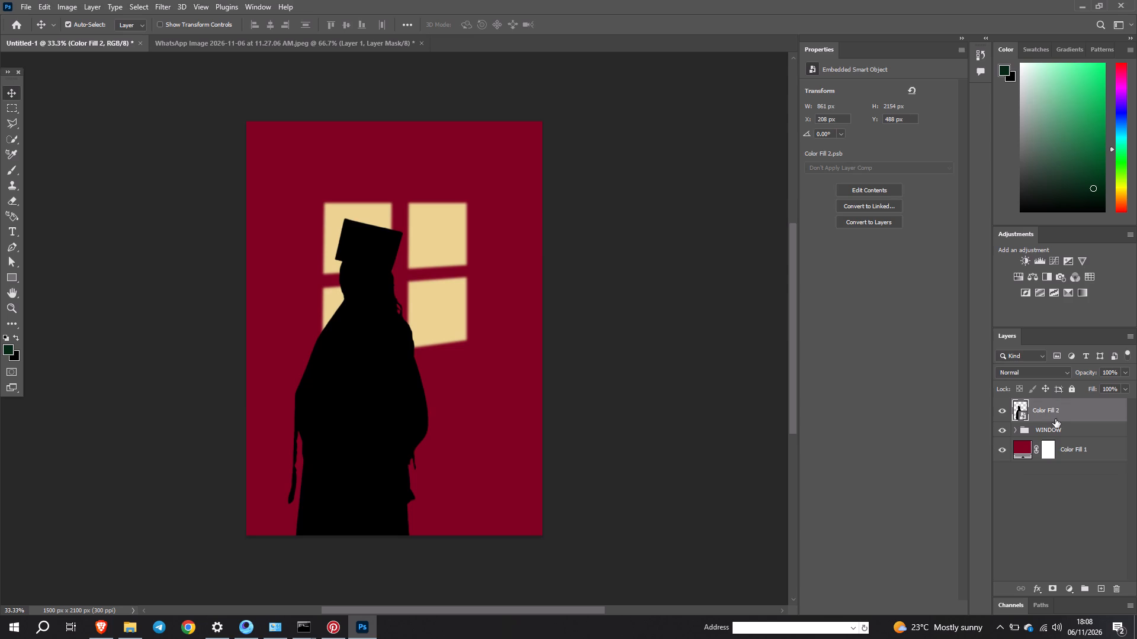
# Add a Color Overlay effect in dark grey (2c2c2c), Normal blend mode and 100% opacity, to the silhouette smart object.
pyautogui.click(1055, 419)
pyautogui.click(1040, 583)
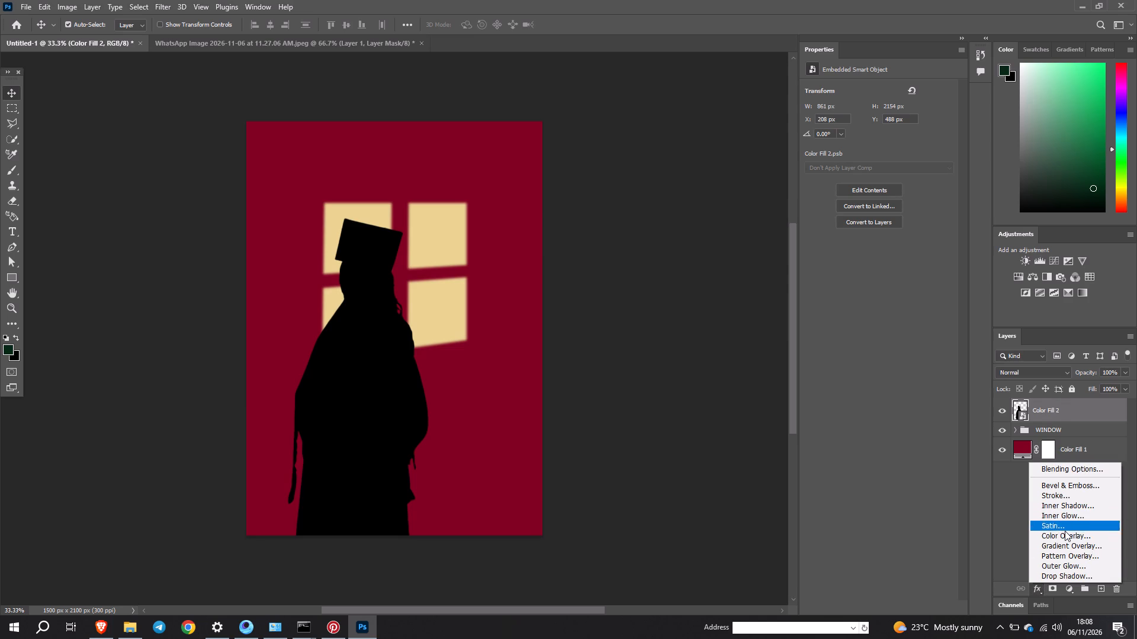
pyautogui.click(1066, 535)
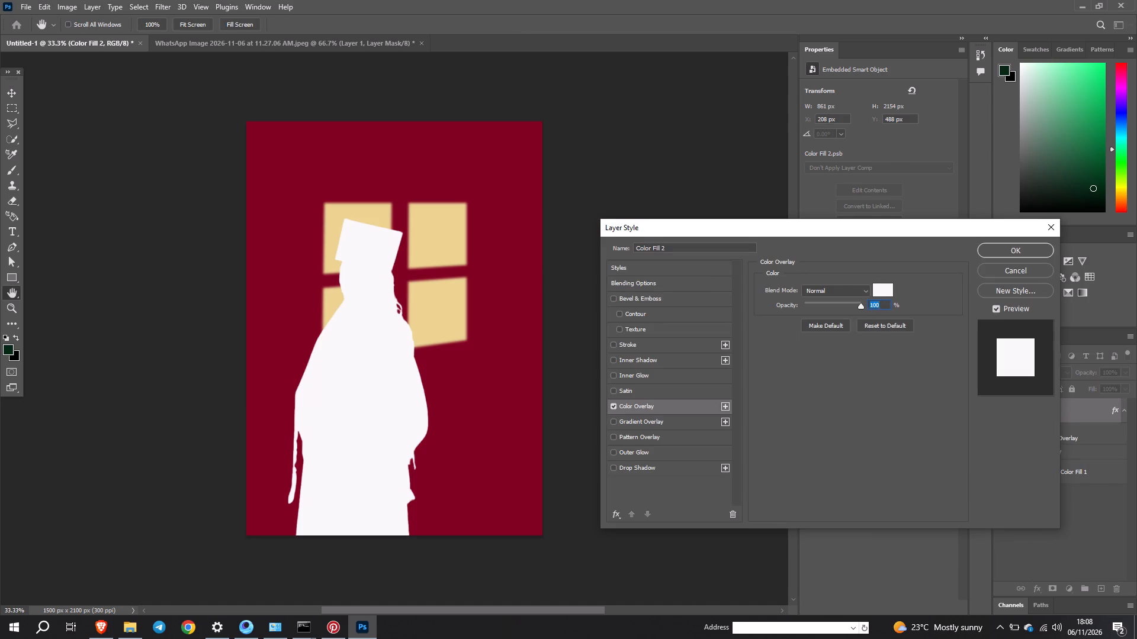
pyautogui.click(884, 292)
pyautogui.moveTo(790, 246); pyautogui.dragTo(788, 247)
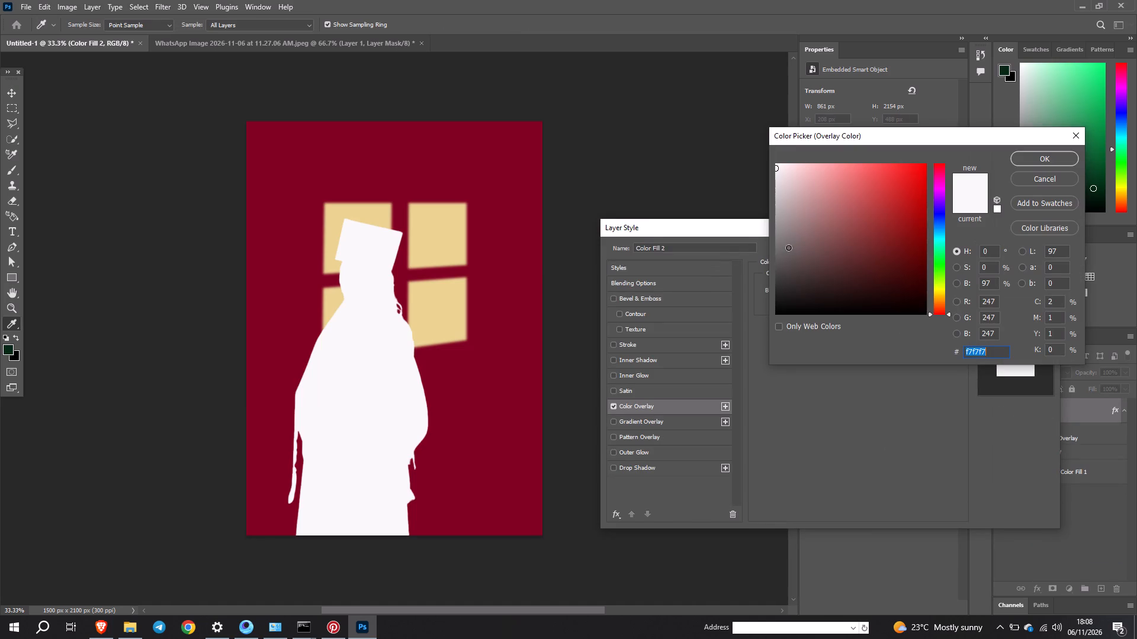
pyautogui.moveTo(788, 247); pyautogui.dragTo(744, 288)
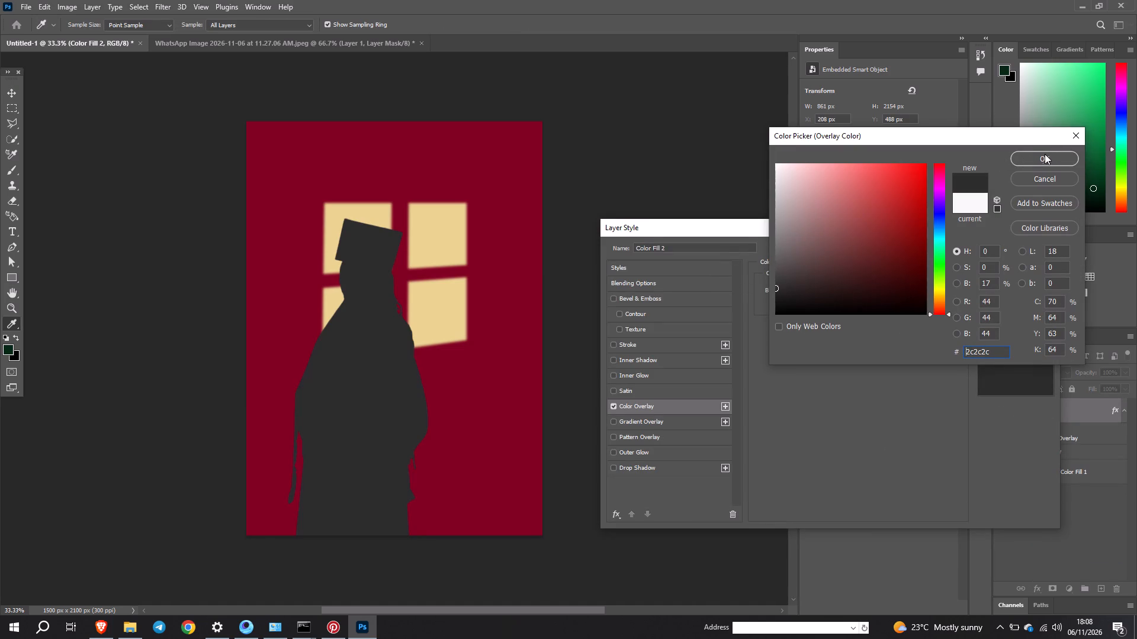
pyautogui.click(1041, 158)
pyautogui.click(1007, 254)
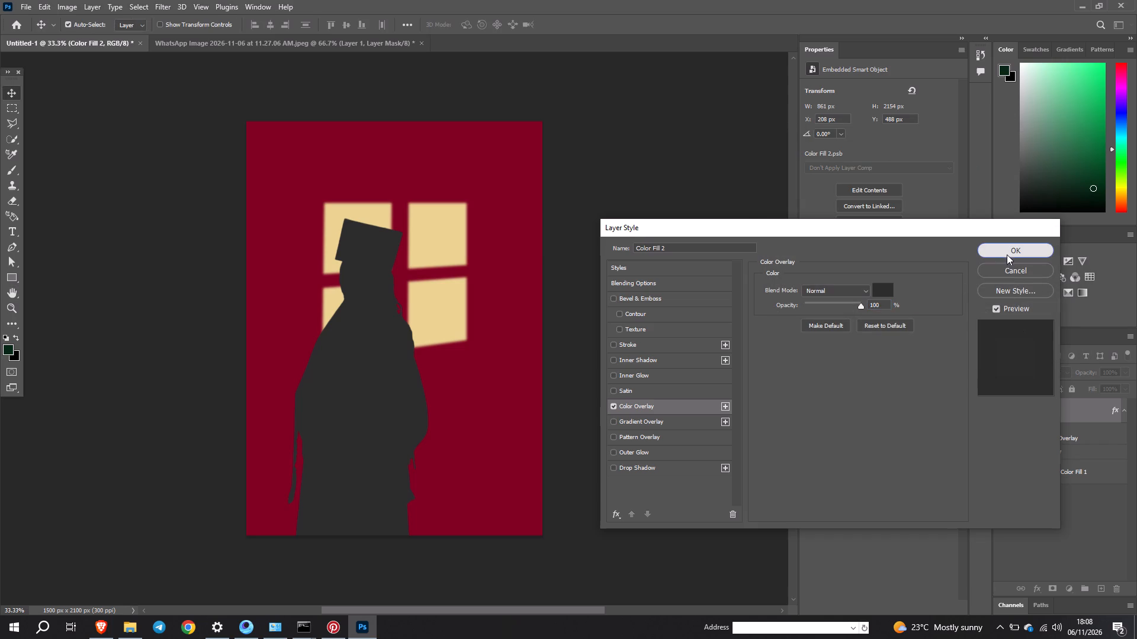
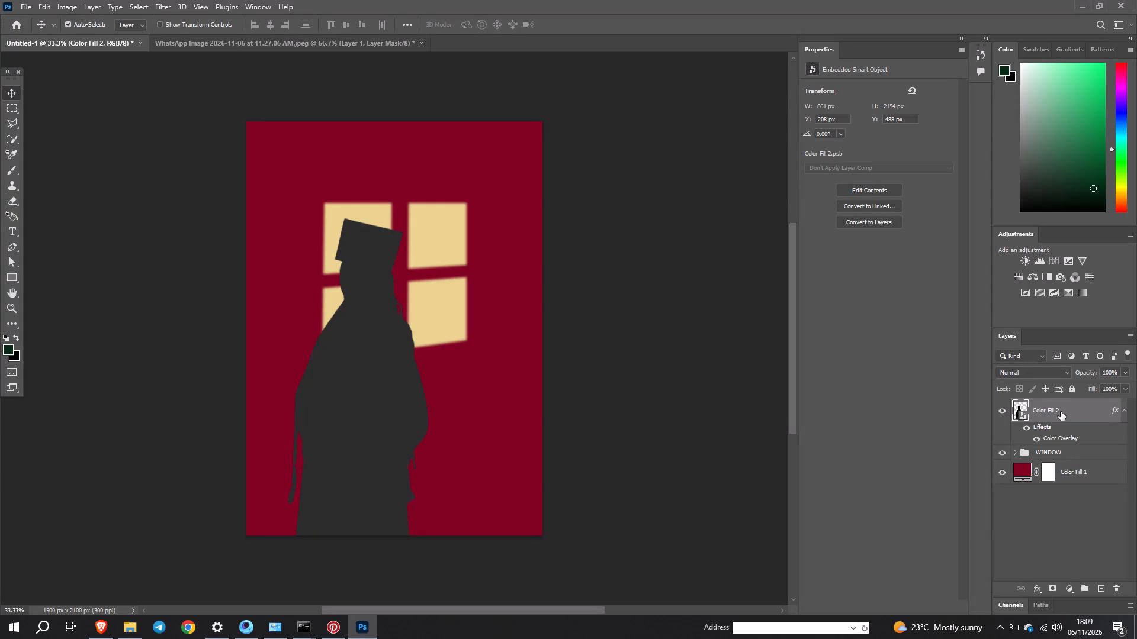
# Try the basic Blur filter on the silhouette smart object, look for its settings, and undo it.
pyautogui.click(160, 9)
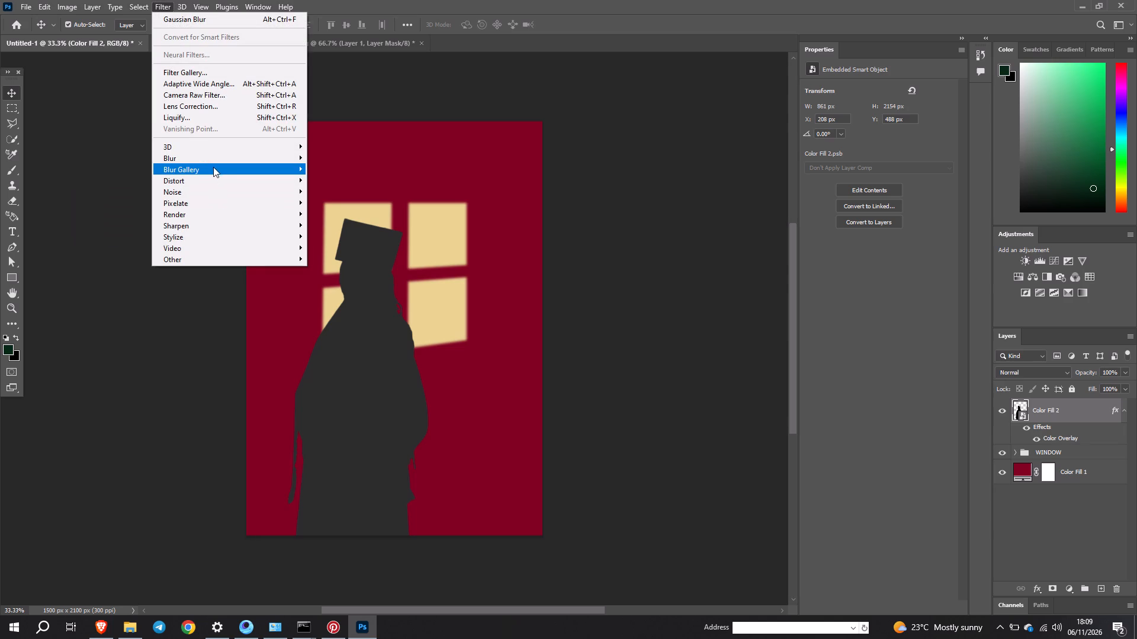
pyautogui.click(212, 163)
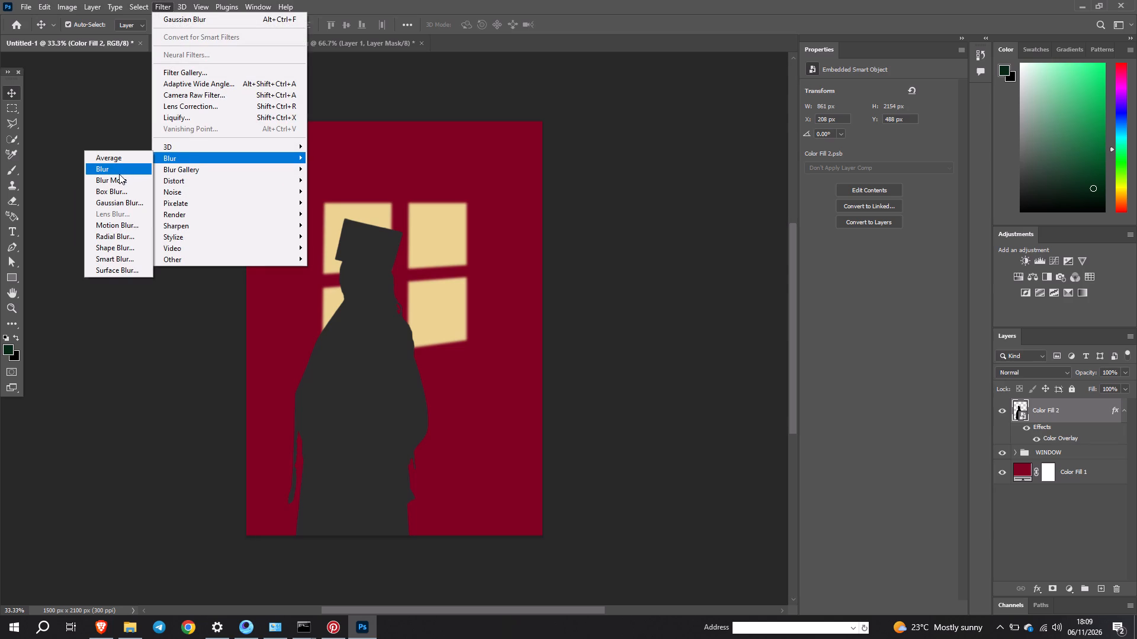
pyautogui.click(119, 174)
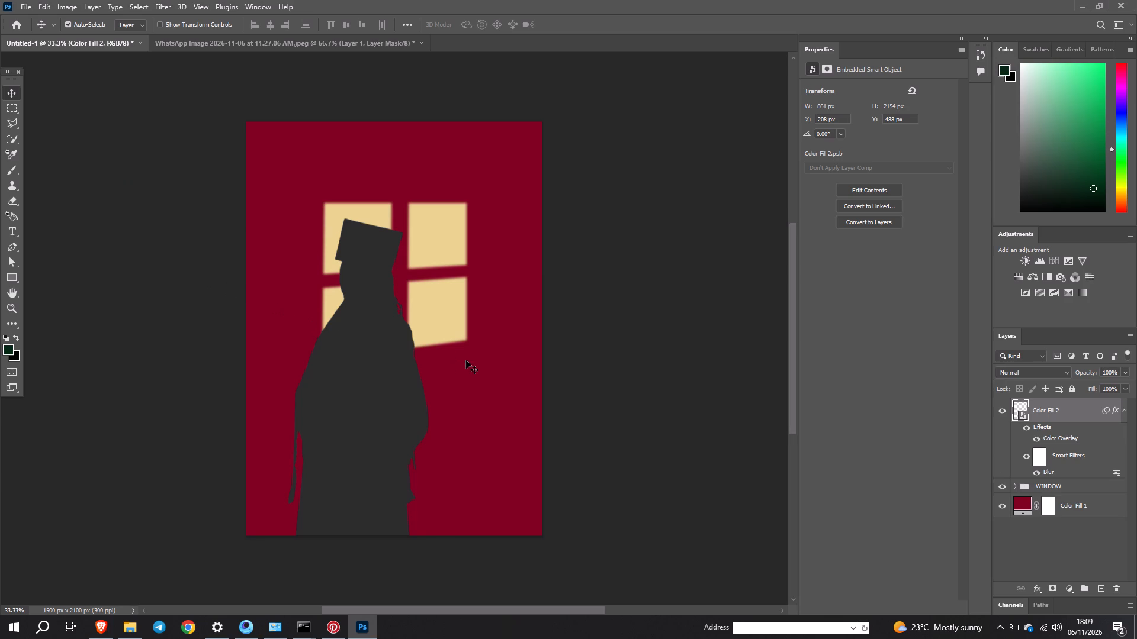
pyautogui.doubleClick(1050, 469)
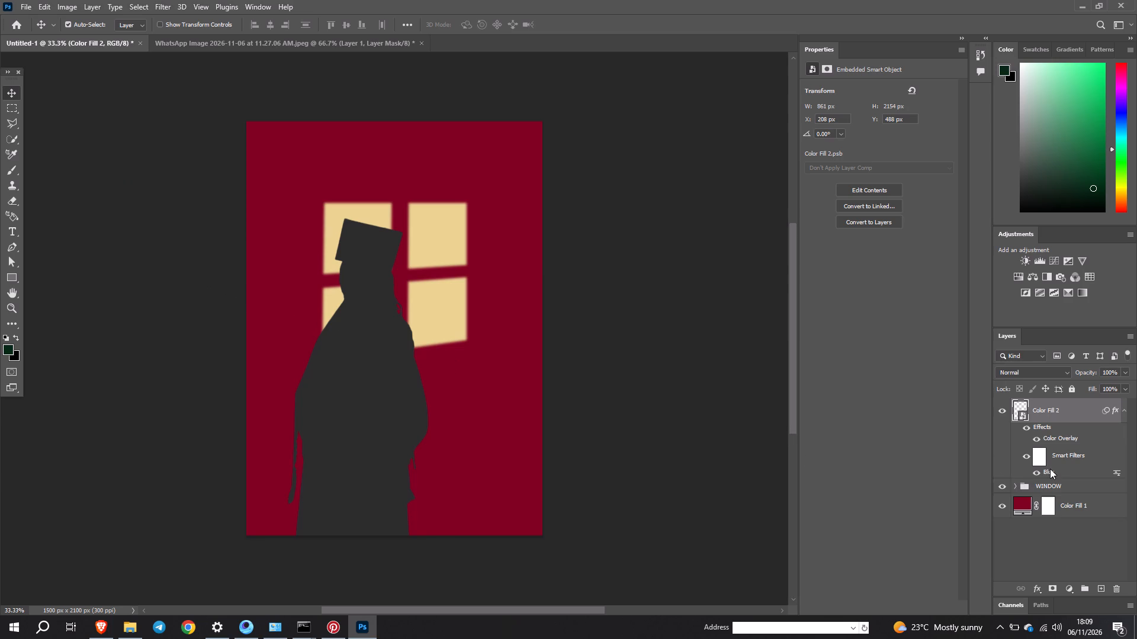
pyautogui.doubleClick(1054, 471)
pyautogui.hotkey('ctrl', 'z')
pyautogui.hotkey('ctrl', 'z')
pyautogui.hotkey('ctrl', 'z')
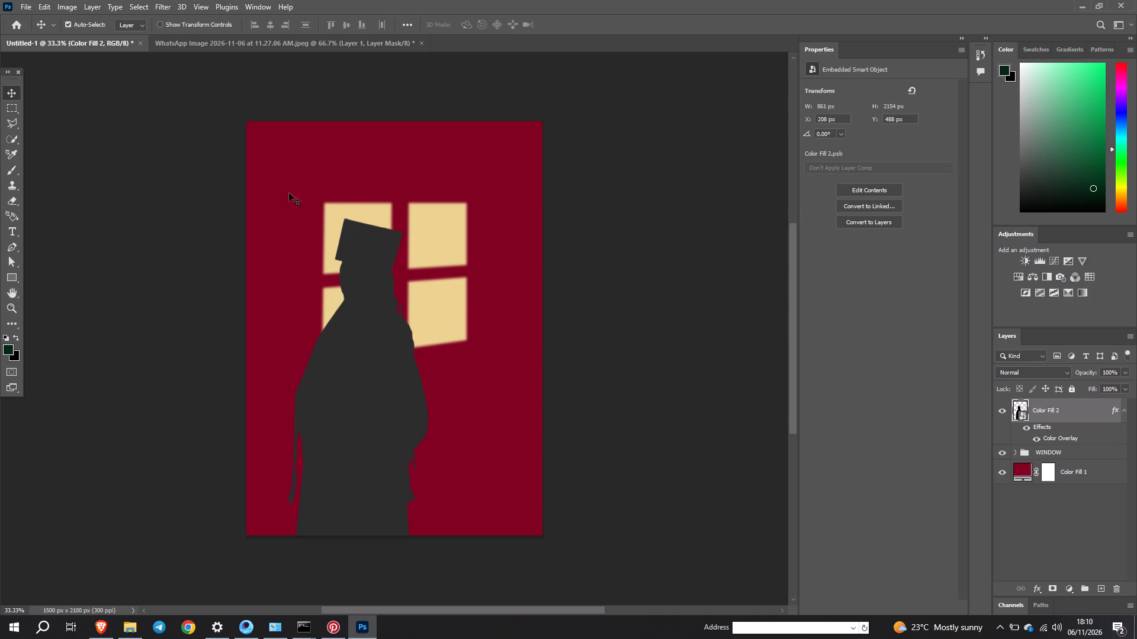
# Apply a Gaussian Blur smart filter with a 4.3 px radius to the silhouette smart object.
pyautogui.click(152, 1)
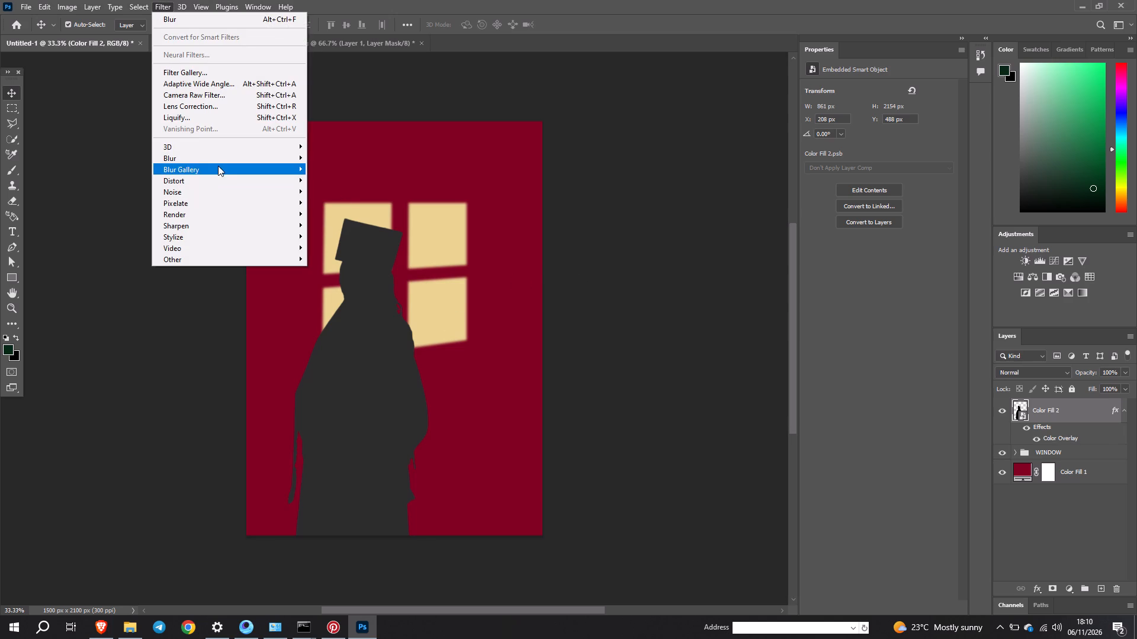
pyautogui.click(136, 204)
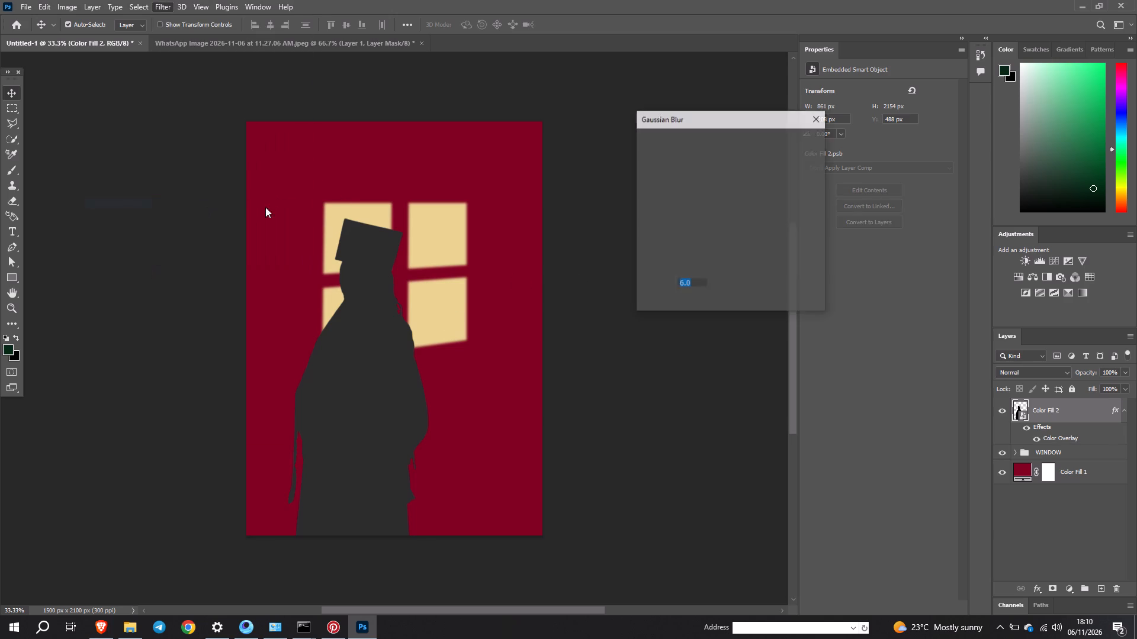
pyautogui.click(666, 299)
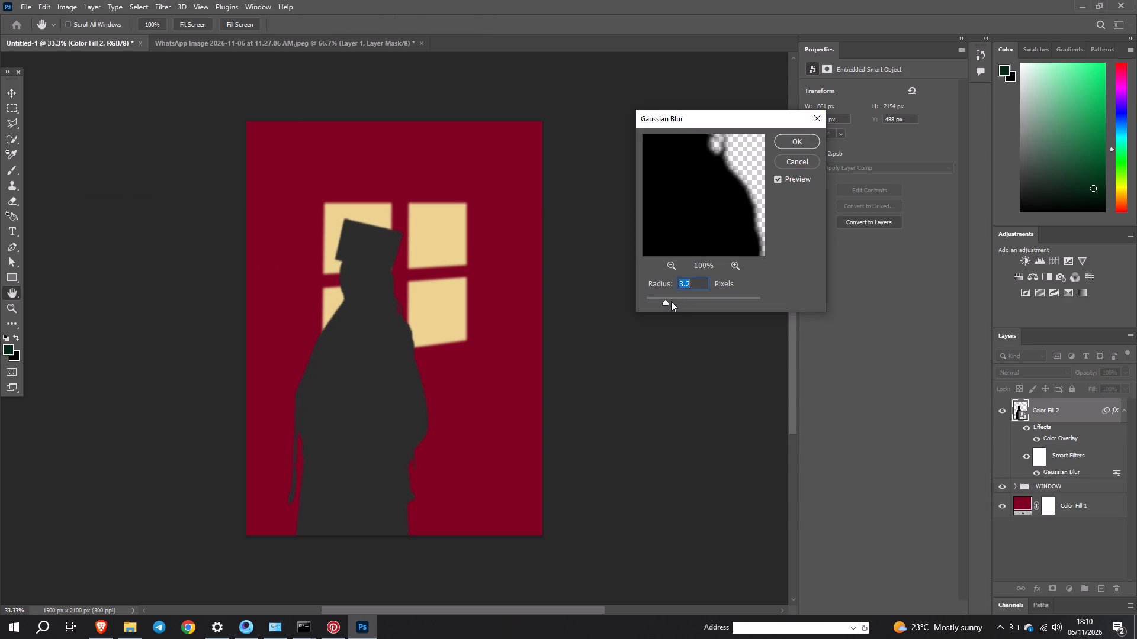
pyautogui.click(673, 299)
pyautogui.click(798, 140)
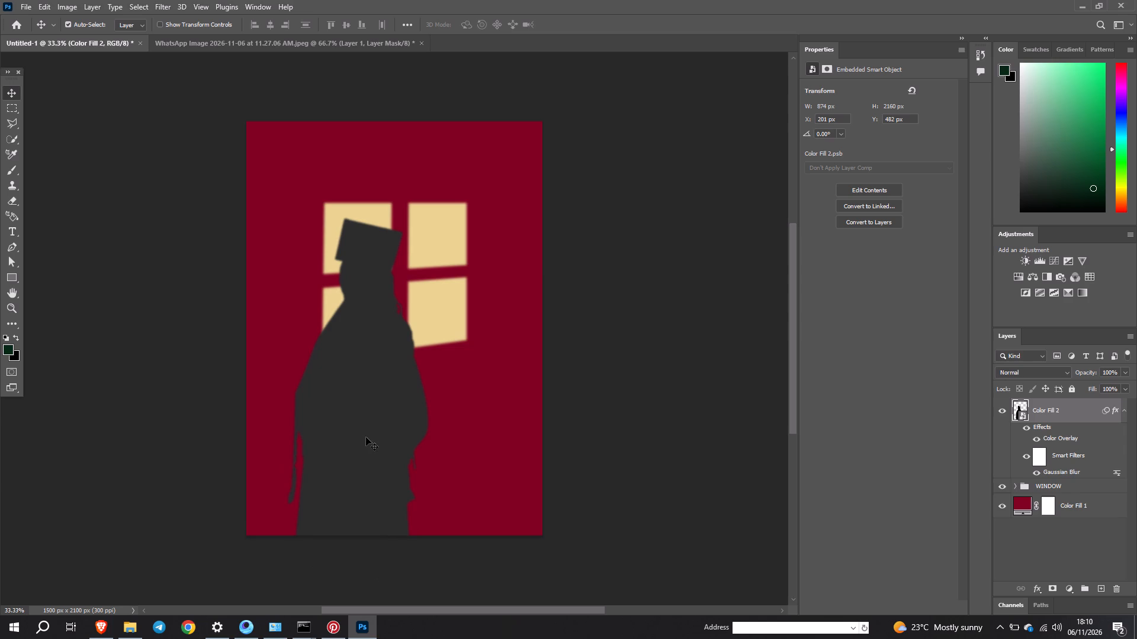
# Move the silhouette straight down by about 90 px.
pyautogui.moveTo(355, 427); pyautogui.dragTo(355, 445)
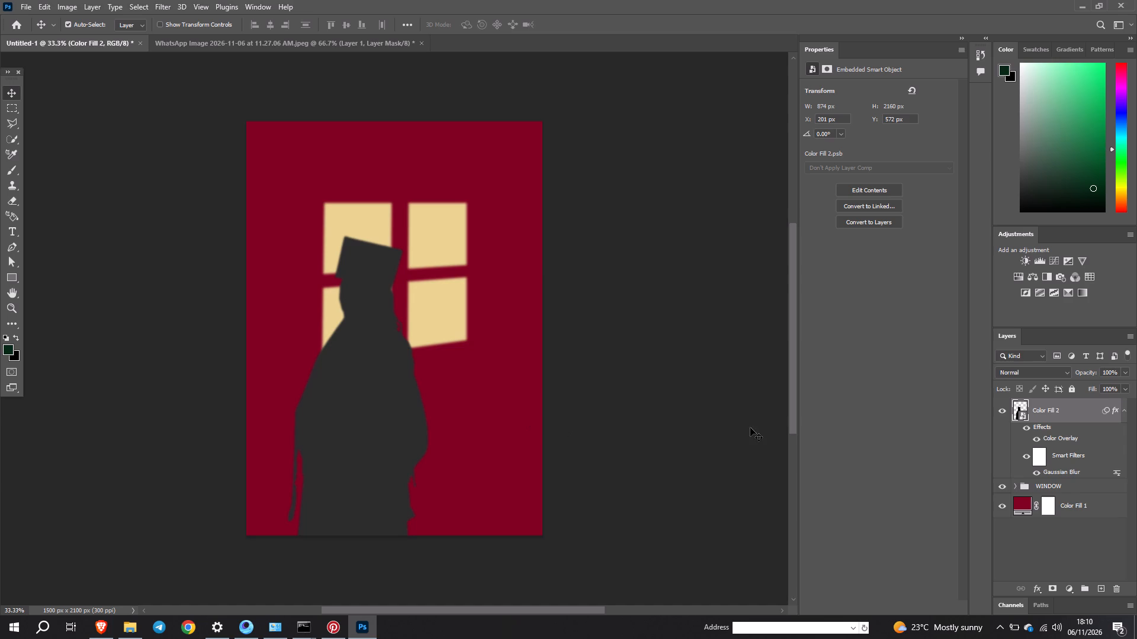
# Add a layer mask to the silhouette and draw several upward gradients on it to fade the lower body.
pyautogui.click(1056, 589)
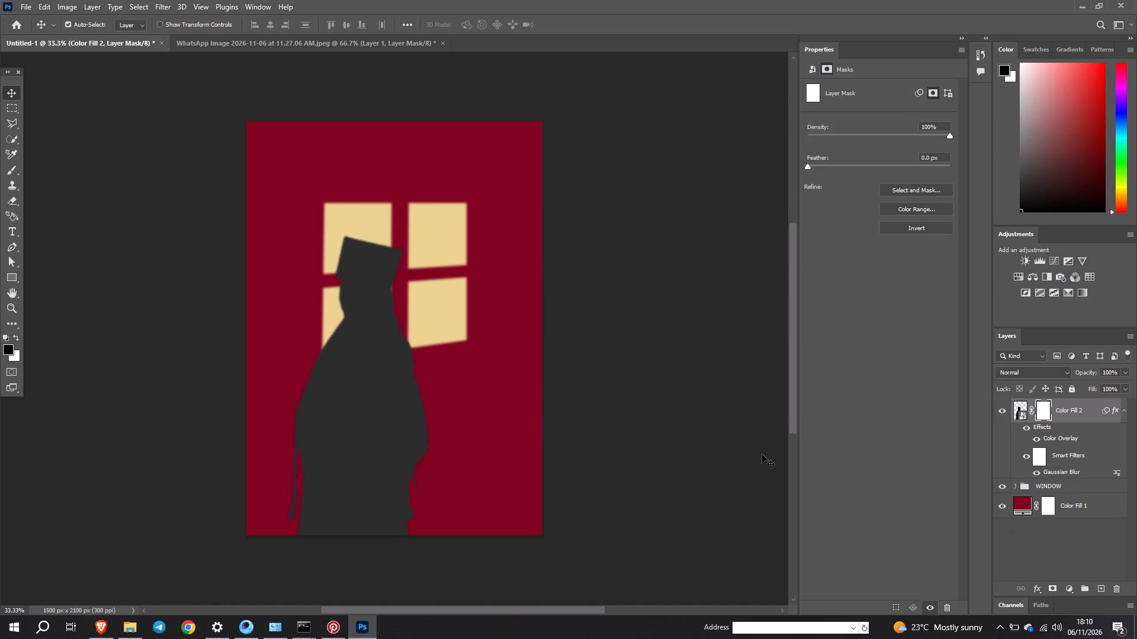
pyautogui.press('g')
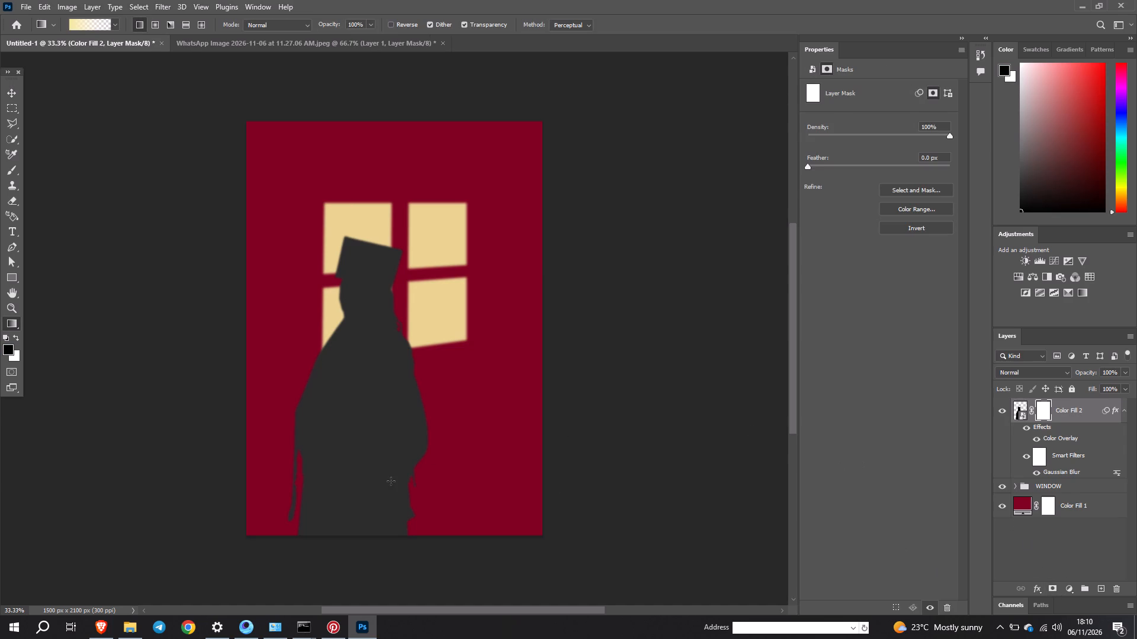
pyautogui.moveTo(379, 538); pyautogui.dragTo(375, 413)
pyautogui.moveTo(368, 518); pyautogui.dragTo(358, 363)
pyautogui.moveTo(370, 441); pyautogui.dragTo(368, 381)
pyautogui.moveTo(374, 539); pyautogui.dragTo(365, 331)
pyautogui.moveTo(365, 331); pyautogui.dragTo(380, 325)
# Change the Gradient tool's starting colour stop to black (000000), keeping the fade to transparent.
pyautogui.click(86, 28)
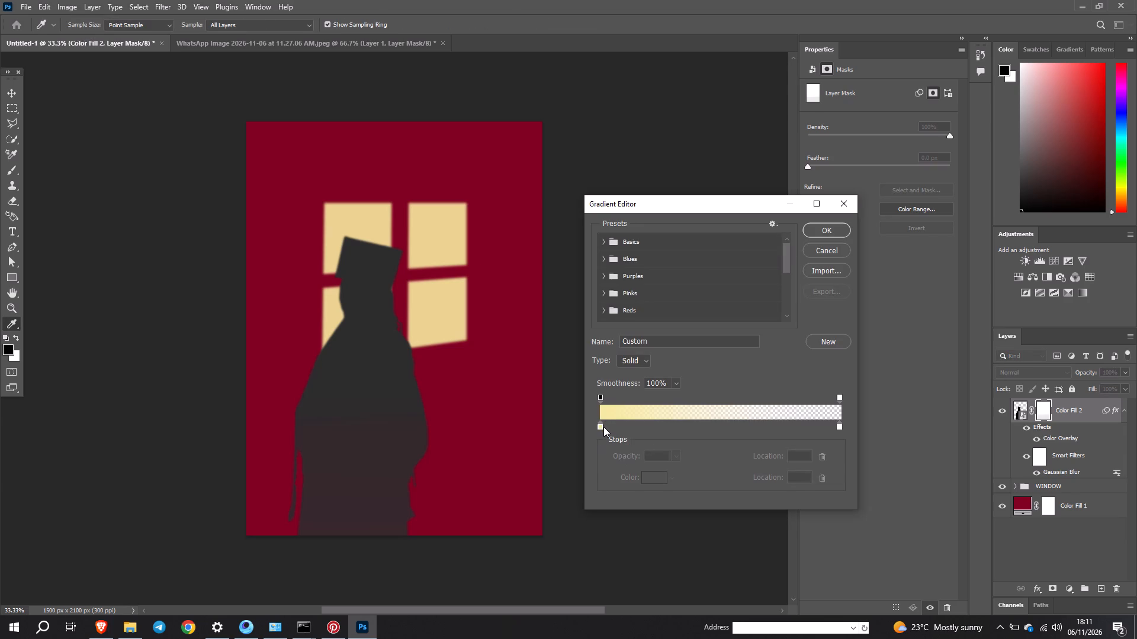
pyautogui.click(603, 427)
pyautogui.click(653, 489)
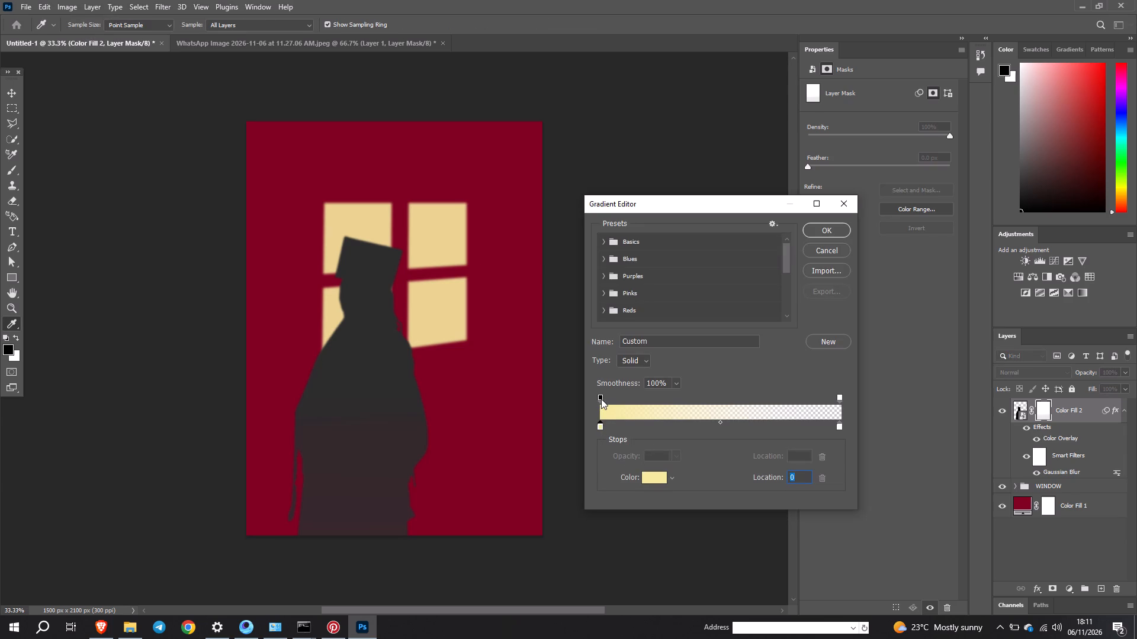
pyautogui.click(601, 399)
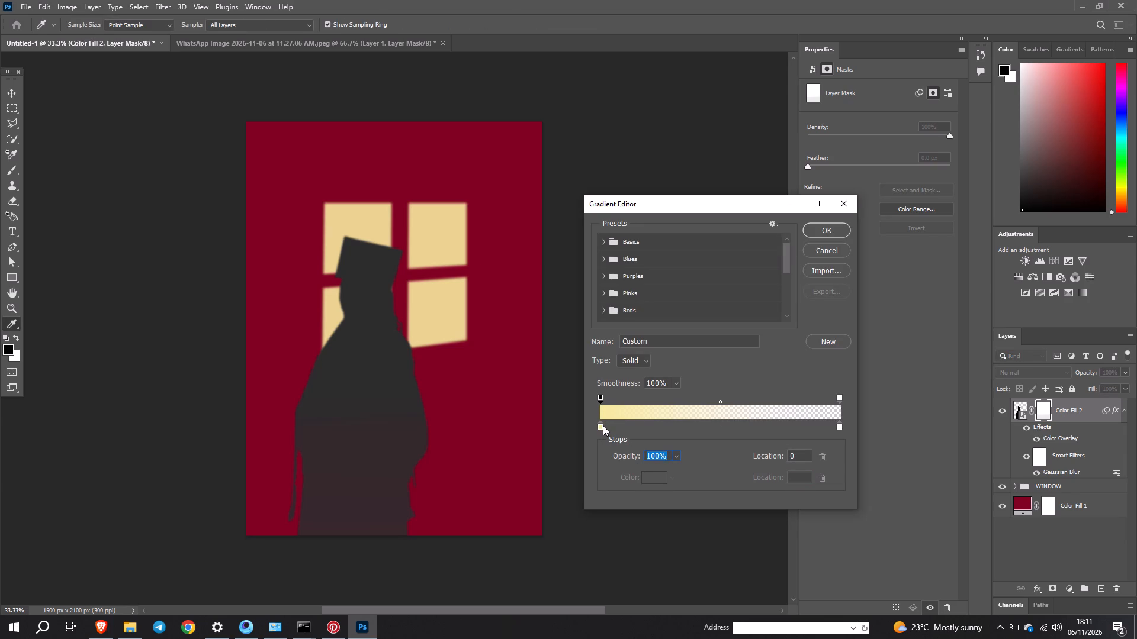
pyautogui.click(602, 425)
pyautogui.click(652, 481)
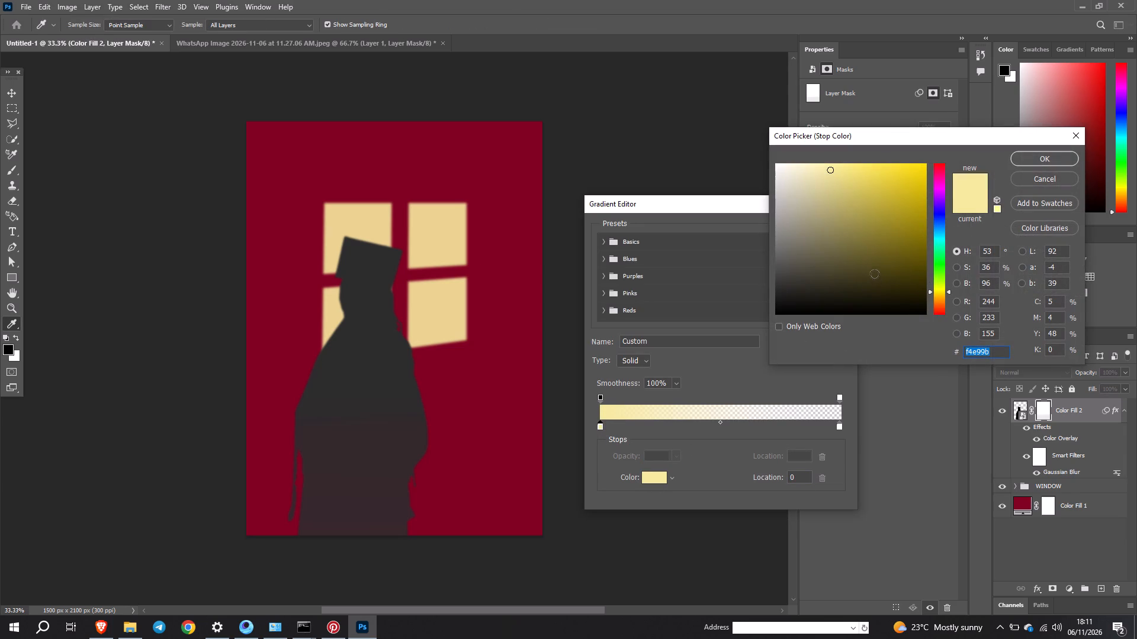
pyautogui.moveTo(833, 248); pyautogui.dragTo(743, 327)
pyautogui.click(1054, 161)
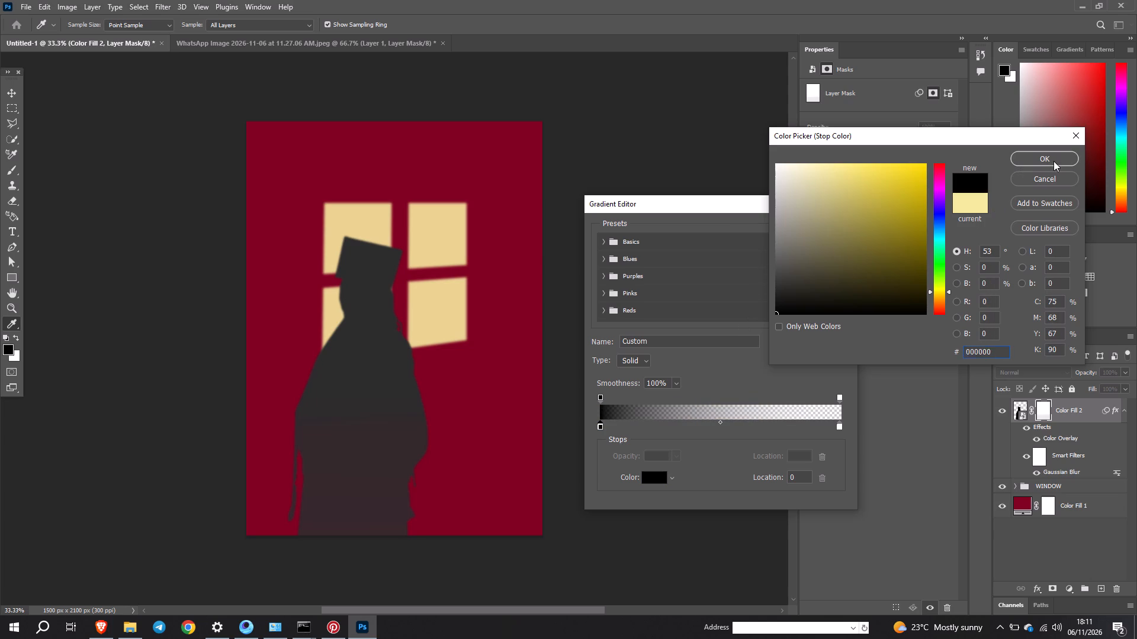
pyautogui.click(839, 226)
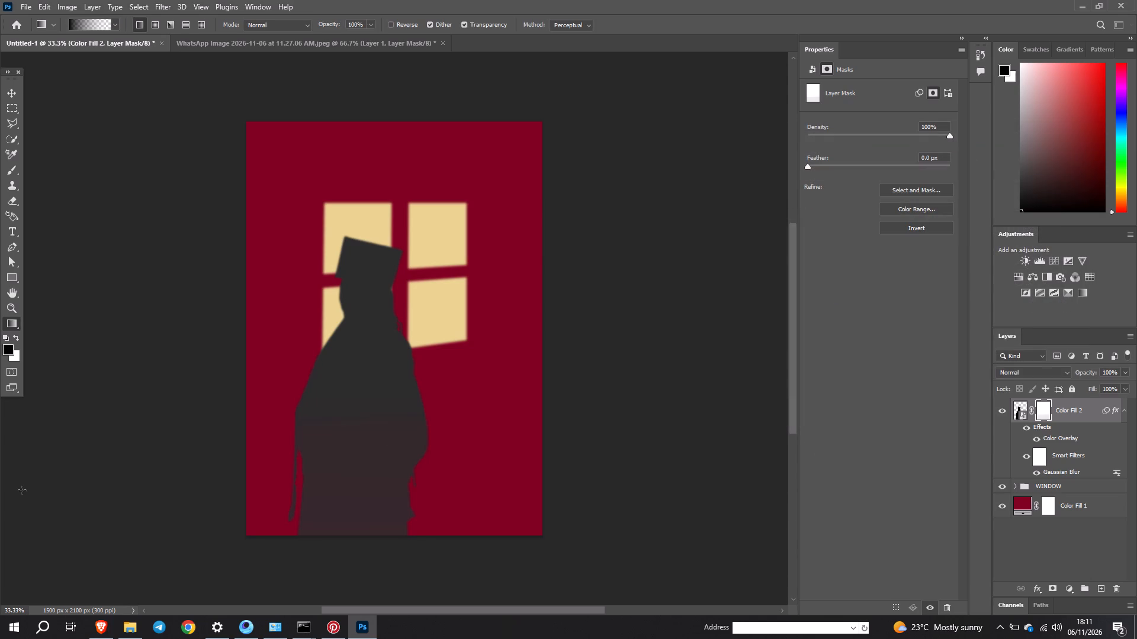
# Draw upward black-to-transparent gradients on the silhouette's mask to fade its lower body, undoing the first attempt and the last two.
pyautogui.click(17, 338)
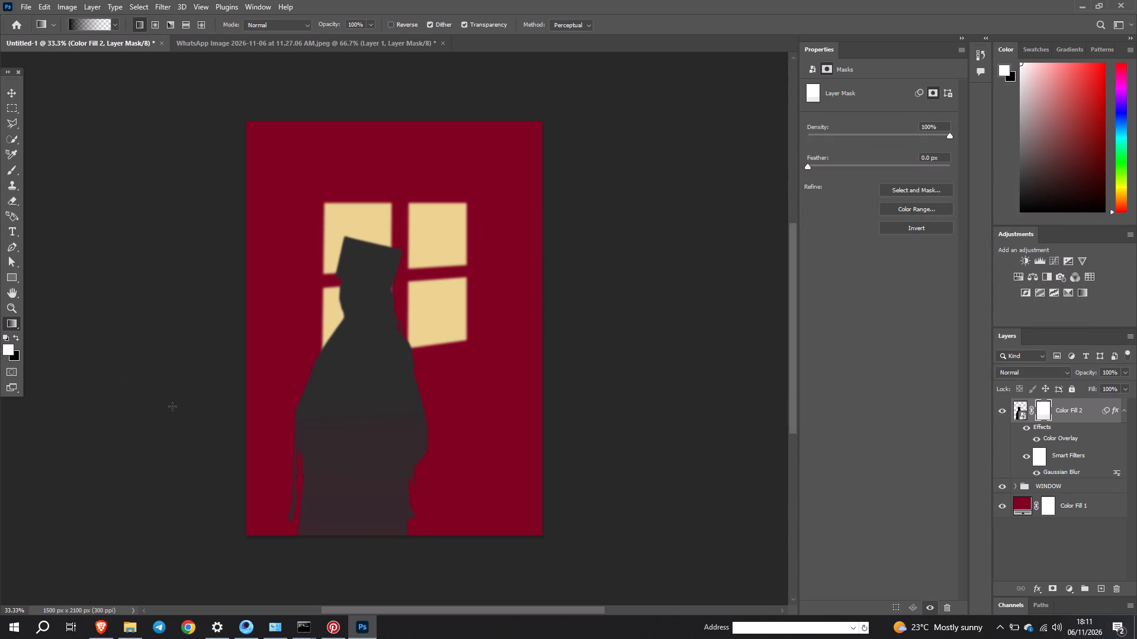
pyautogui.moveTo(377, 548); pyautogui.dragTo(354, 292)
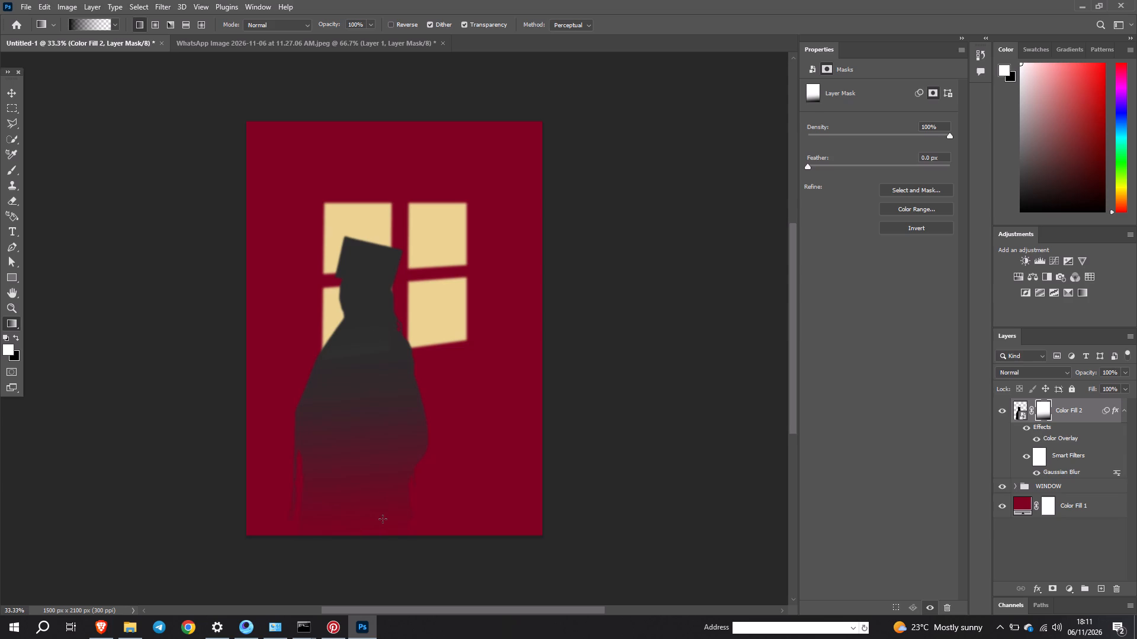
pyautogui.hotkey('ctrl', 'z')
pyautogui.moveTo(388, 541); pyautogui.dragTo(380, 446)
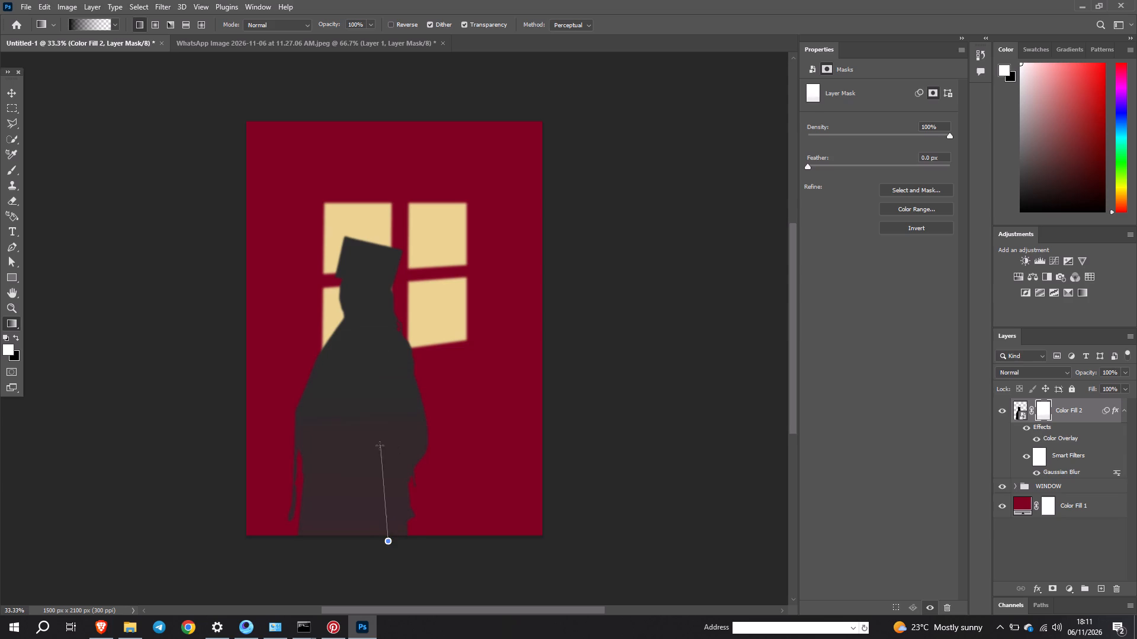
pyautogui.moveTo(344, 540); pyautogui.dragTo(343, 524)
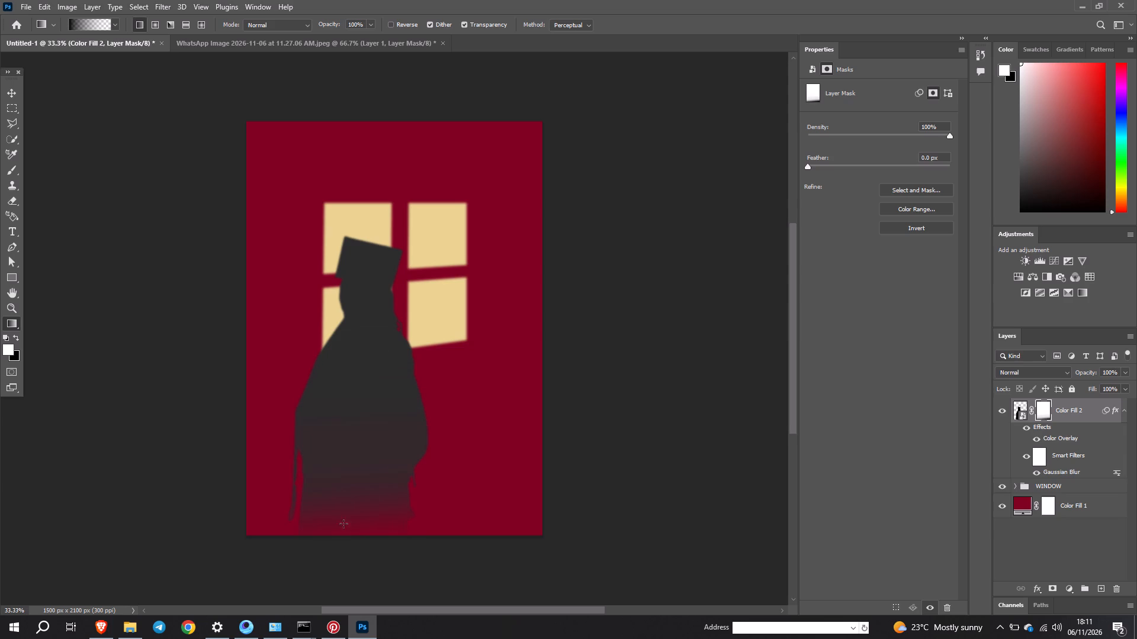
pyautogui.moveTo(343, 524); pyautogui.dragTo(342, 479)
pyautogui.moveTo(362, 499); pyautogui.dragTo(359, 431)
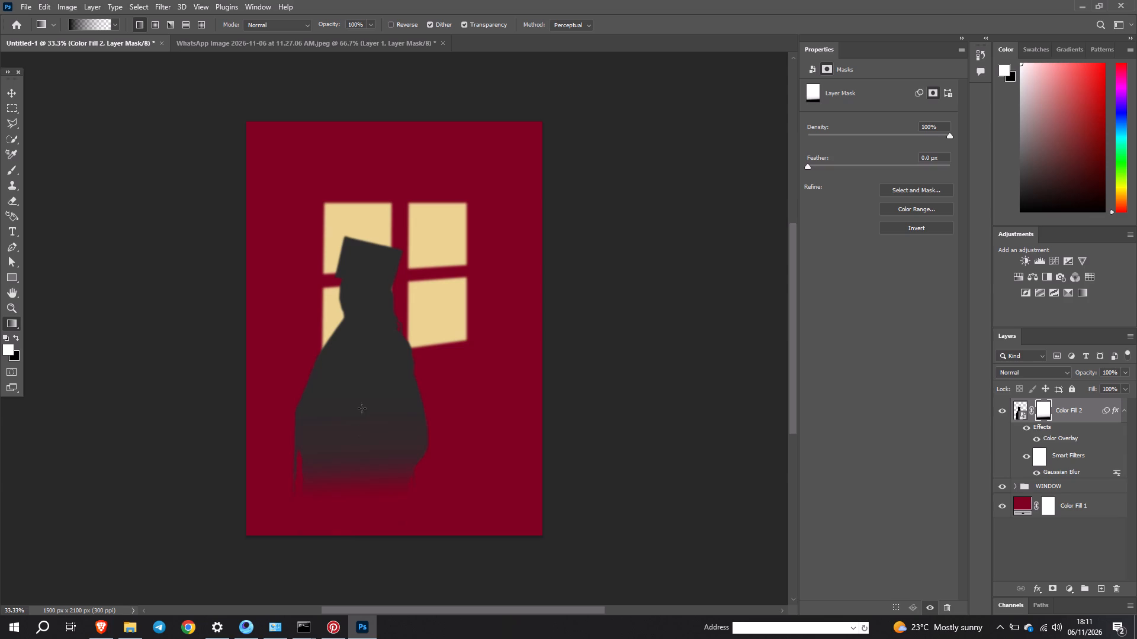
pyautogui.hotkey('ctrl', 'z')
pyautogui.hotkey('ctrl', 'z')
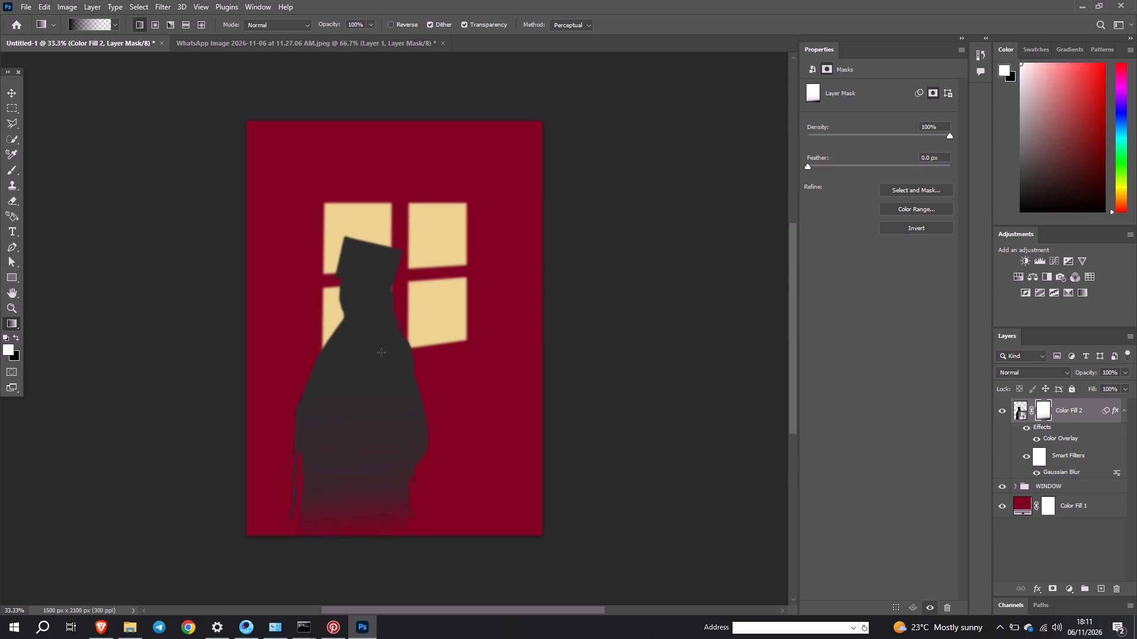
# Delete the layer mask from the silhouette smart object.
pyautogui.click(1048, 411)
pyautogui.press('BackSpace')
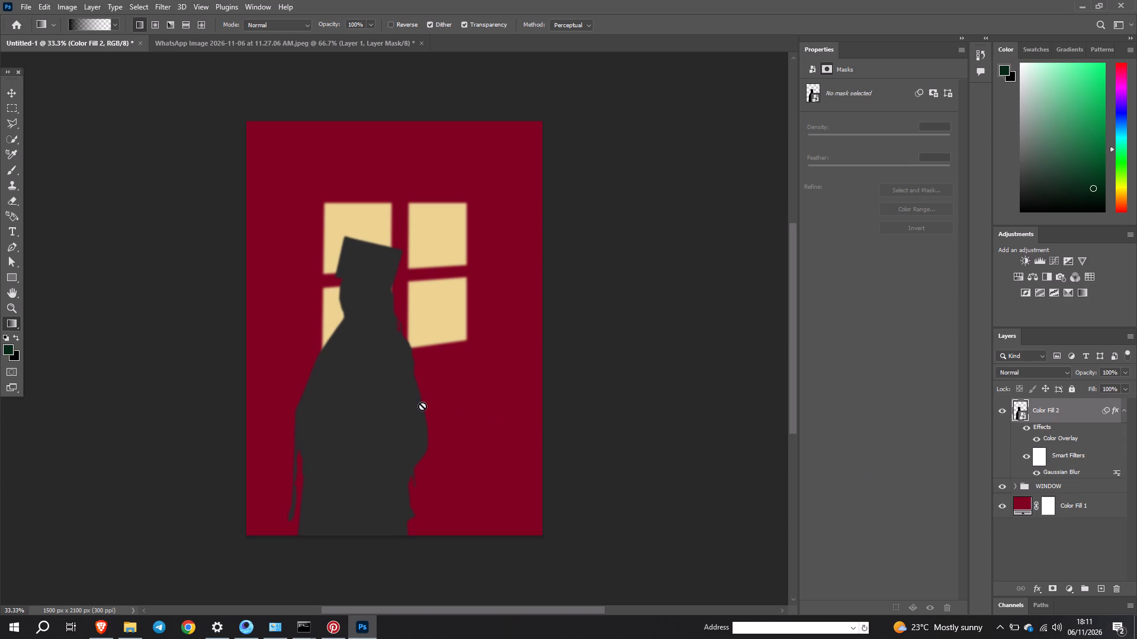
# Move the silhouette further straight down so its cap overlaps the window's horizontal crossbar.
pyautogui.press('v')
pyautogui.moveTo(418, 406); pyautogui.dragTo(418, 426)
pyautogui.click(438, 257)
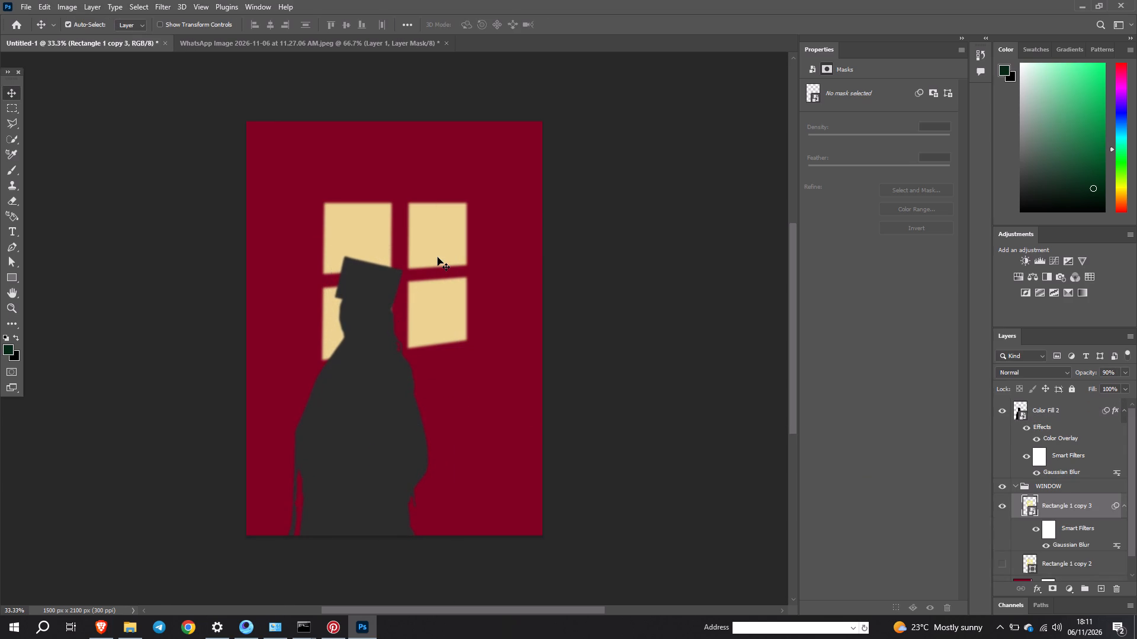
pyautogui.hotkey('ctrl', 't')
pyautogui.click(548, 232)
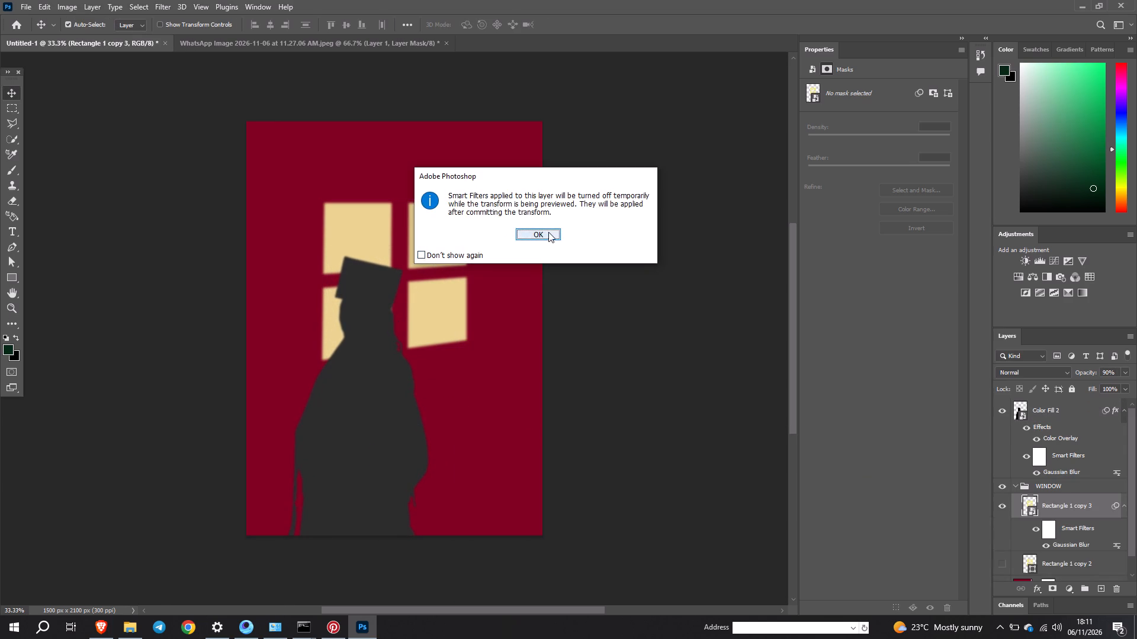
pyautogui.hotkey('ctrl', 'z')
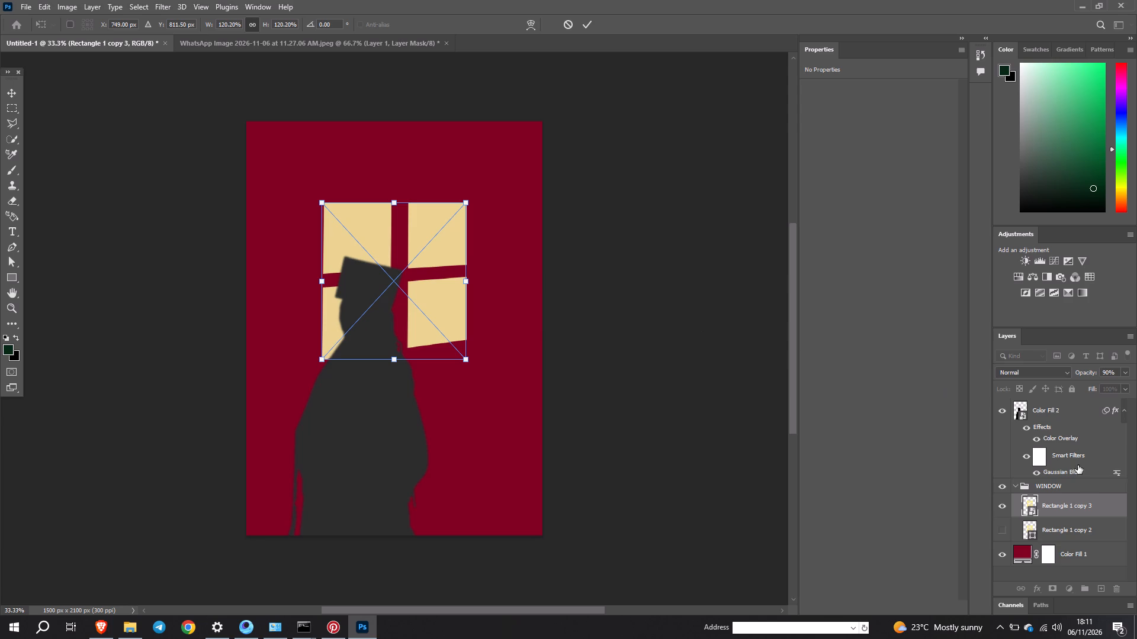
# Scale the WINDOW group up proportionally about its centre to about 120%.
pyautogui.click(1066, 486)
pyautogui.hotkey('ctrl', 't')
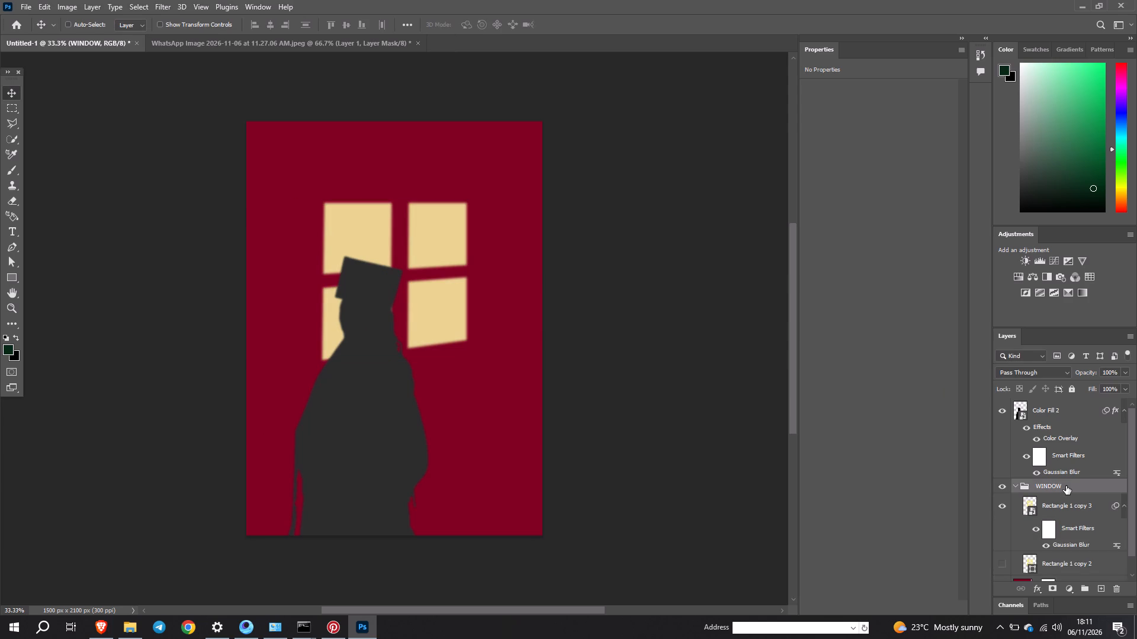
pyautogui.click(541, 231)
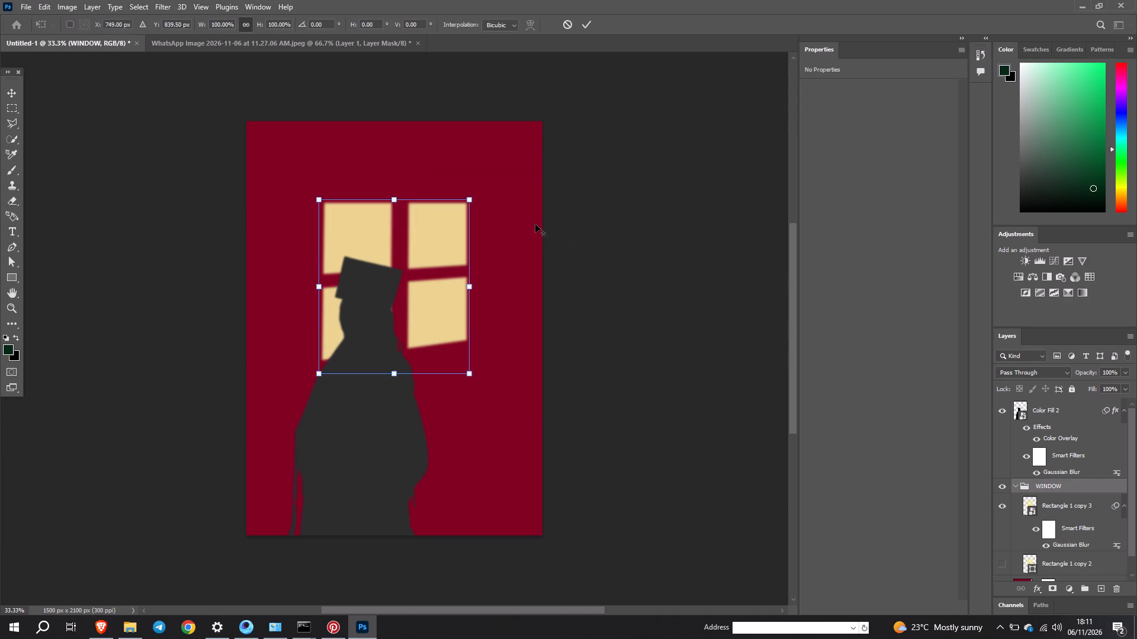
pyautogui.keyDown('alt'); pyautogui.moveTo(465, 197); pyautogui.dragTo(490, 192); pyautogui.keyUp('alt')
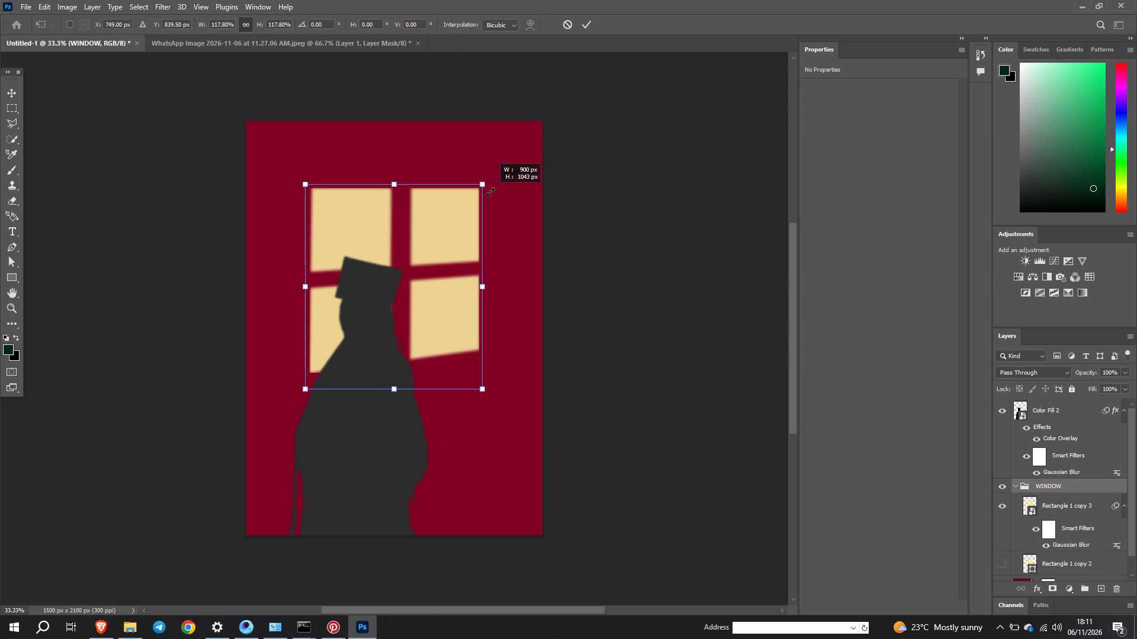
pyautogui.keyDown('alt'); pyautogui.moveTo(490, 192); pyautogui.dragTo(493, 191); pyautogui.keyUp('alt')
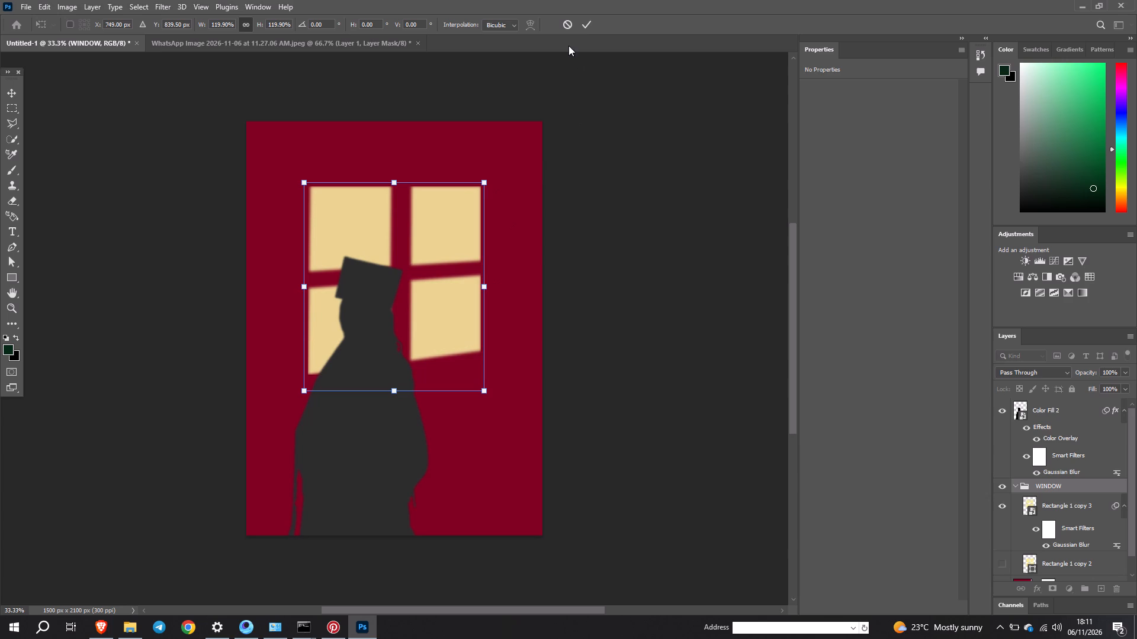
pyautogui.click(582, 30)
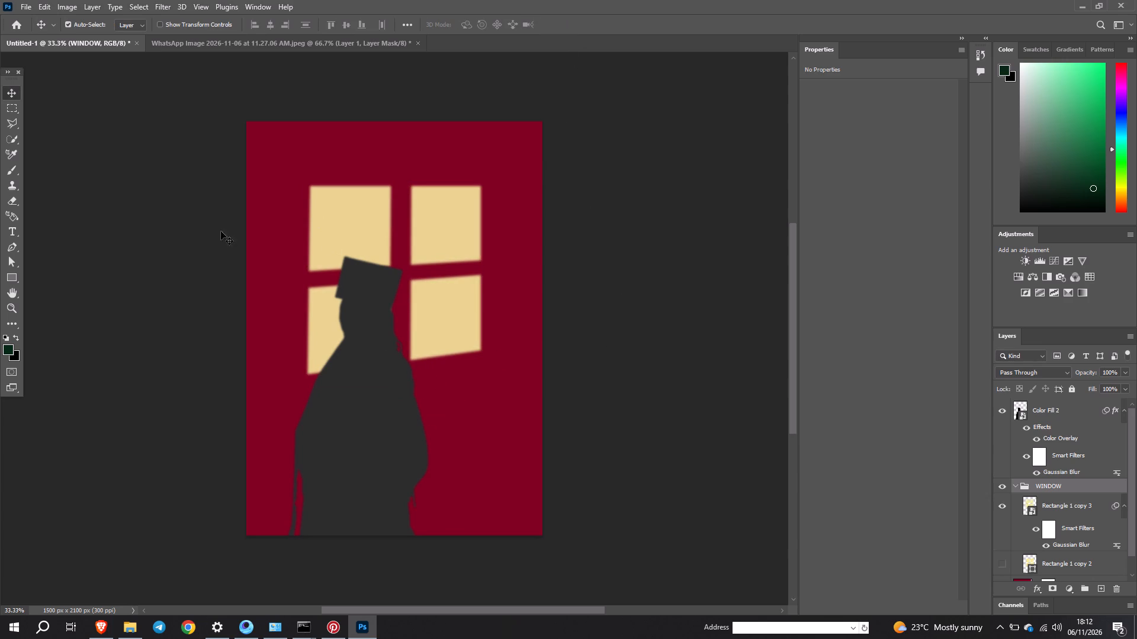
# Switch to Pinterest and search for "portrait photography".
pyautogui.click(112, 624)
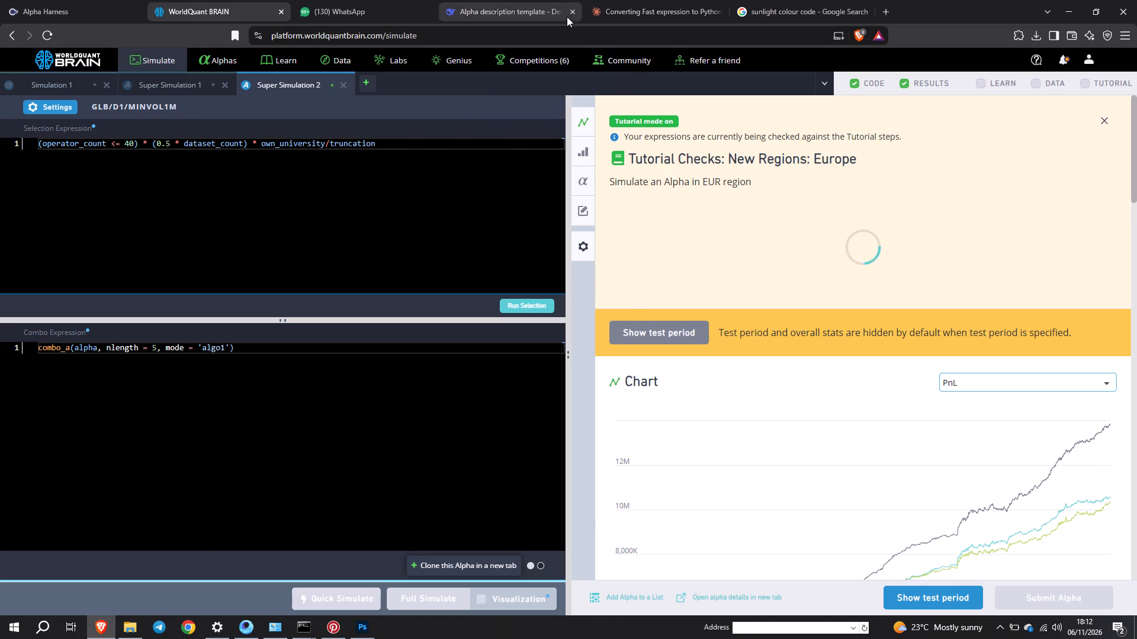
pyautogui.click(335, 638)
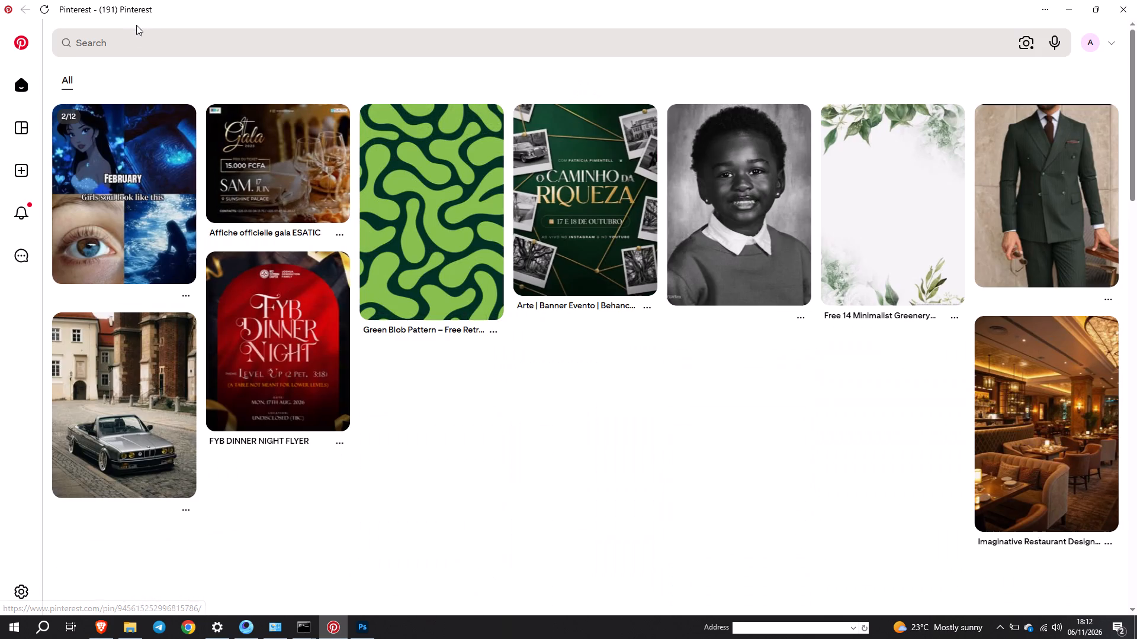
pyautogui.click(129, 30)
pyautogui.click(124, 37)
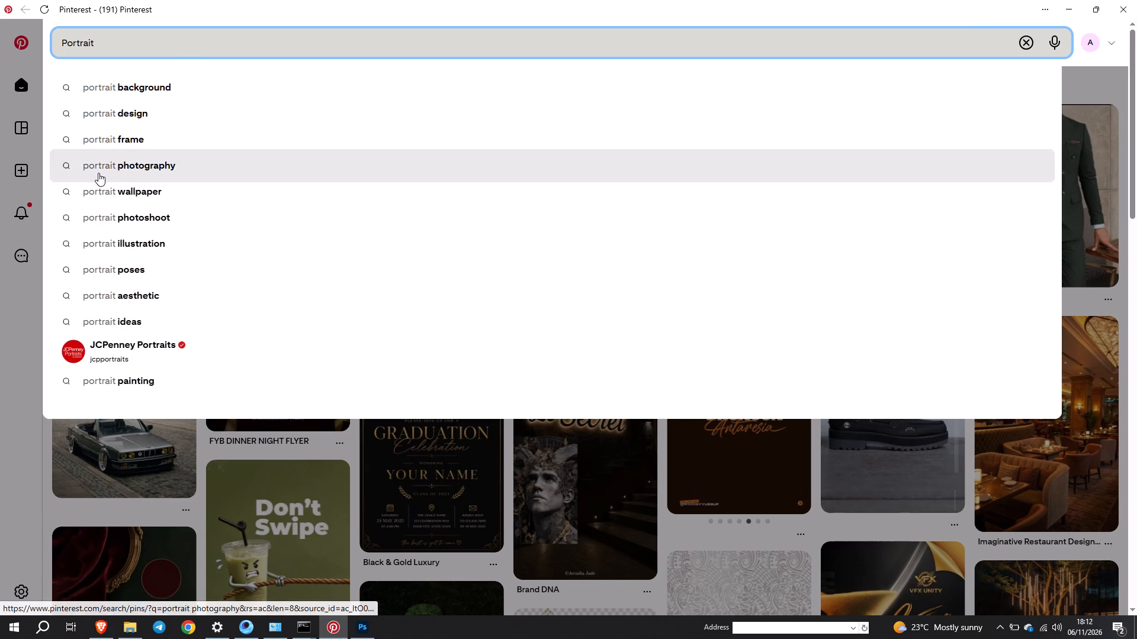
pyautogui.click(126, 167)
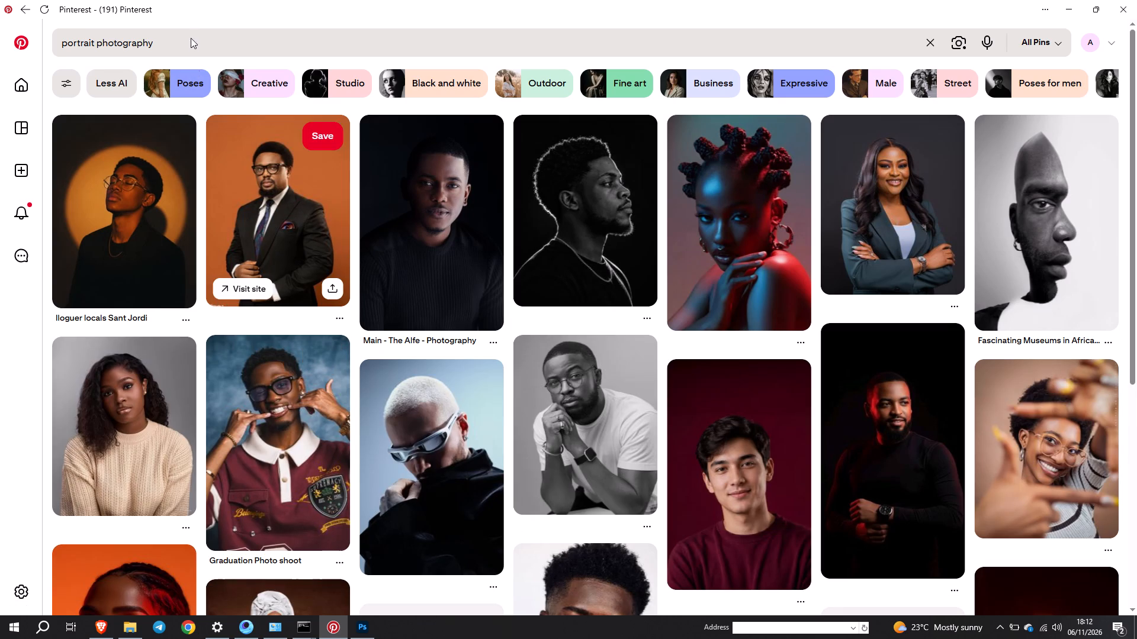
# Replace the Pinterest search with "flower design".
pyautogui.click(191, 37)
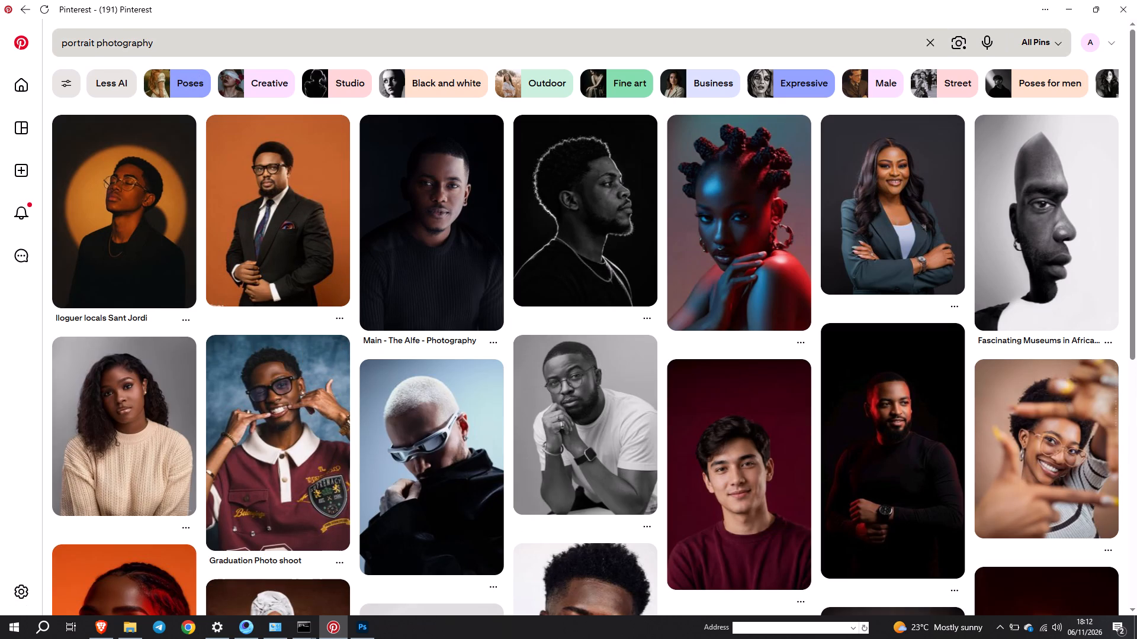
pyautogui.moveTo(191, 37); pyautogui.dragTo(108, 46)
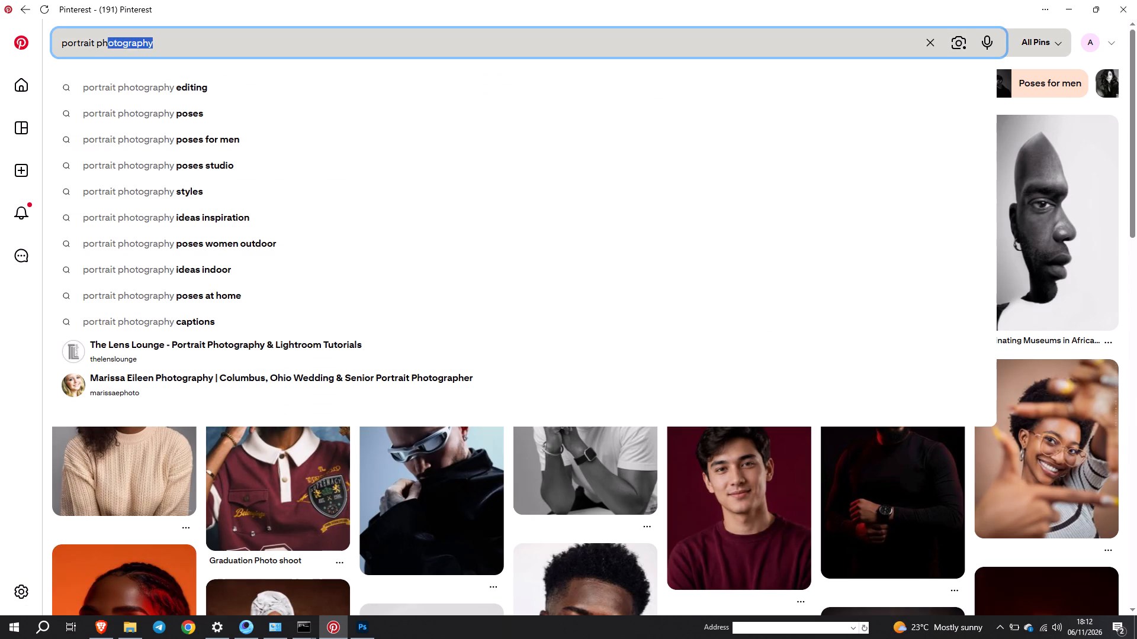
pyautogui.click(108, 46)
pyautogui.press('BackSpace')
pyautogui.press('BackSpace')
pyautogui.press('BackSpace')
pyautogui.press('BackSpace')
pyautogui.press('BackSpace')
pyautogui.press('BackSpace')
pyautogui.press('BackSpace')
pyautogui.press('BackSpace')
pyautogui.press('BackSpace')
pyautogui.press('BackSpace')
pyautogui.press('BackSpace')
pyautogui.press('BackSpace')
pyautogui.press('BackSpace')
pyautogui.press('BackSpace')
pyautogui.press('BackSpace')
pyautogui.press('BackSpace')
pyautogui.press('BackSpace')
pyautogui.press('BackSpace')
pyautogui.press('BackSpace')
pyautogui.press('BackSpace')
pyautogui.press('BackSpace')
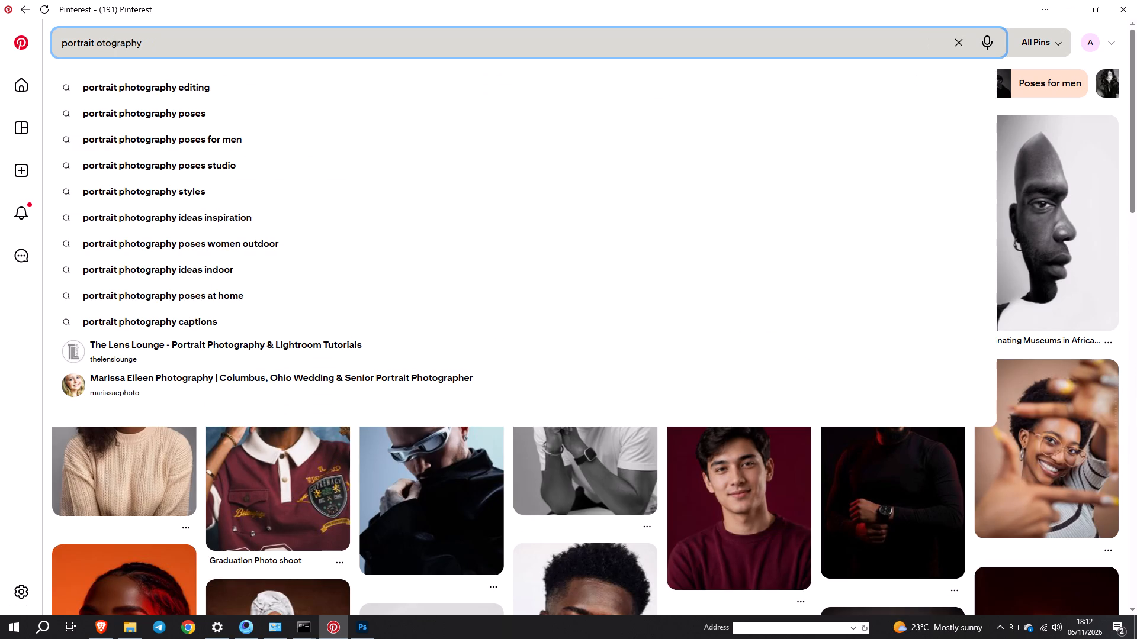
pyautogui.press('Delete')
pyautogui.press('Delete')
pyautogui.press('Delete')
pyautogui.press('Delete')
pyautogui.press('Delete')
pyautogui.press('Delete')
pyautogui.press('Delete')
pyautogui.press('Delete')
pyautogui.press('Delete')
pyautogui.press('Delete')
pyautogui.press('Delete')
pyautogui.press('Delete')
pyautogui.press('Delete')
pyautogui.press('Delete')
pyautogui.press('Delete')
pyautogui.press('Delete')
pyautogui.press('Delete')
pyautogui.press('Delete')
pyautogui.press('Delete')
pyautogui.press('Delete')
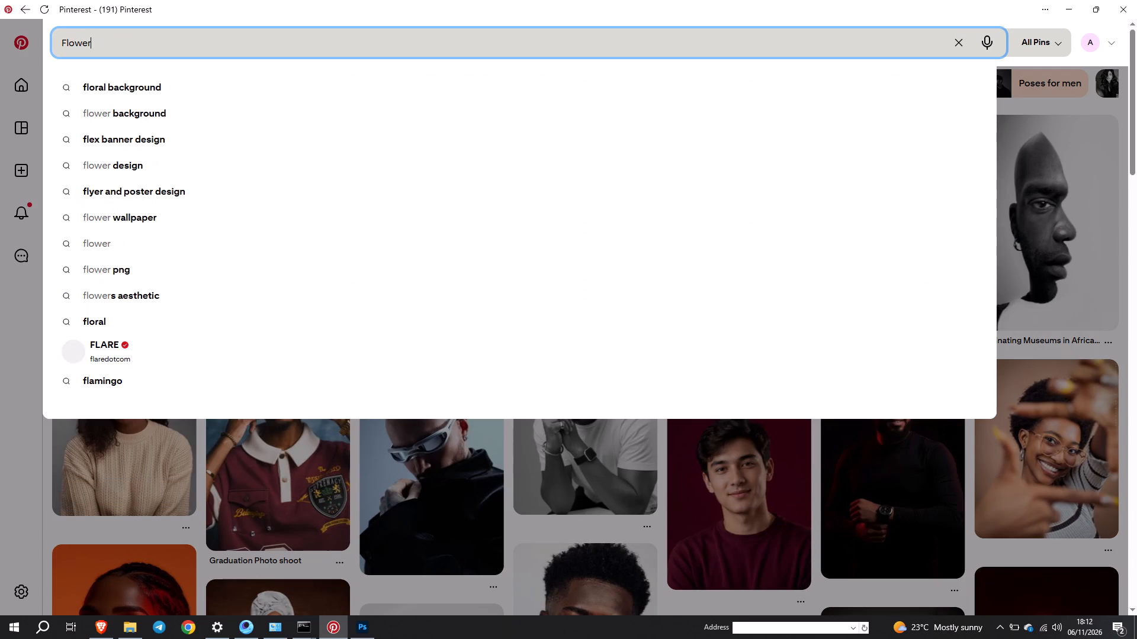
pyautogui.press('BackSpace')
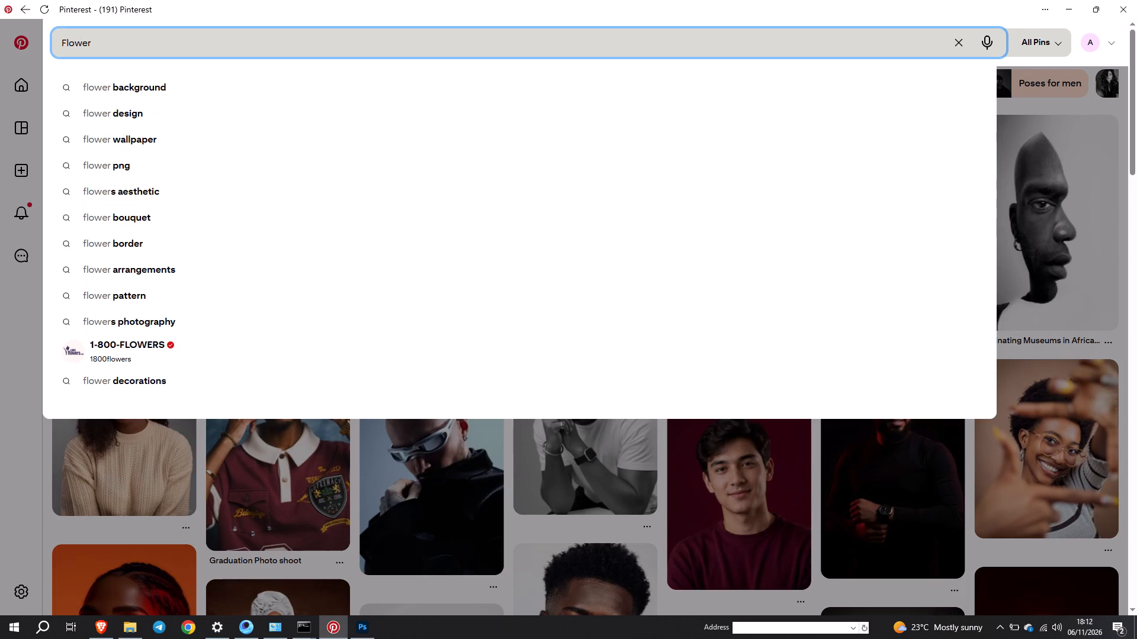
pyautogui.click(157, 122)
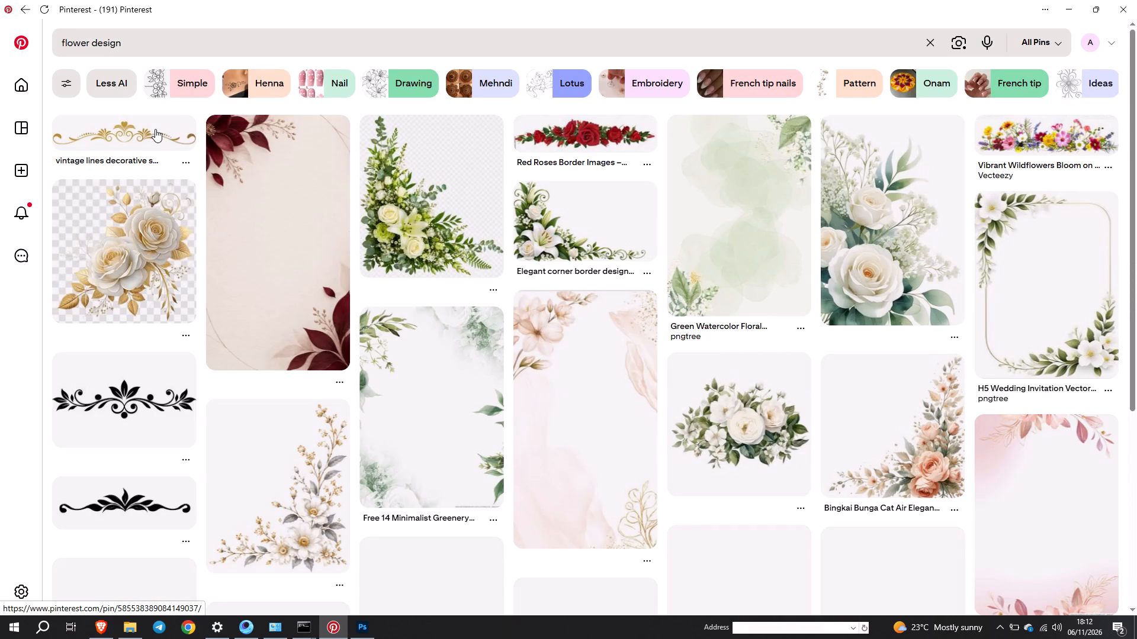
# Extend the search to "flower design on pot".
pyautogui.click(147, 46)
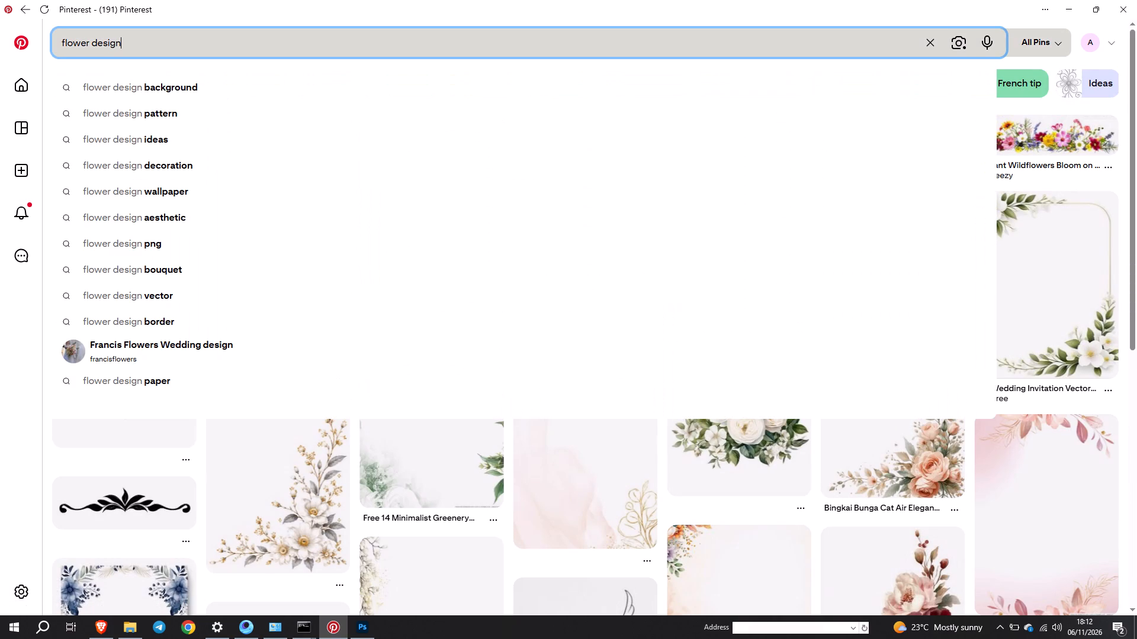
pyautogui.press('space')
pyautogui.write('on pot')
pyautogui.press('Return')
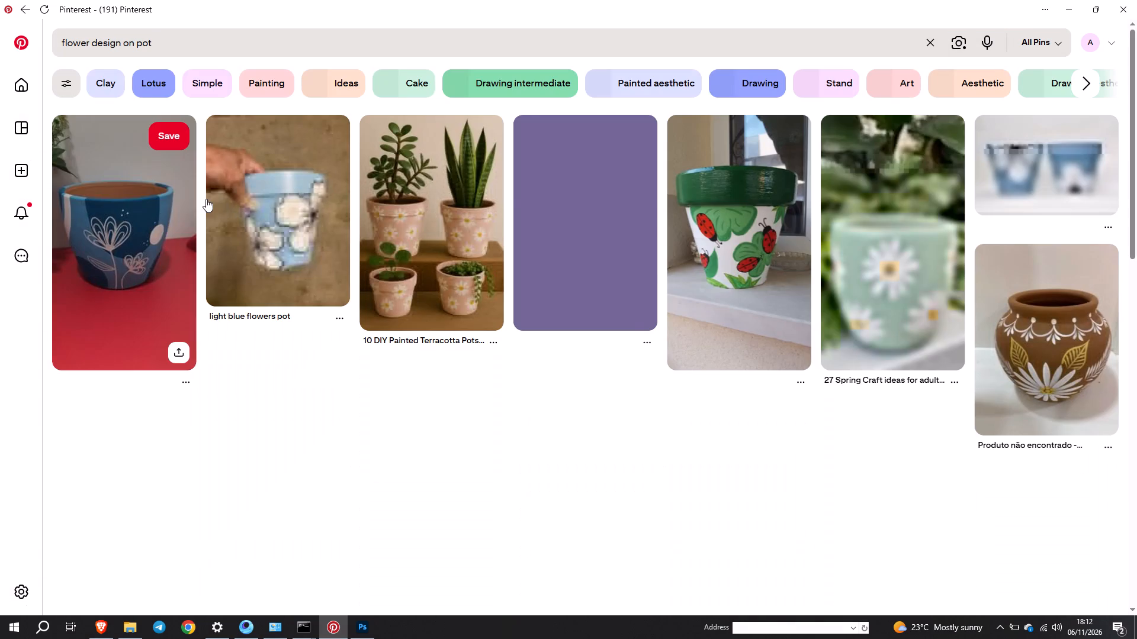
# Browse the painted flower pot pins for a pot image that suits the graduation design.
pyautogui.scroll(-3, 618, 257)
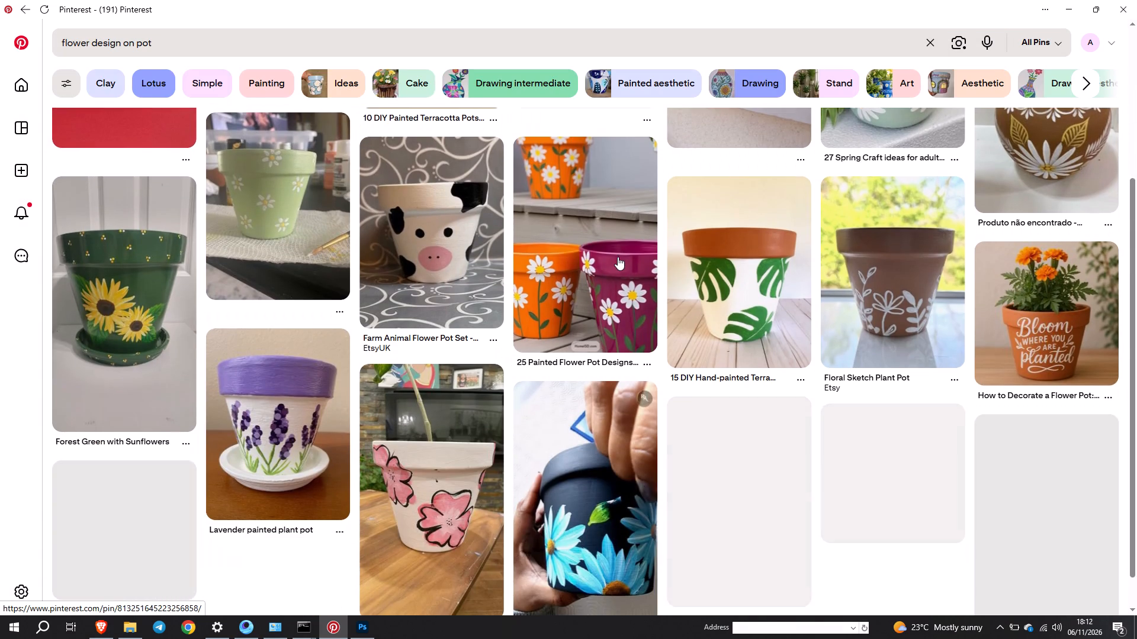
pyautogui.scroll(-6, 618, 257)
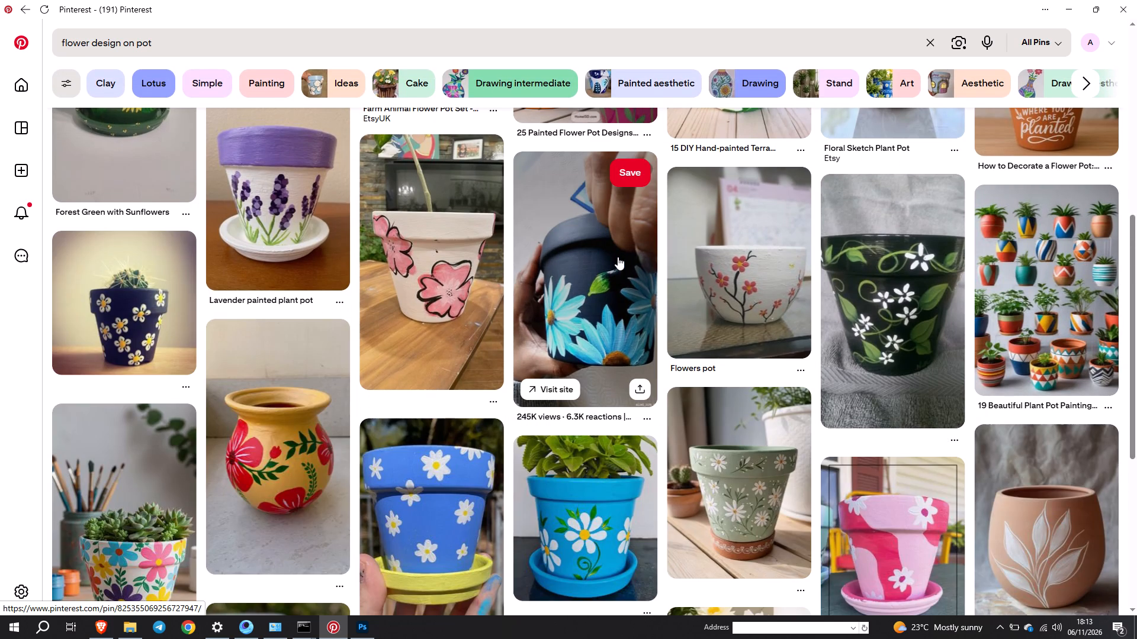
pyautogui.scroll(-2, 618, 257)
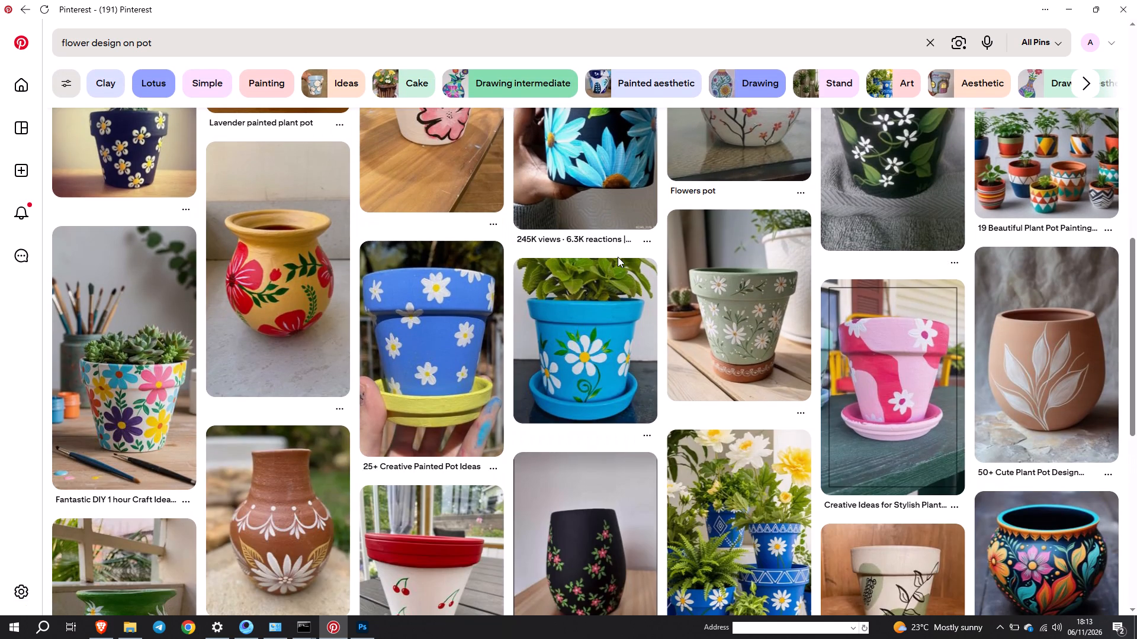
pyautogui.scroll(-6, 618, 257)
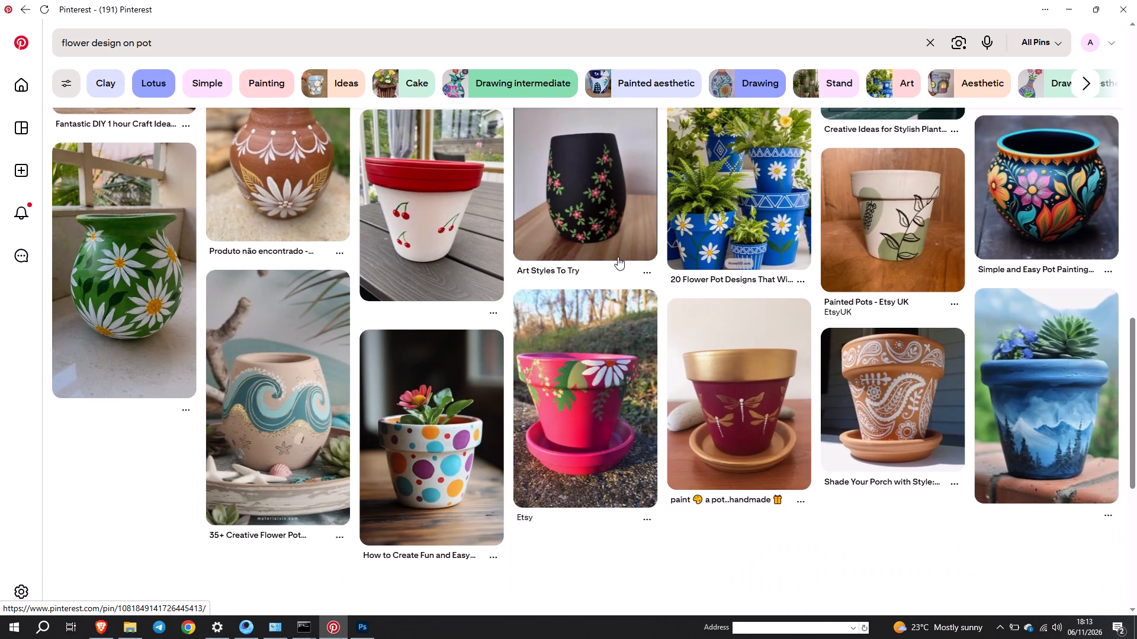
pyautogui.scroll(-2, 618, 257)
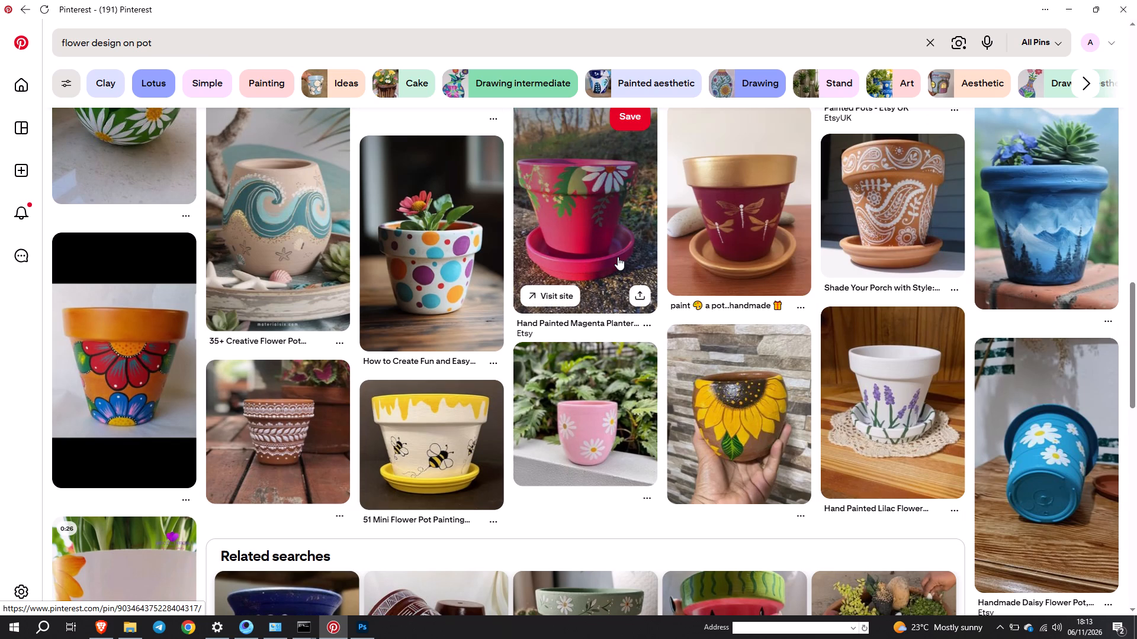
pyautogui.scroll(-3, 618, 257)
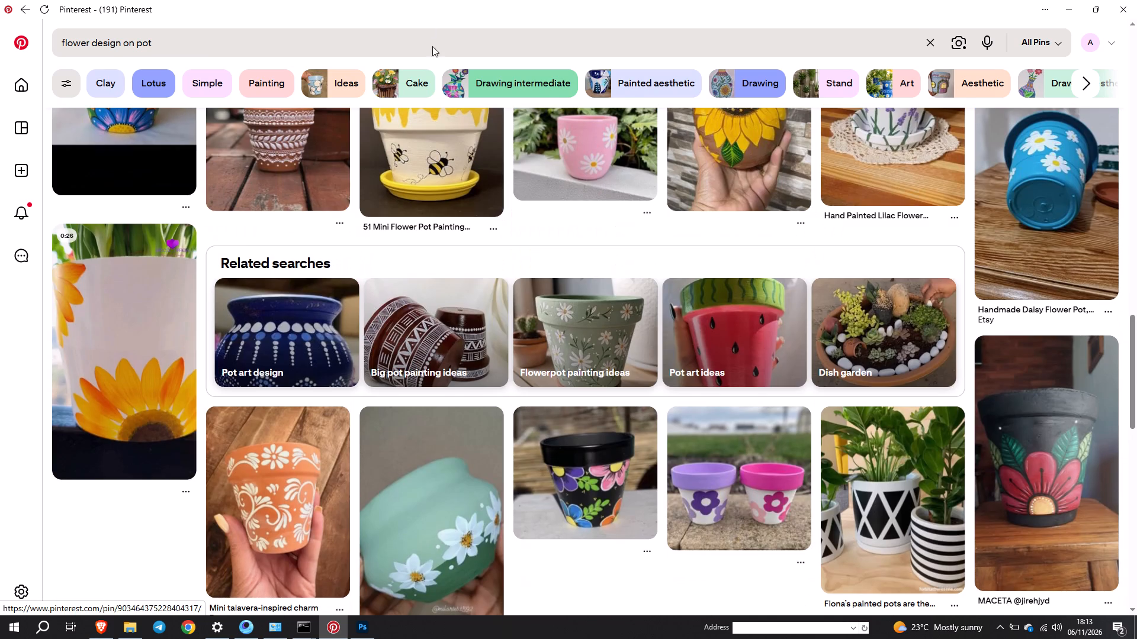
# Refine the search to "flower design on pot burgandy".
pyautogui.click(381, 44)
pyautogui.press('space')
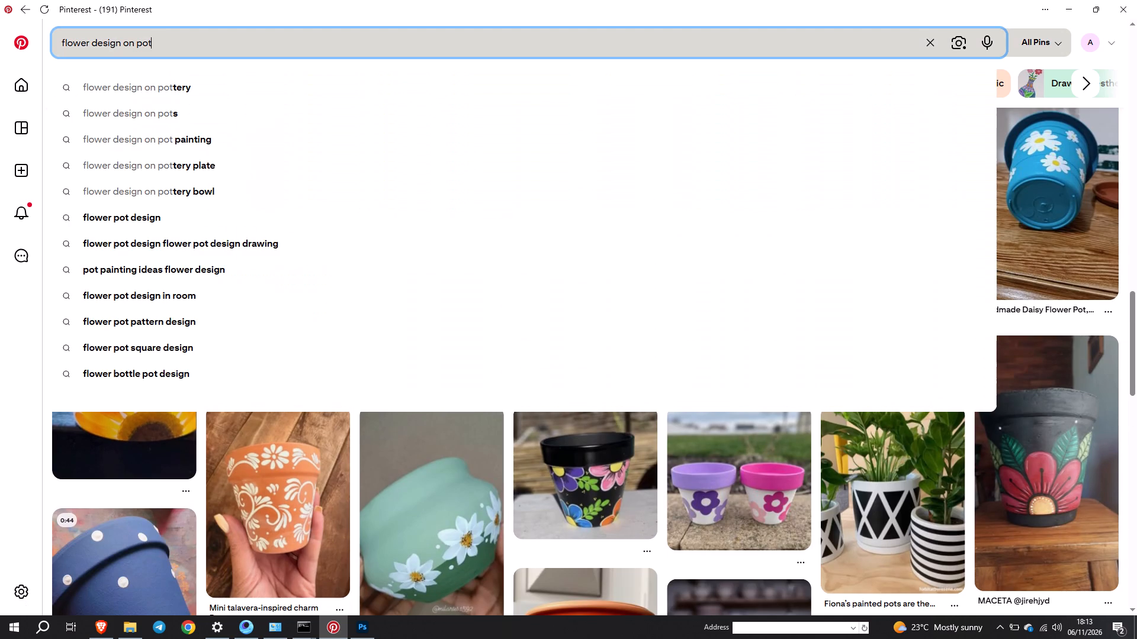
pyautogui.write('burgand')
pyautogui.press('y')
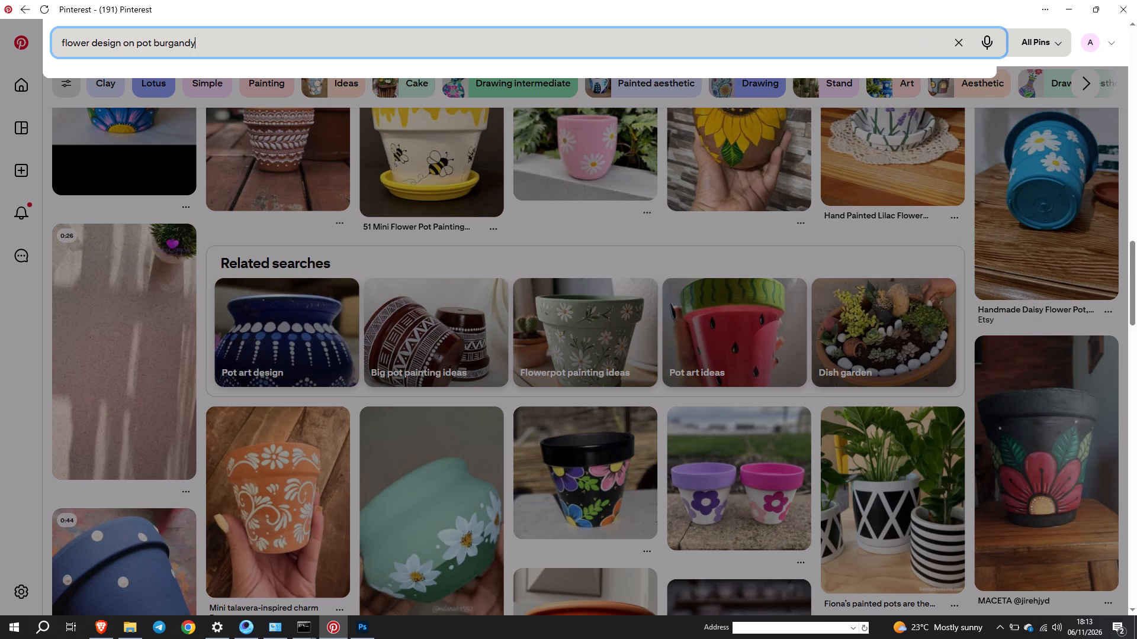
pyautogui.press('Return')
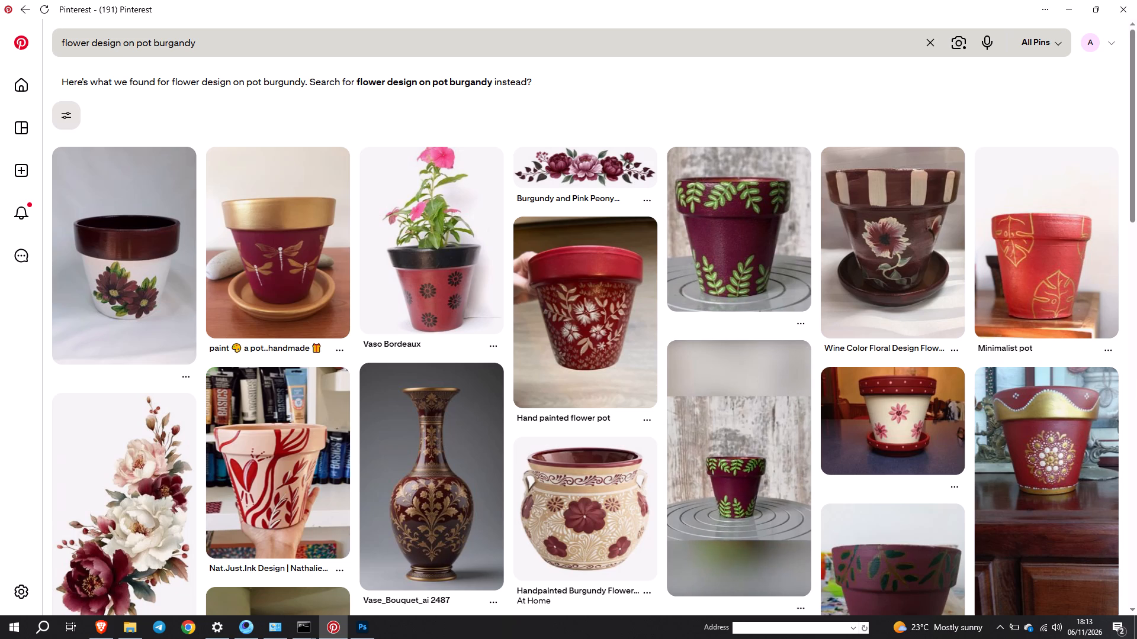
# Open the pin of the striped-leaf plant in a glossy burgundy pot with a gold base and copy its image.
pyautogui.scroll(-2, 249, 309)
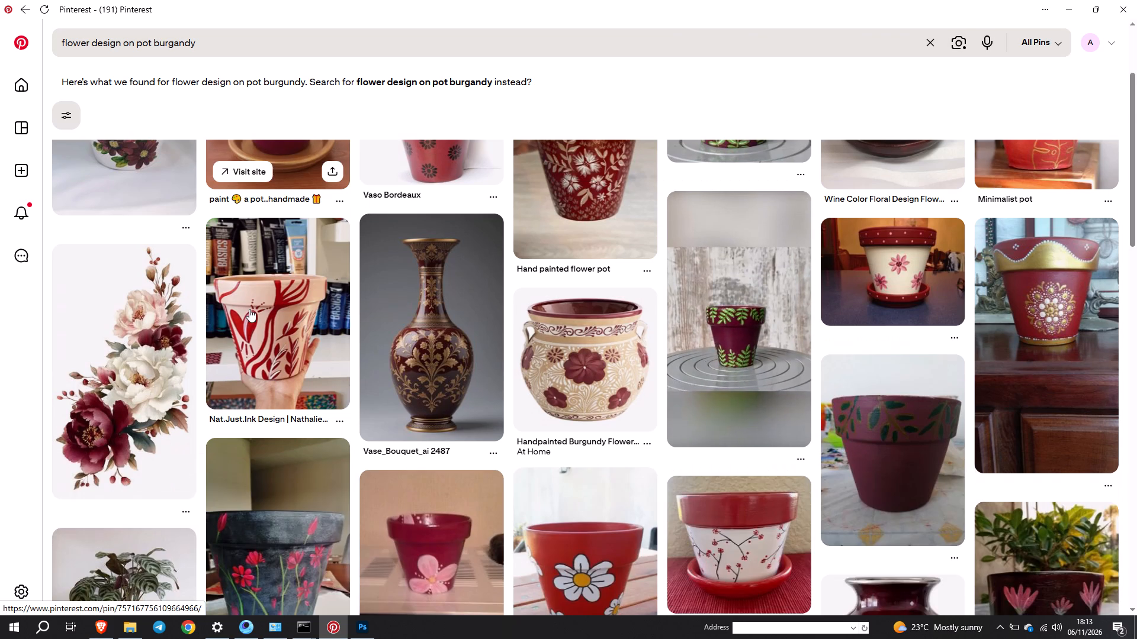
pyautogui.scroll(-4, 249, 309)
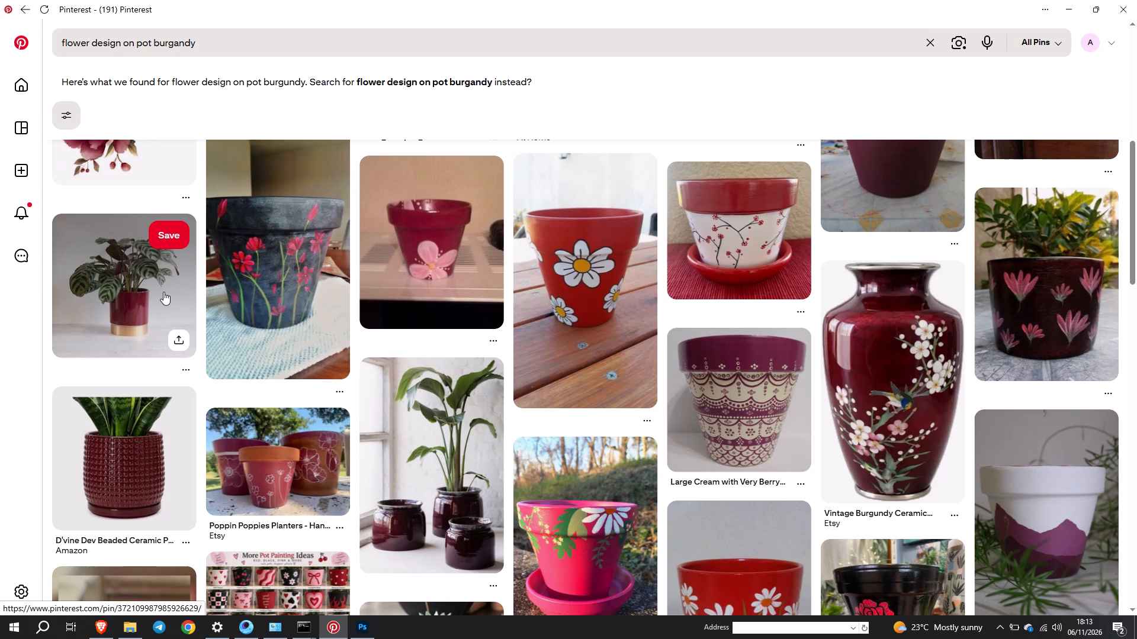
pyautogui.scroll(-1, 163, 292)
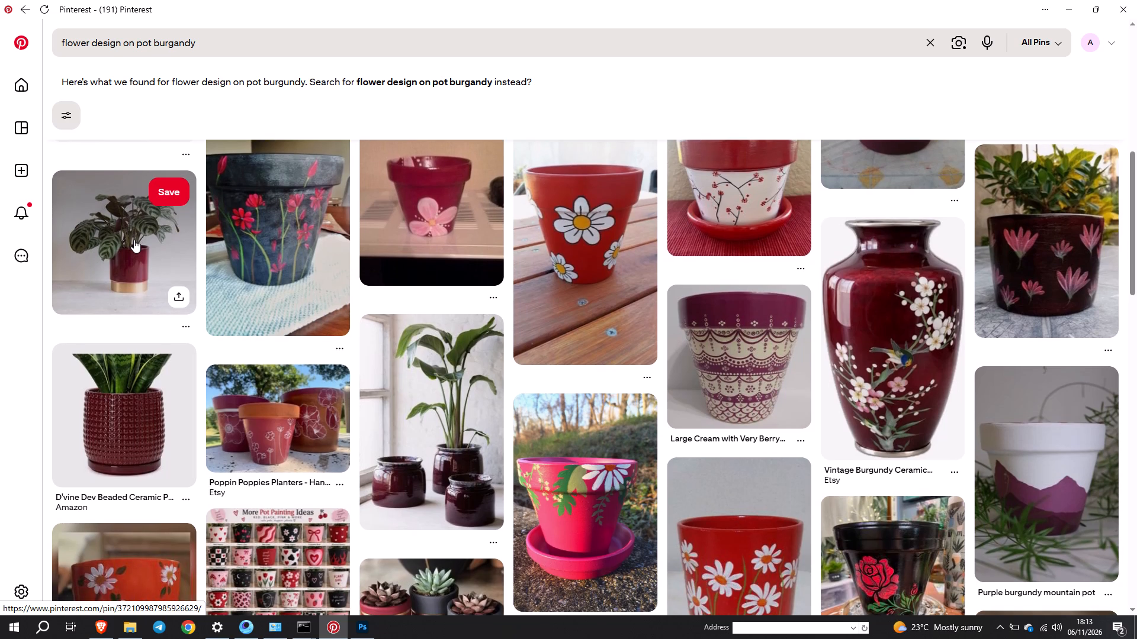
pyautogui.click(134, 240)
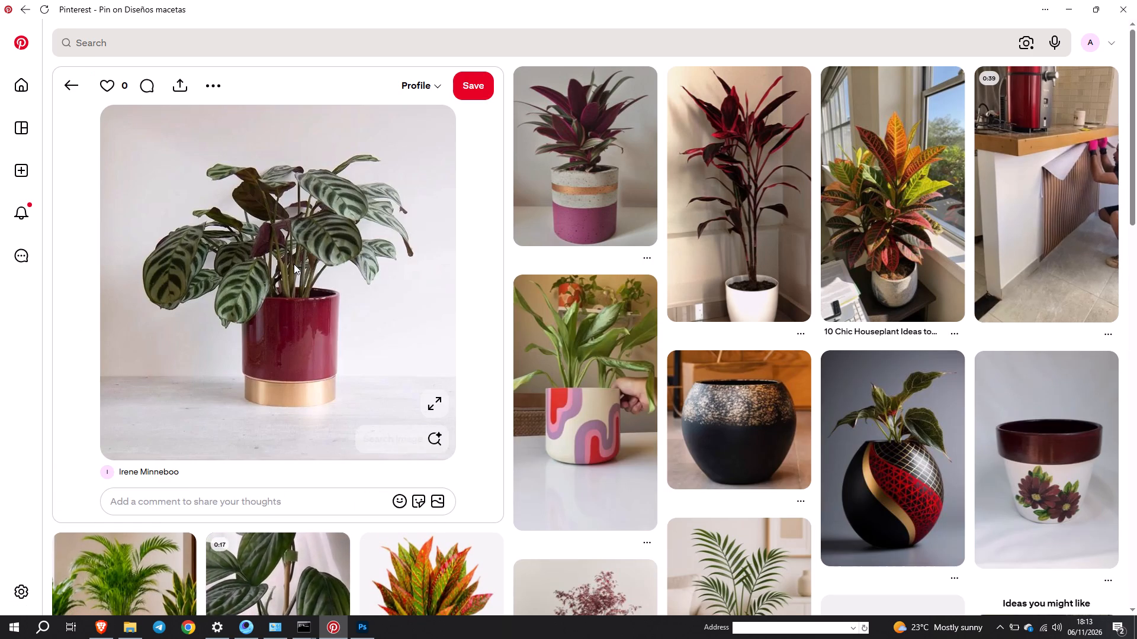
pyautogui.rightClick(294, 264)
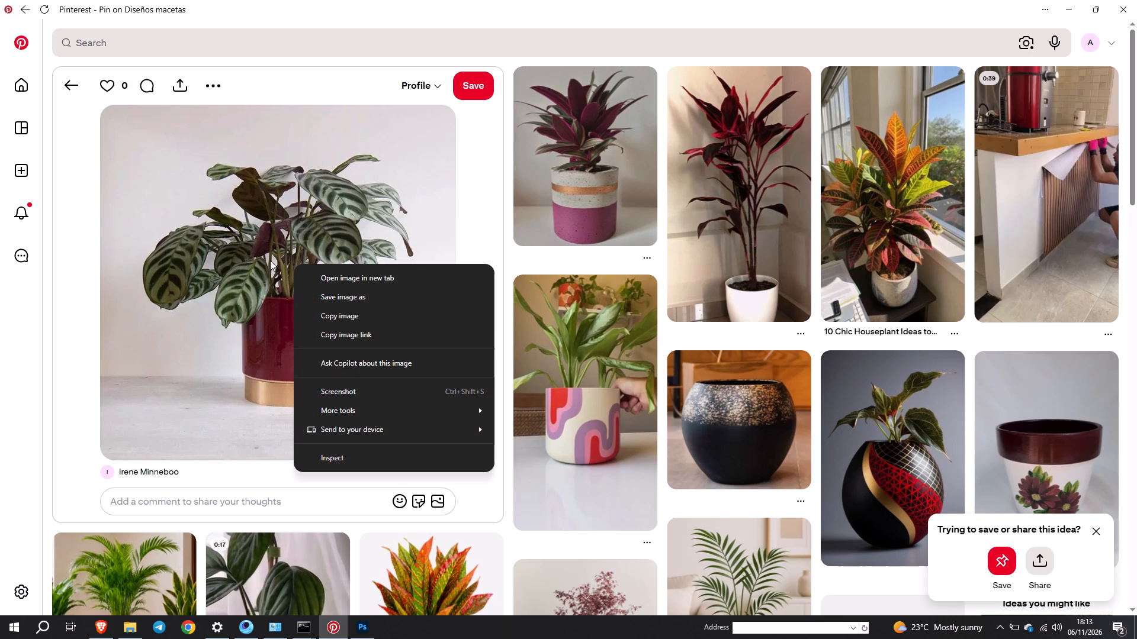
pyautogui.click(343, 319)
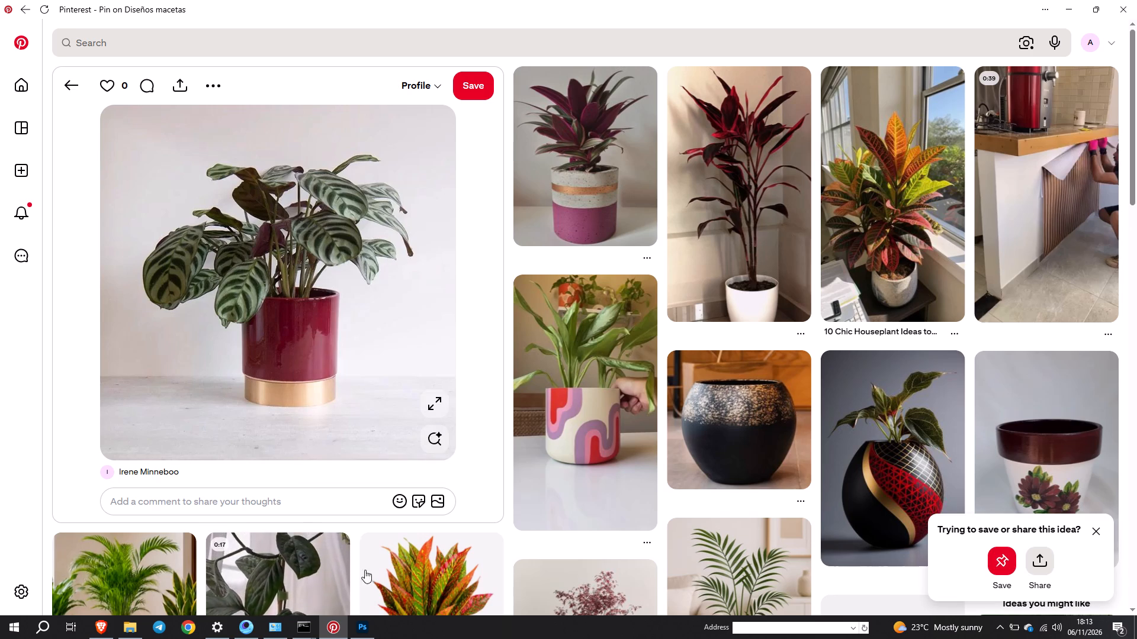
# Switch to Photoshop and collapse the WINDOW layer group.
pyautogui.click(361, 624)
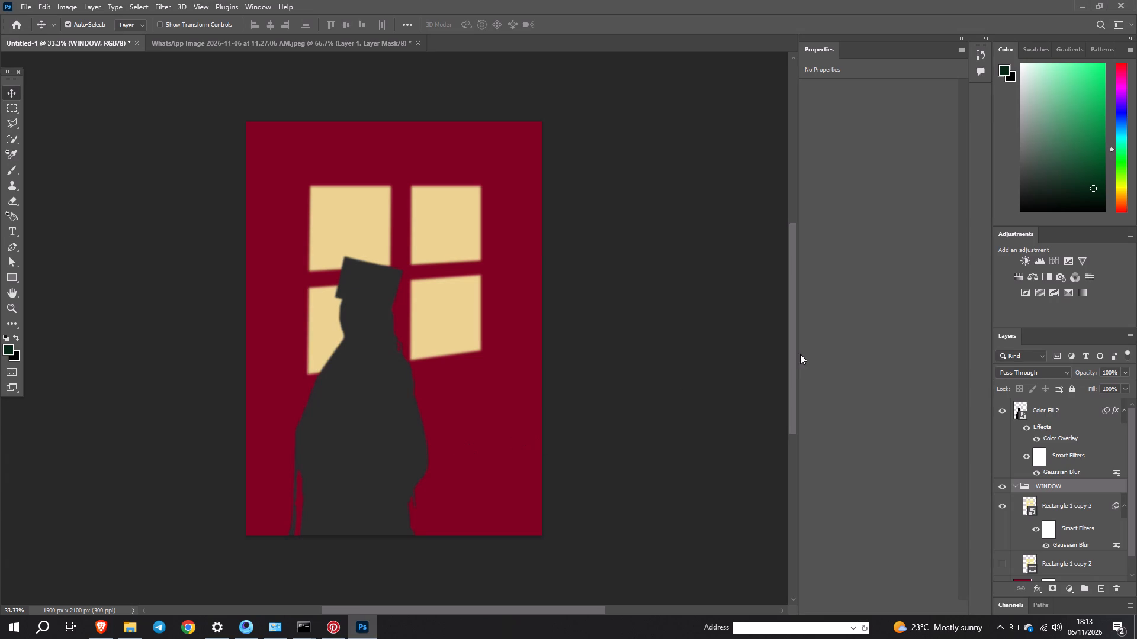
pyautogui.scroll(2, 1053, 488)
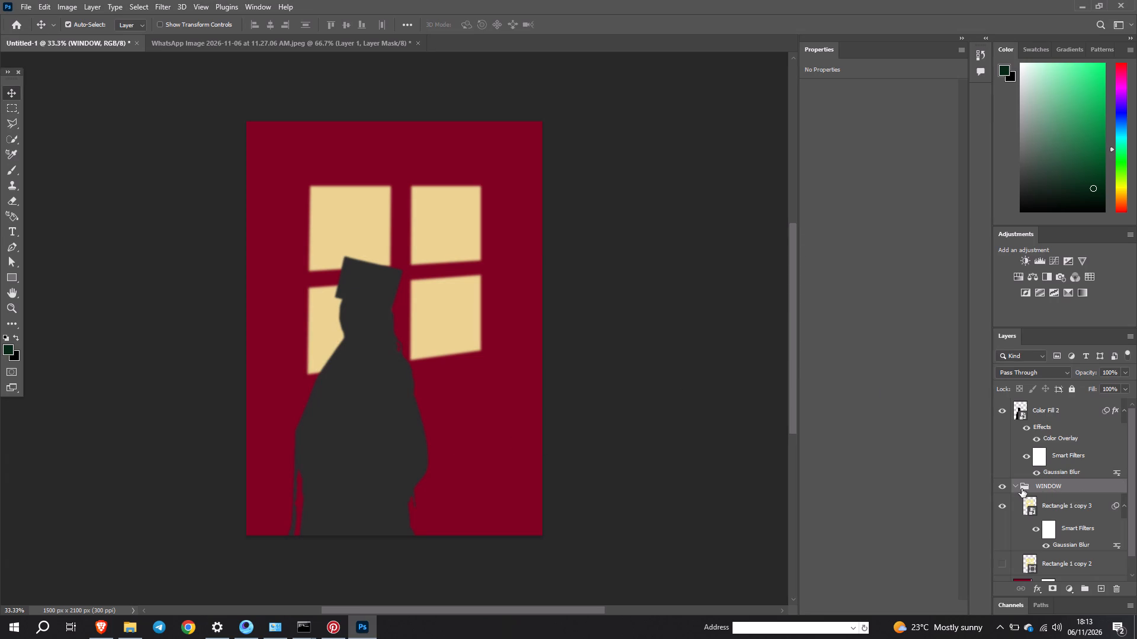
pyautogui.click(1017, 487)
pyautogui.scroll(1, 1073, 437)
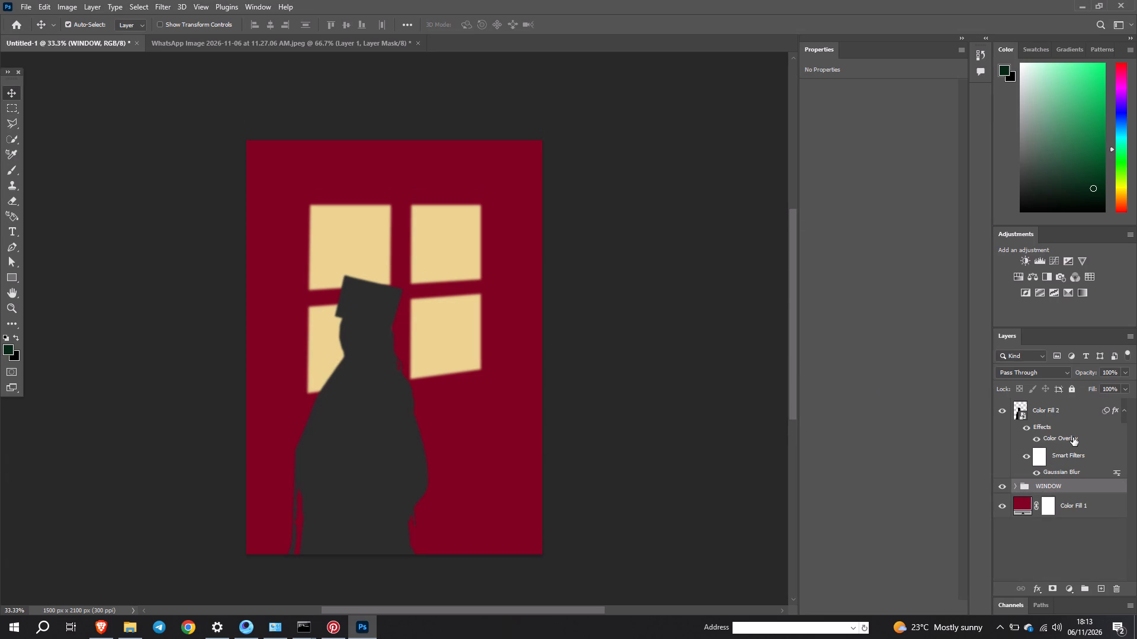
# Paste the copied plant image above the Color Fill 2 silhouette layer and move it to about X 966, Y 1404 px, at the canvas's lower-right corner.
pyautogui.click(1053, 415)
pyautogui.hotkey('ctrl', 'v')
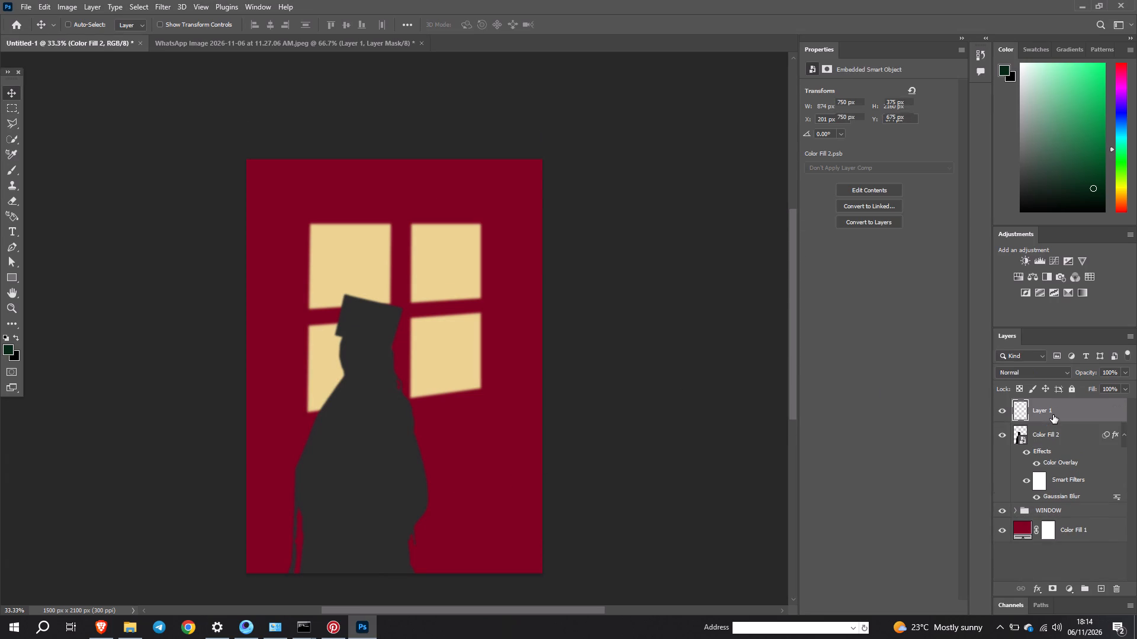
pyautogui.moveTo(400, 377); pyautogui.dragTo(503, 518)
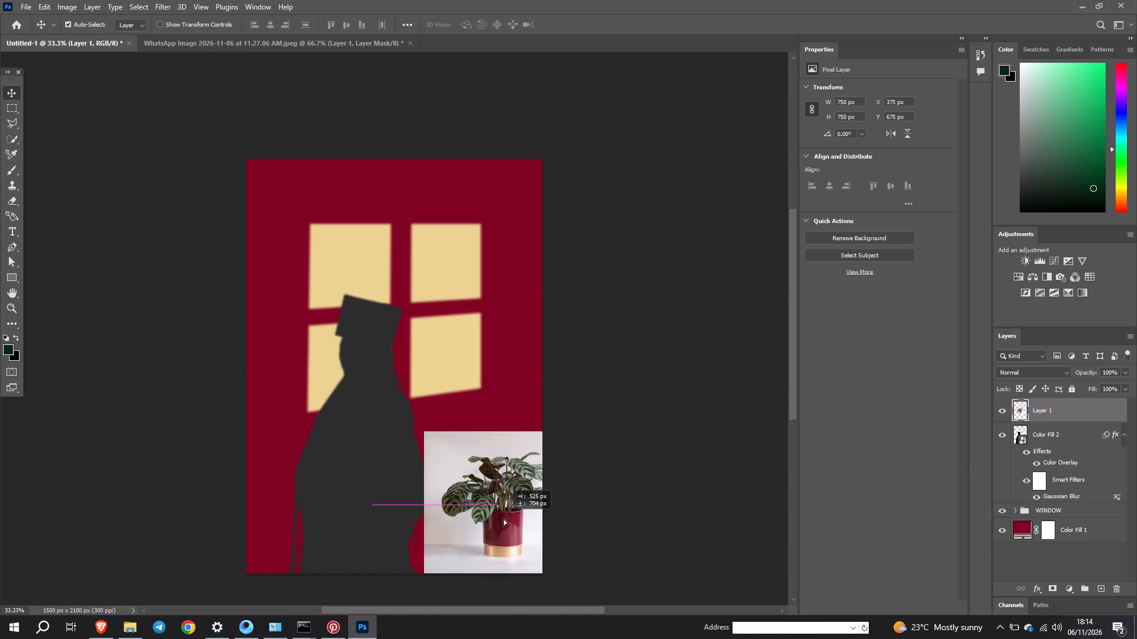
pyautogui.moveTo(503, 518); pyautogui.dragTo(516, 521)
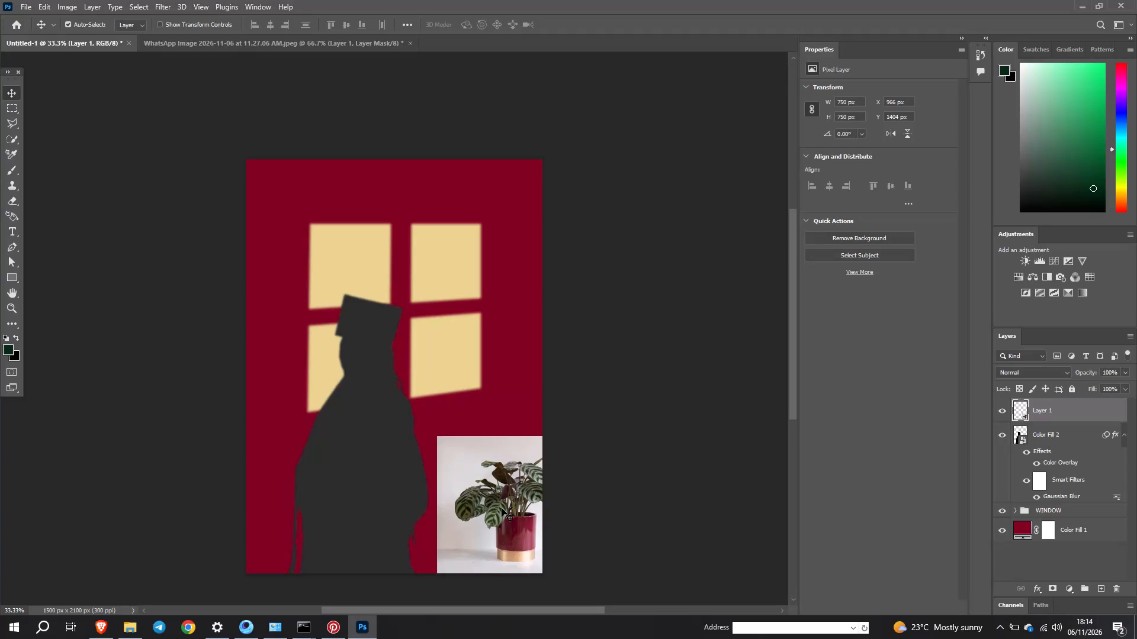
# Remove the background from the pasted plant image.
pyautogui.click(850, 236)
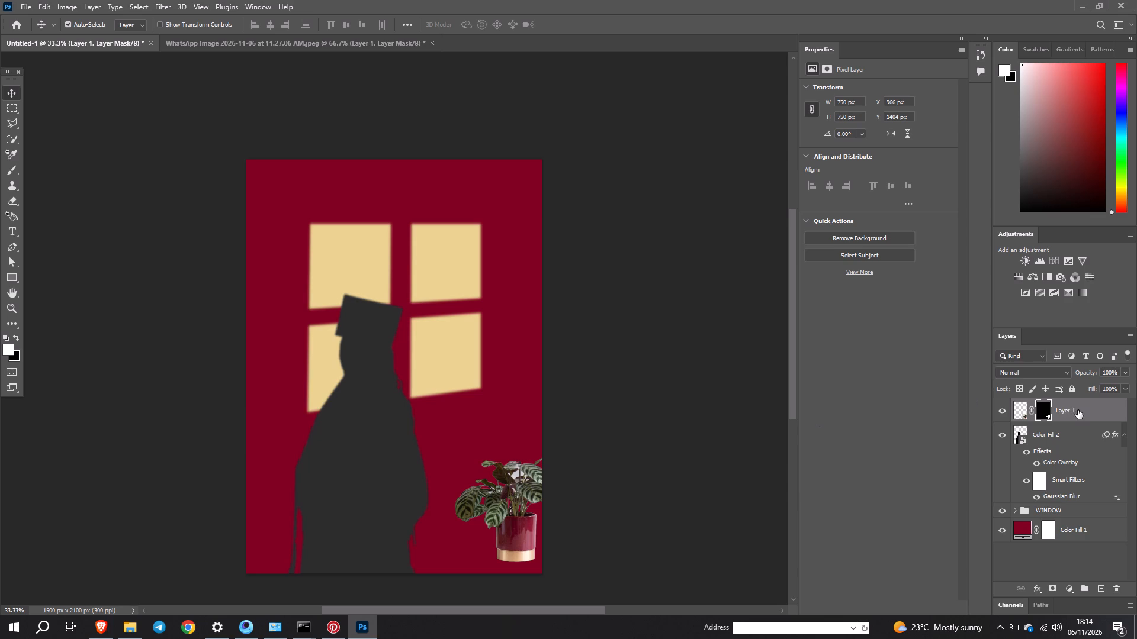
# Add a Curves adjustment clipped to the plant layer, with RGB points at about input 93/output 71 and input 180/output 176.
pyautogui.click(1075, 589)
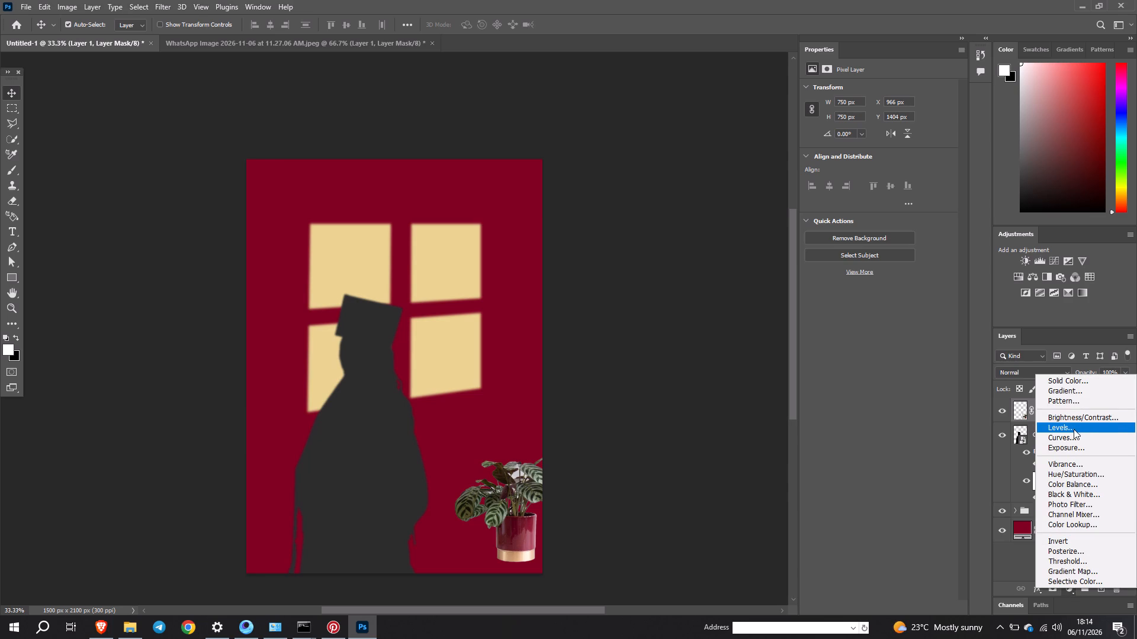
pyautogui.click(1074, 436)
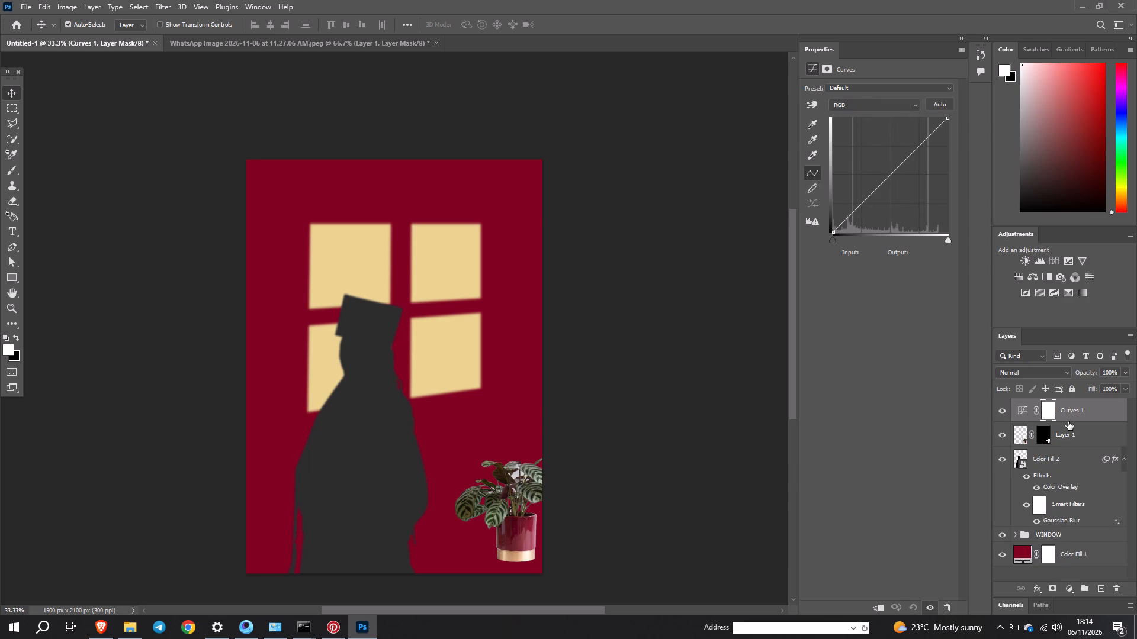
pyautogui.keyDown('alt'); pyautogui.click(1063, 424); pyautogui.keyUp('alt')
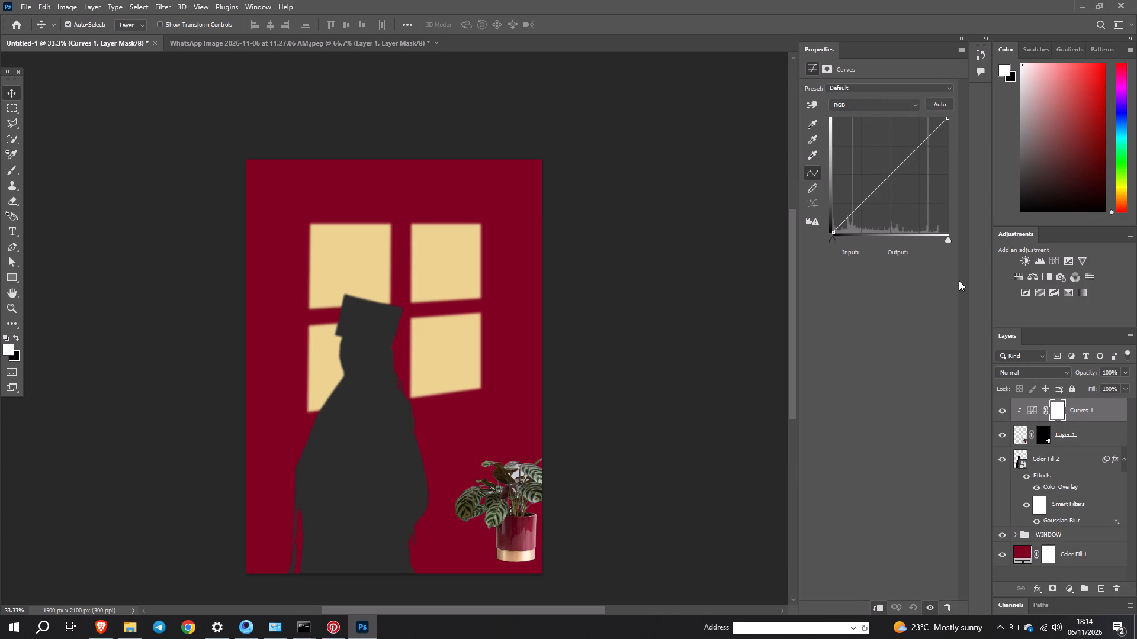
pyautogui.moveTo(873, 193); pyautogui.dragTo(875, 200)
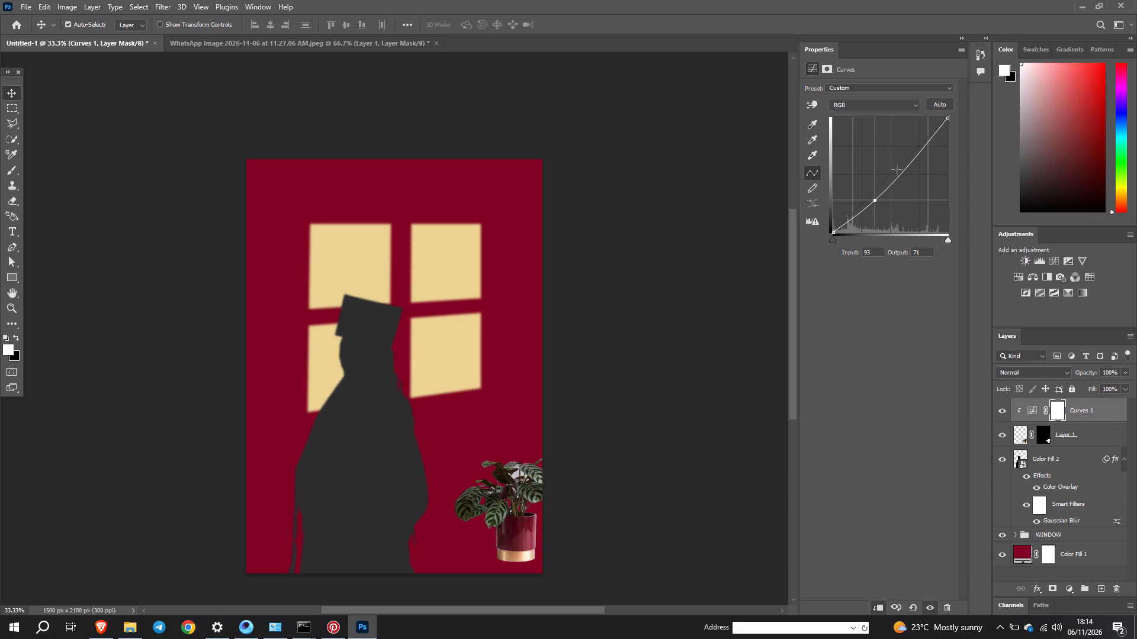
pyautogui.moveTo(909, 164); pyautogui.dragTo(914, 164)
pyautogui.moveTo(914, 164); pyautogui.dragTo(913, 152)
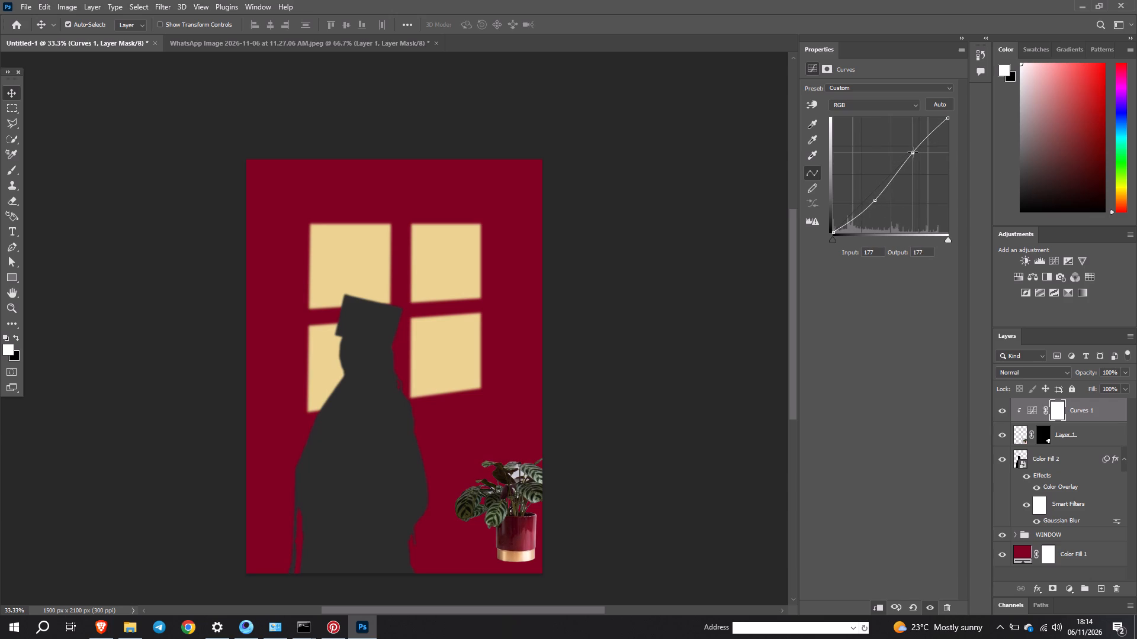
pyautogui.moveTo(913, 152); pyautogui.dragTo(914, 153)
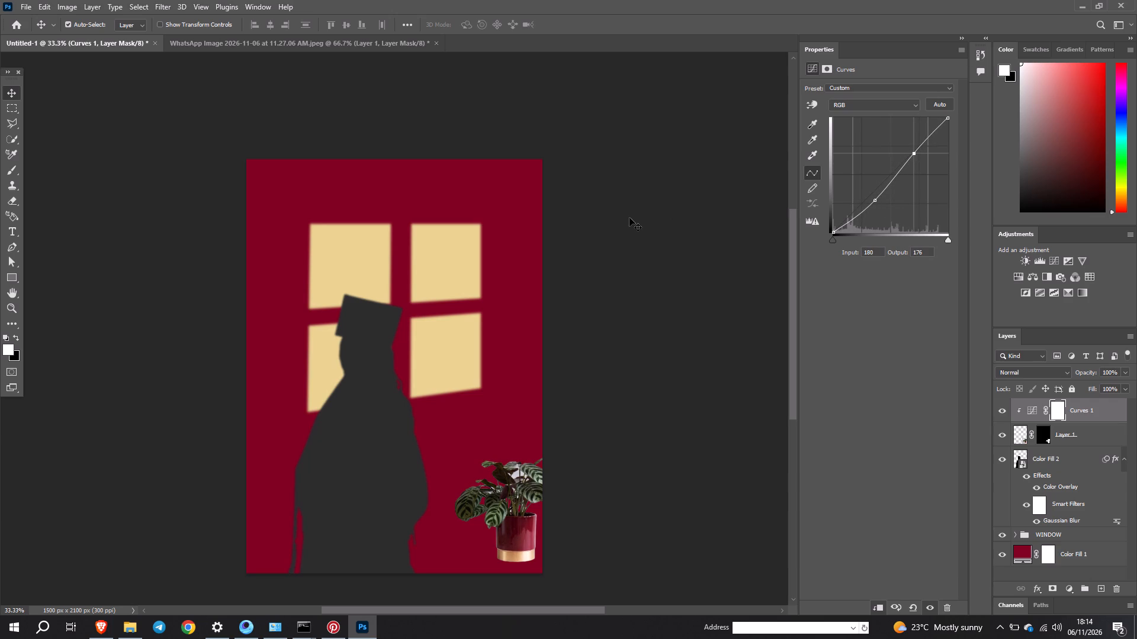
pyautogui.click(629, 218)
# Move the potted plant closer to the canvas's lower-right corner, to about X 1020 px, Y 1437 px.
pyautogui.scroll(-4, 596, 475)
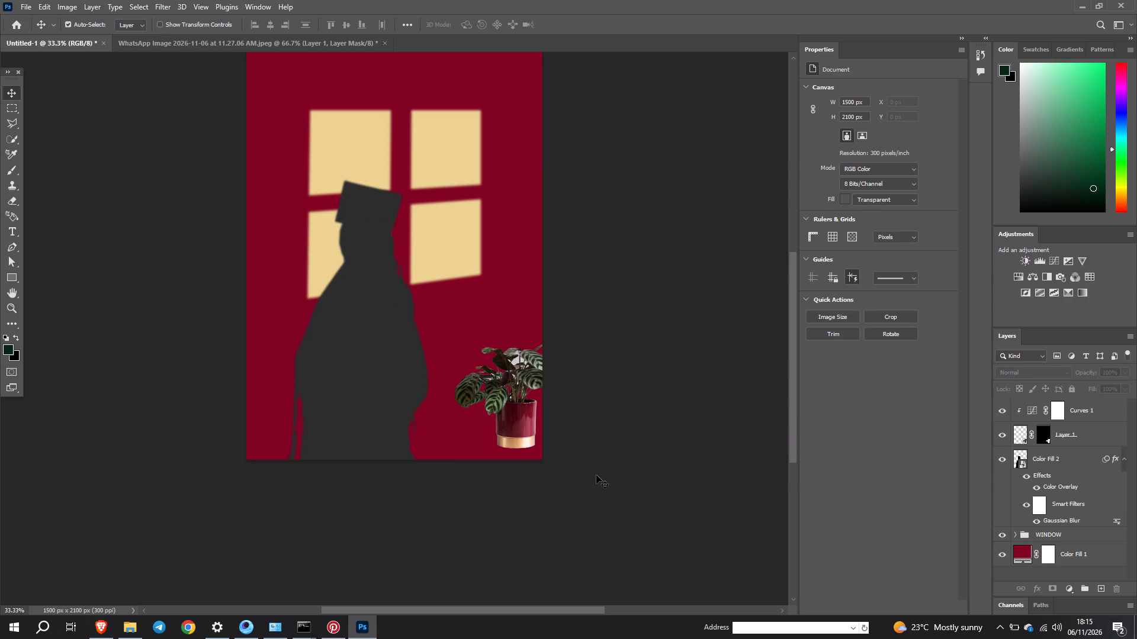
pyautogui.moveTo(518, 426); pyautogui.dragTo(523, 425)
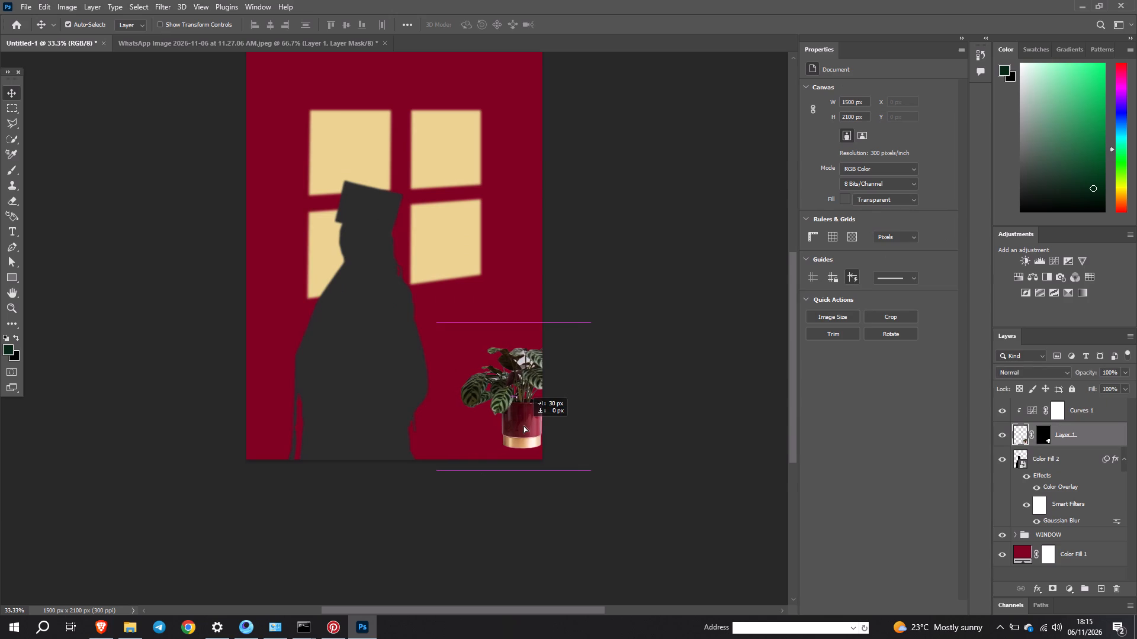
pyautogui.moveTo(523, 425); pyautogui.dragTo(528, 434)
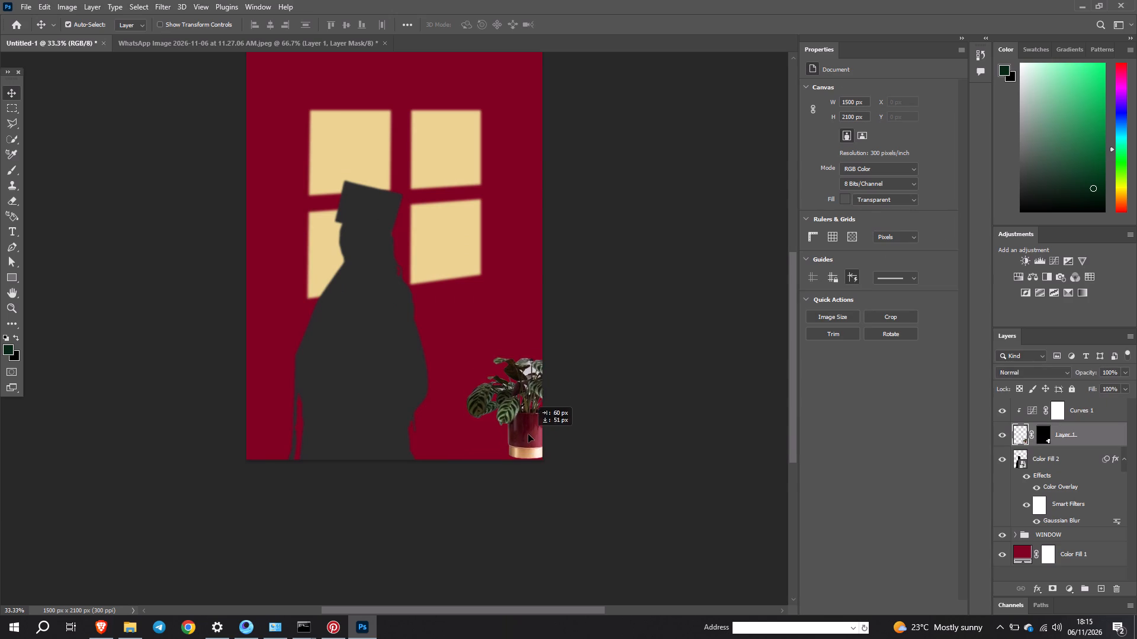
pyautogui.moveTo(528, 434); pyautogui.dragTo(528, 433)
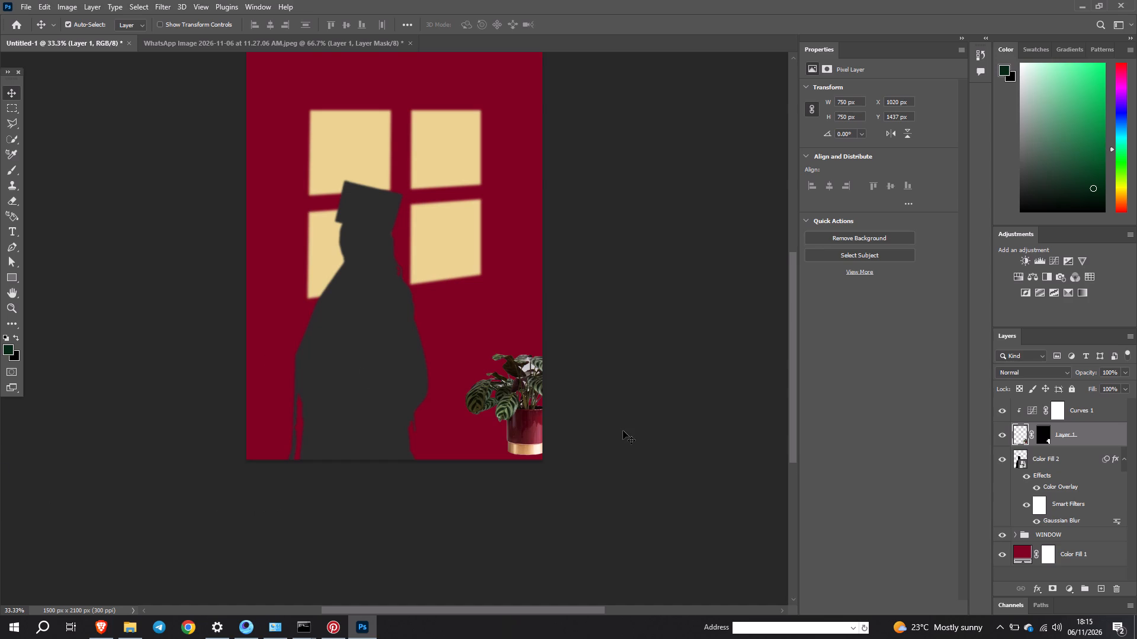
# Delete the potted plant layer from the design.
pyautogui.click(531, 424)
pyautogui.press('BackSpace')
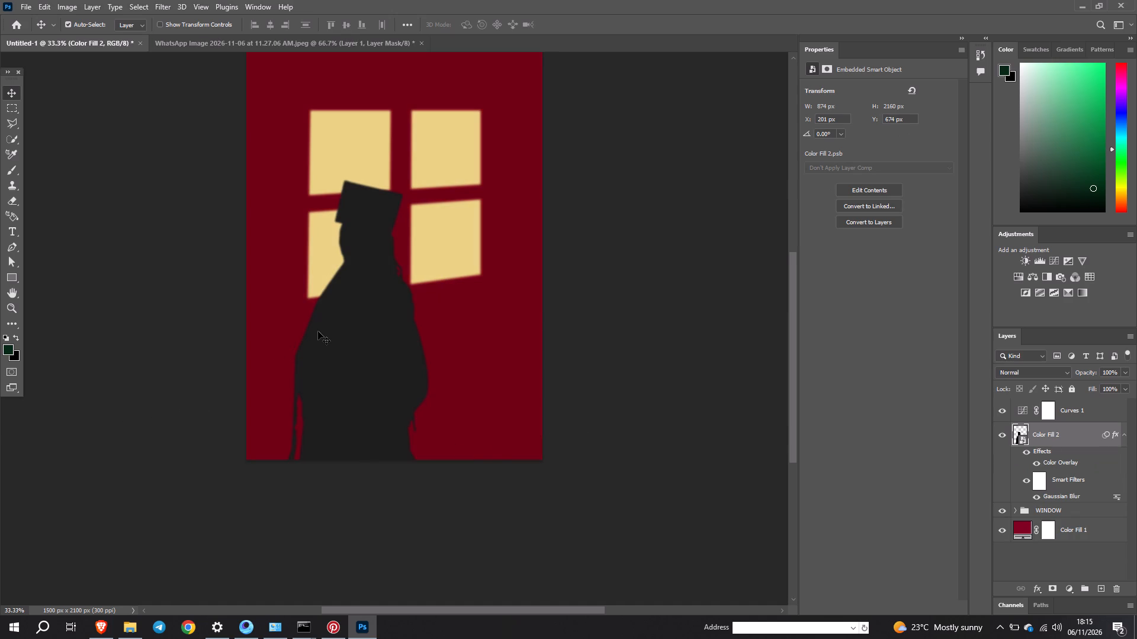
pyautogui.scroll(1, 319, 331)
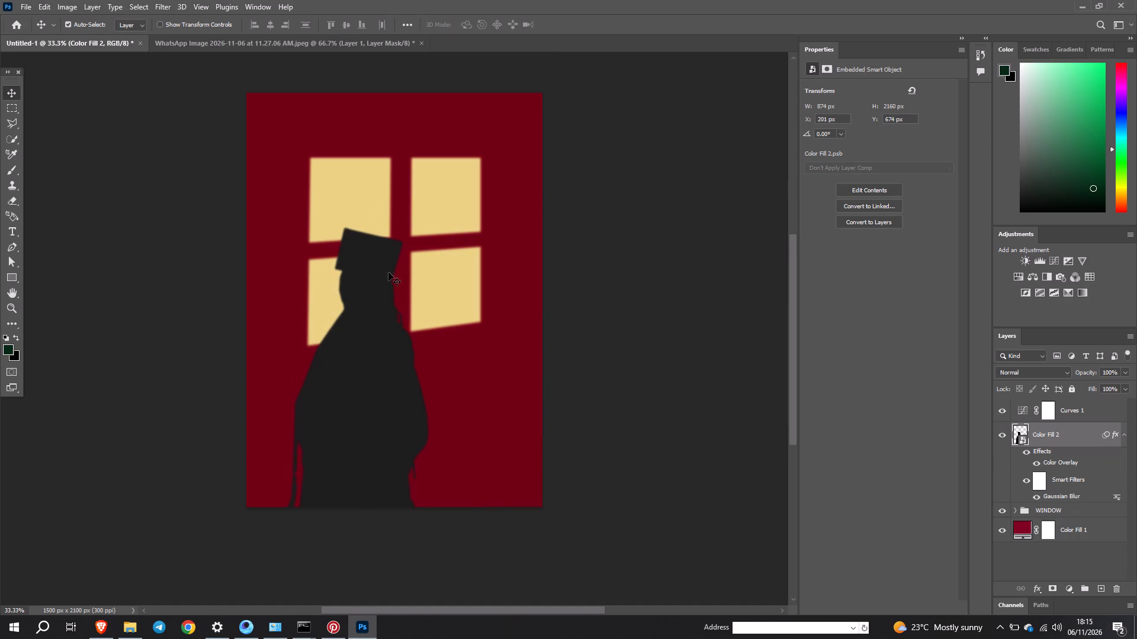
# Enlarge the graduate silhouette to about 112% and reposition it in front of the window at about X 136 px, Y 577 px.
pyautogui.moveTo(374, 283); pyautogui.dragTo(364, 277)
pyautogui.hotkey('ctrl', 't')
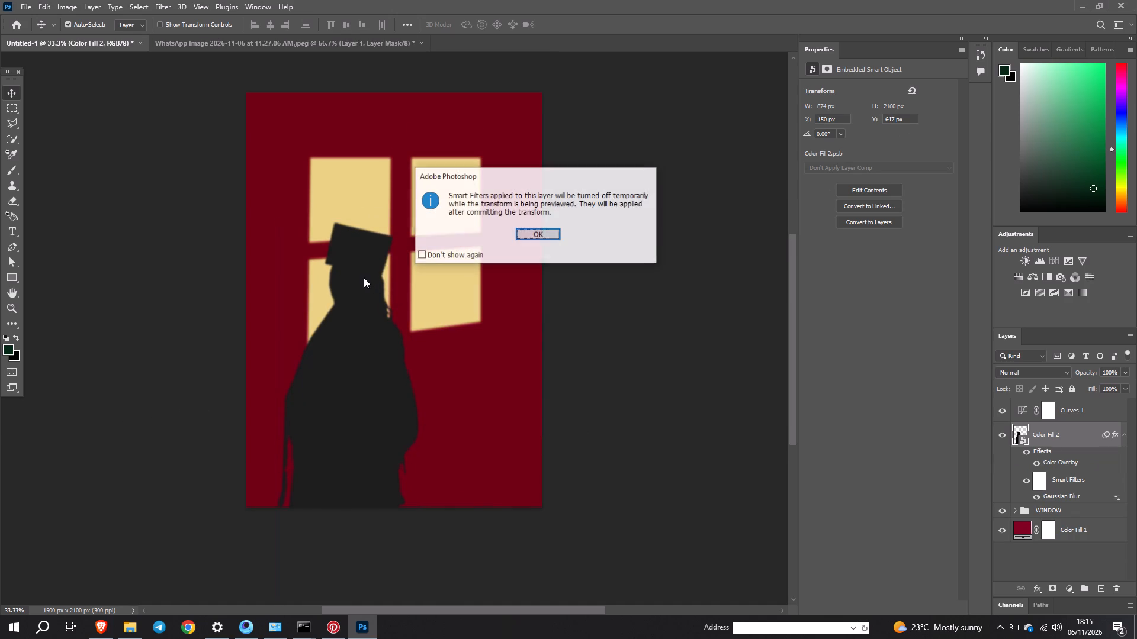
pyautogui.click(531, 231)
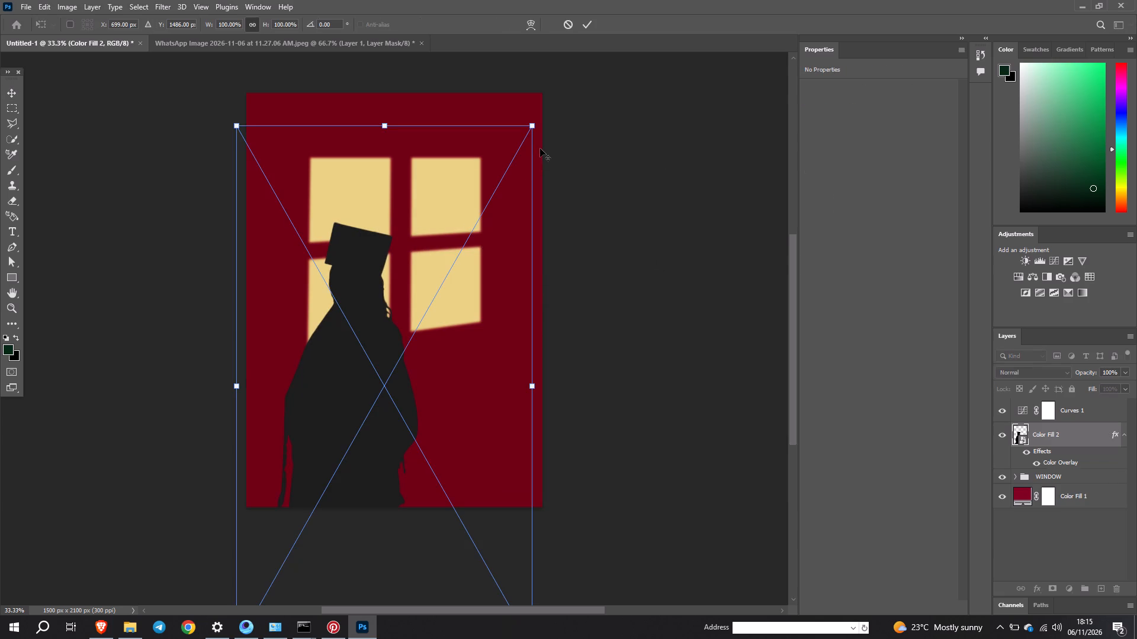
pyautogui.keyDown('alt'); pyautogui.moveTo(532, 130); pyautogui.dragTo(567, 109); pyautogui.keyUp('alt')
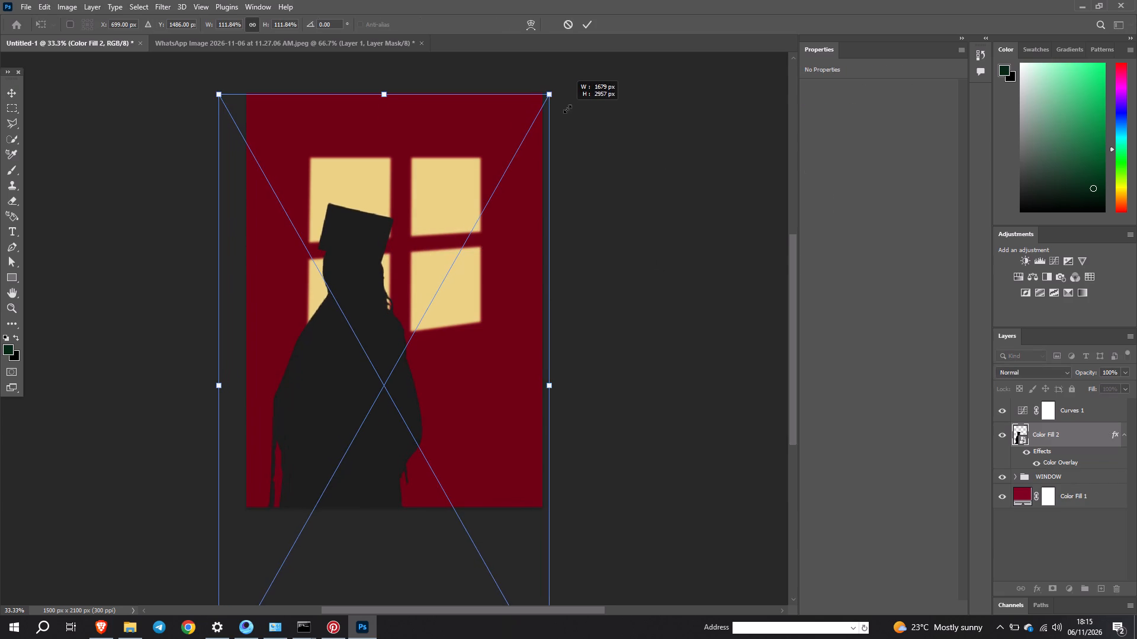
pyautogui.keyDown('alt'); pyautogui.moveTo(567, 109); pyautogui.dragTo(568, 109); pyautogui.keyUp('alt')
pyautogui.moveTo(419, 217); pyautogui.dragTo(432, 223)
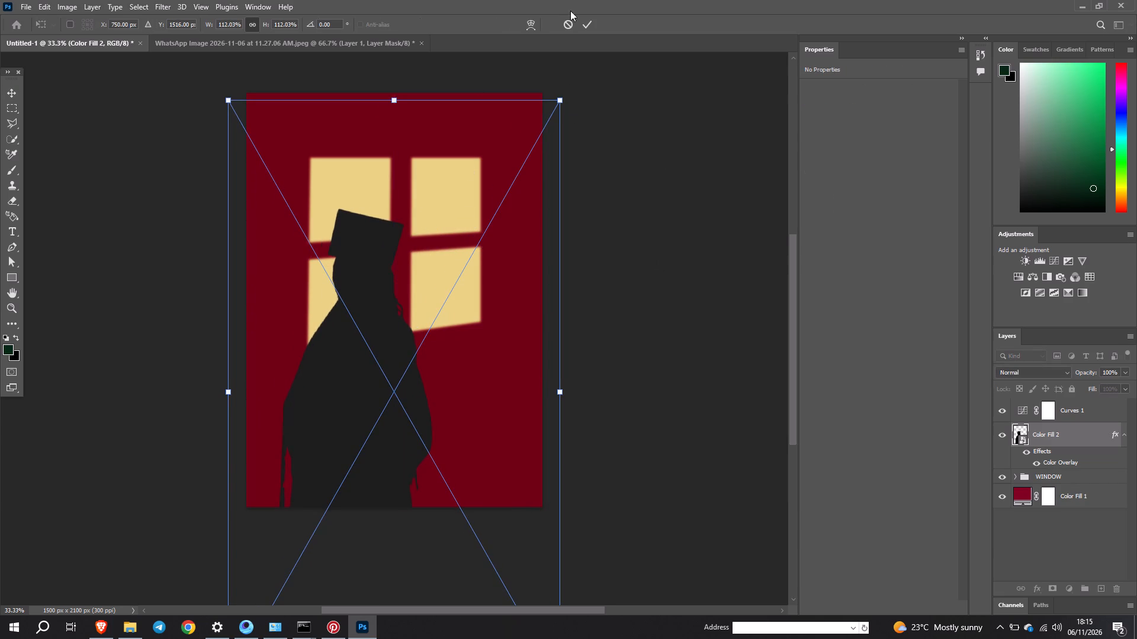
pyautogui.click(582, 25)
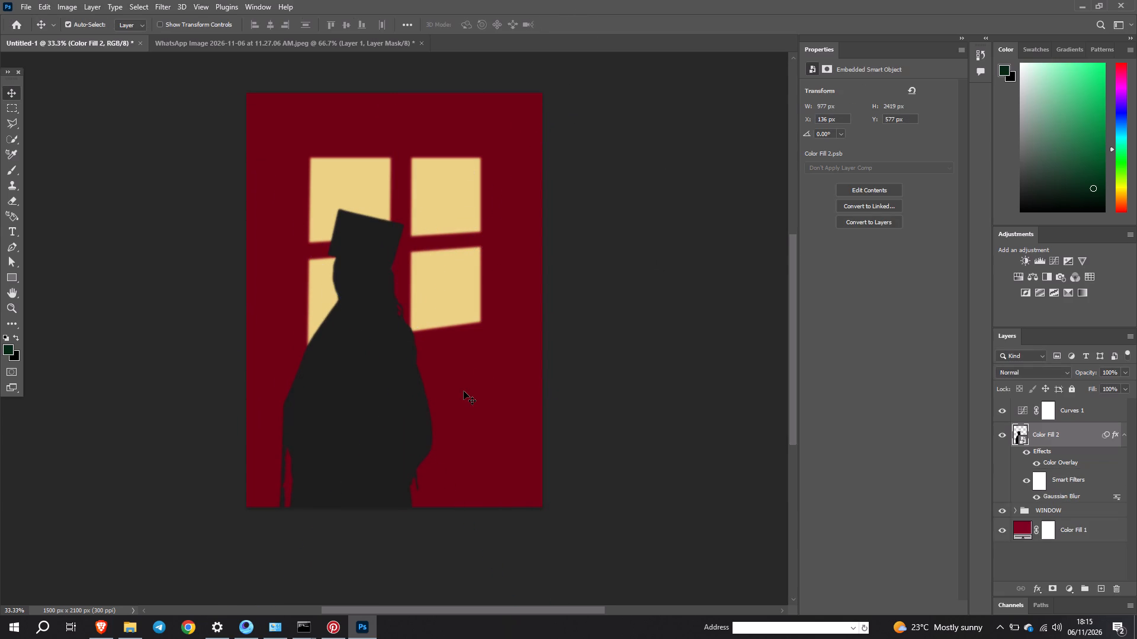
# Switch to the WorldQuant BRAIN page in Brave, show Super Simulation 2's test period, dismiss the tutorial checks and view the Correlation section.
pyautogui.click(111, 629)
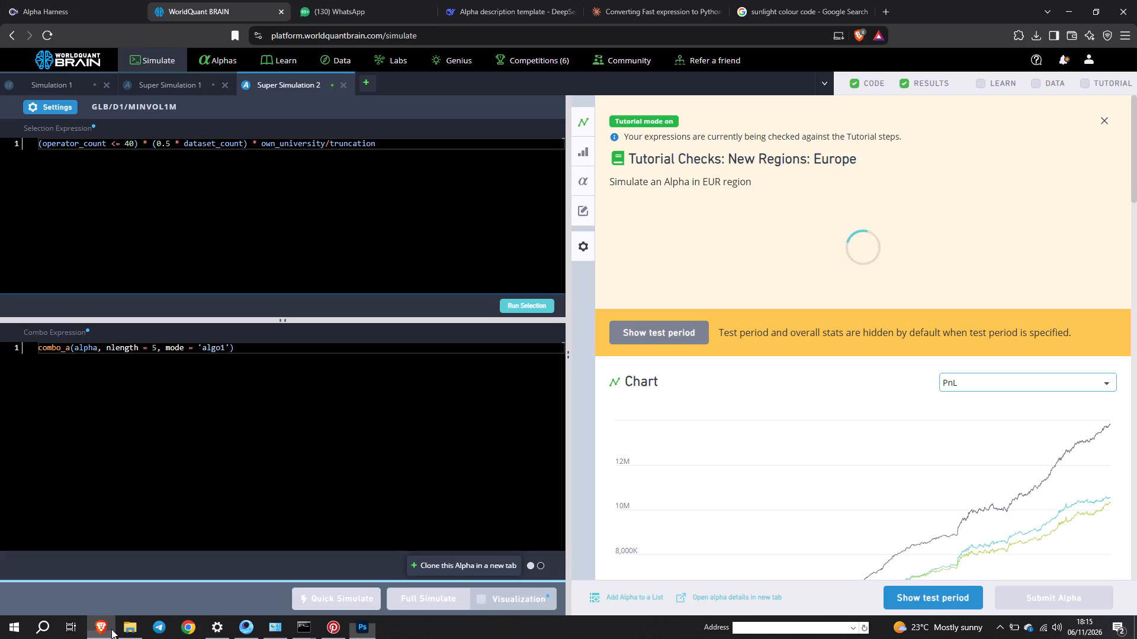
pyautogui.click(670, 331)
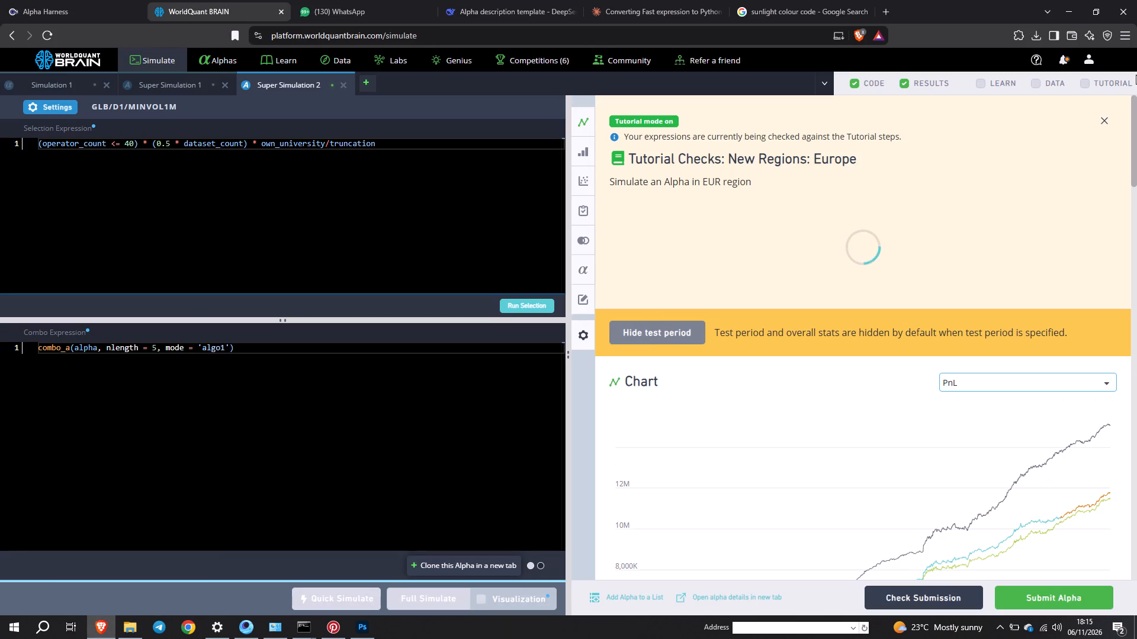
pyautogui.click(1103, 122)
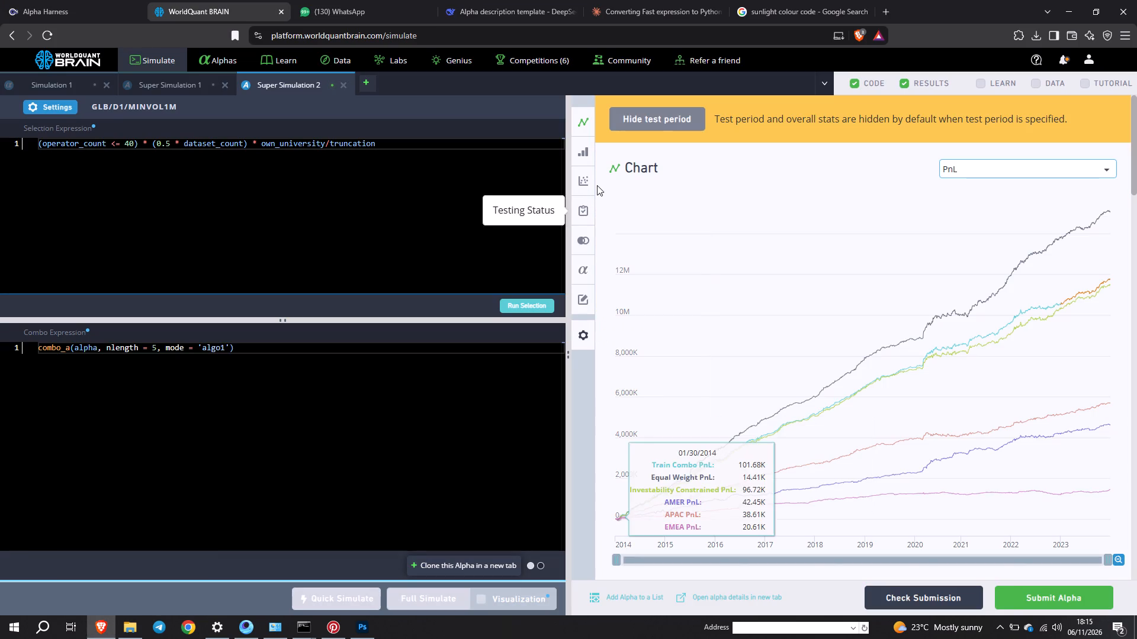
pyautogui.click(584, 184)
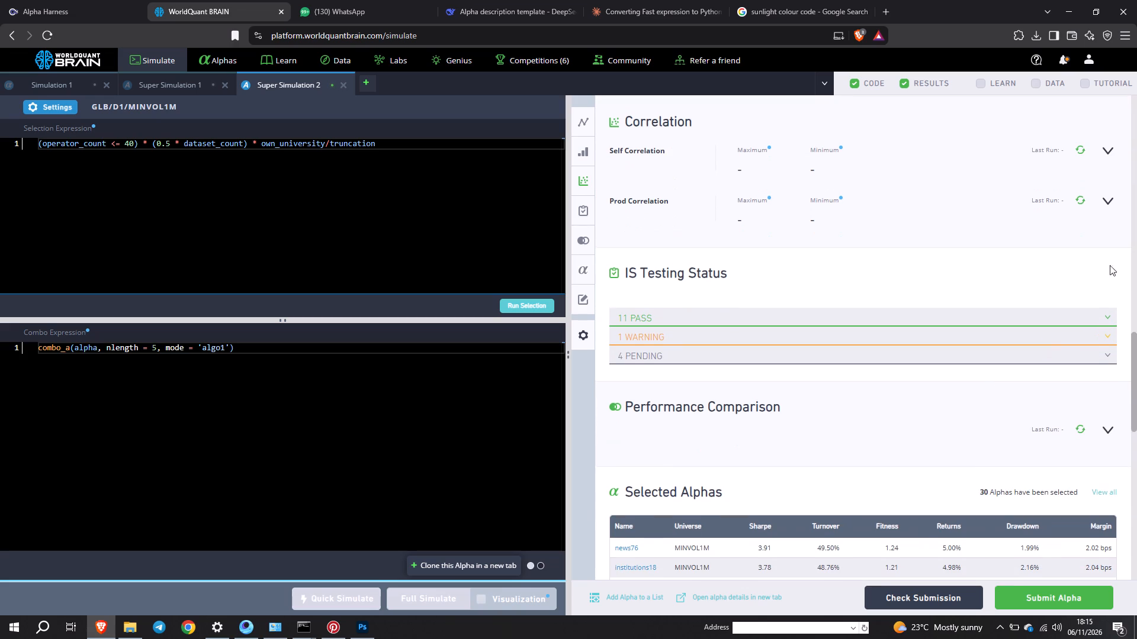
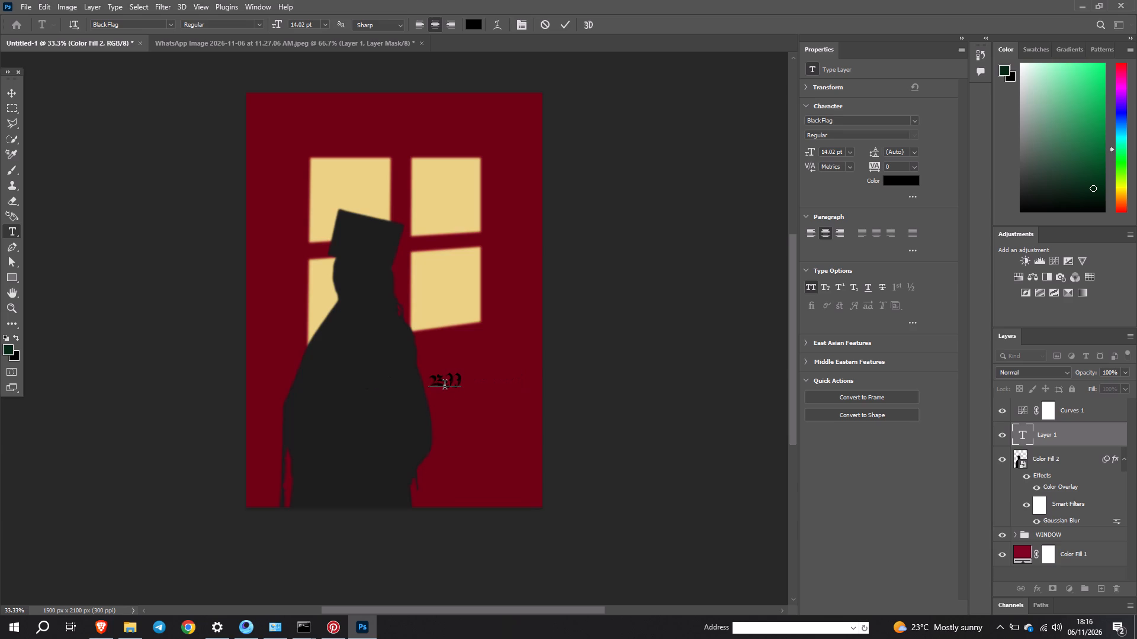
# Finish entering the graduate's name as a text layer over the silhouette's edge and the burgundy wall.
pyautogui.press('space')
pyautogui.write('aureen')
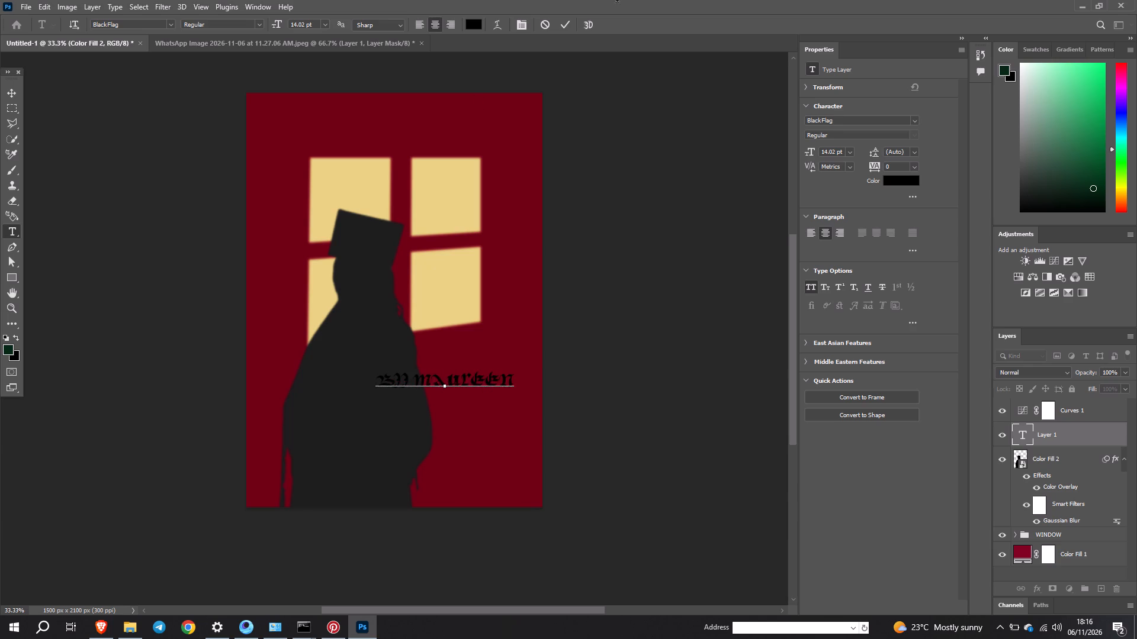
pyautogui.click(571, 21)
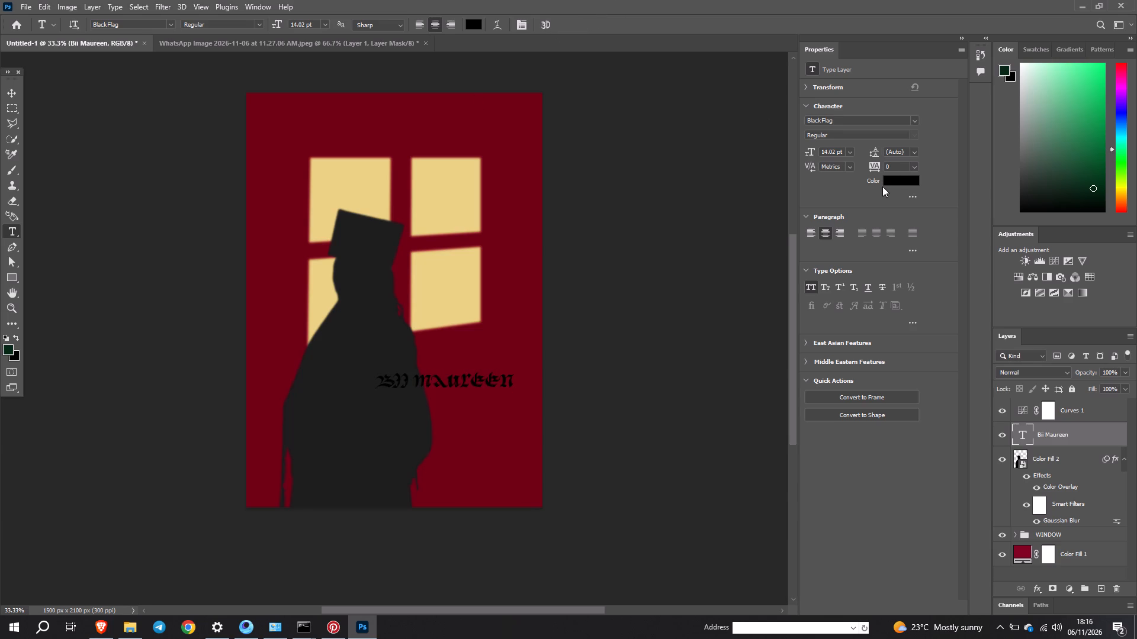
# Change the name text's color to white.
pyautogui.click(898, 180)
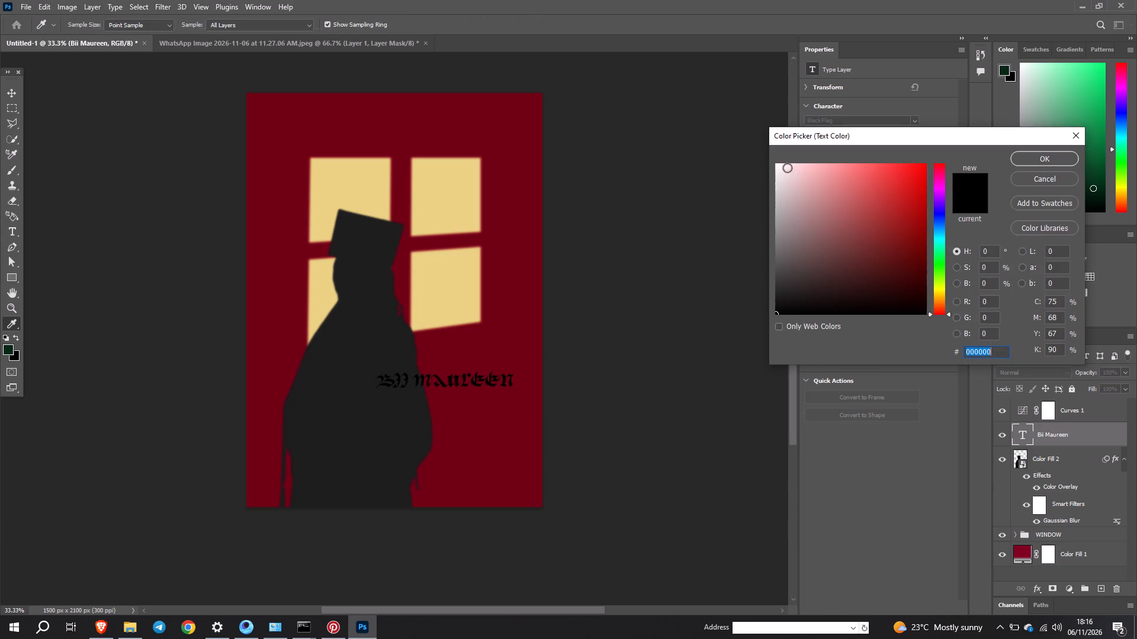
pyautogui.moveTo(789, 167); pyautogui.dragTo(735, 157)
pyautogui.click(1052, 164)
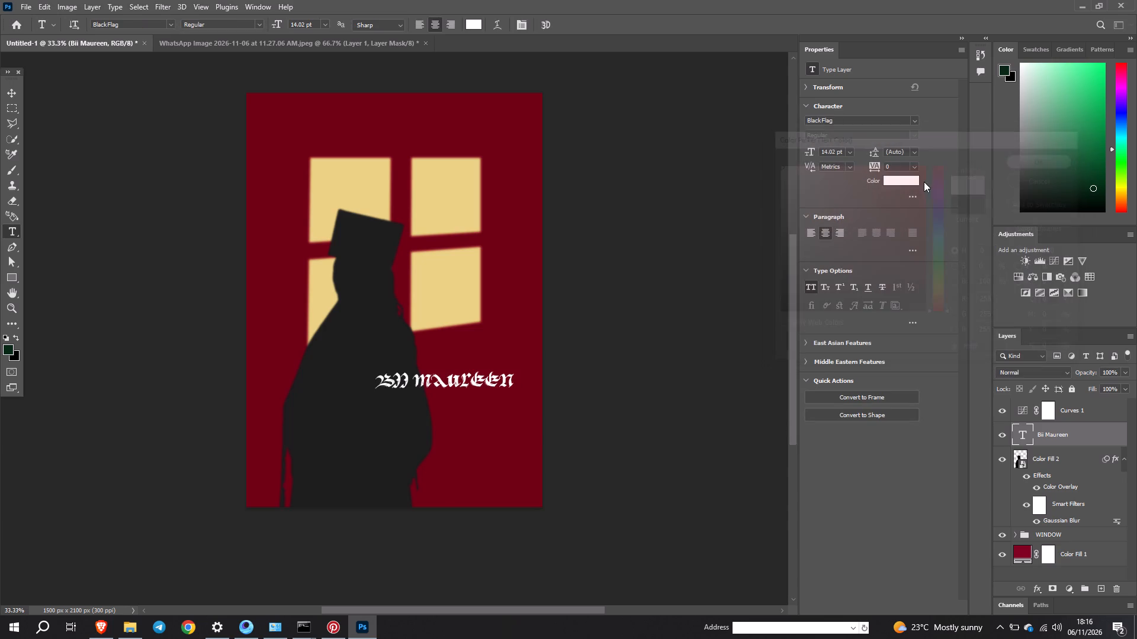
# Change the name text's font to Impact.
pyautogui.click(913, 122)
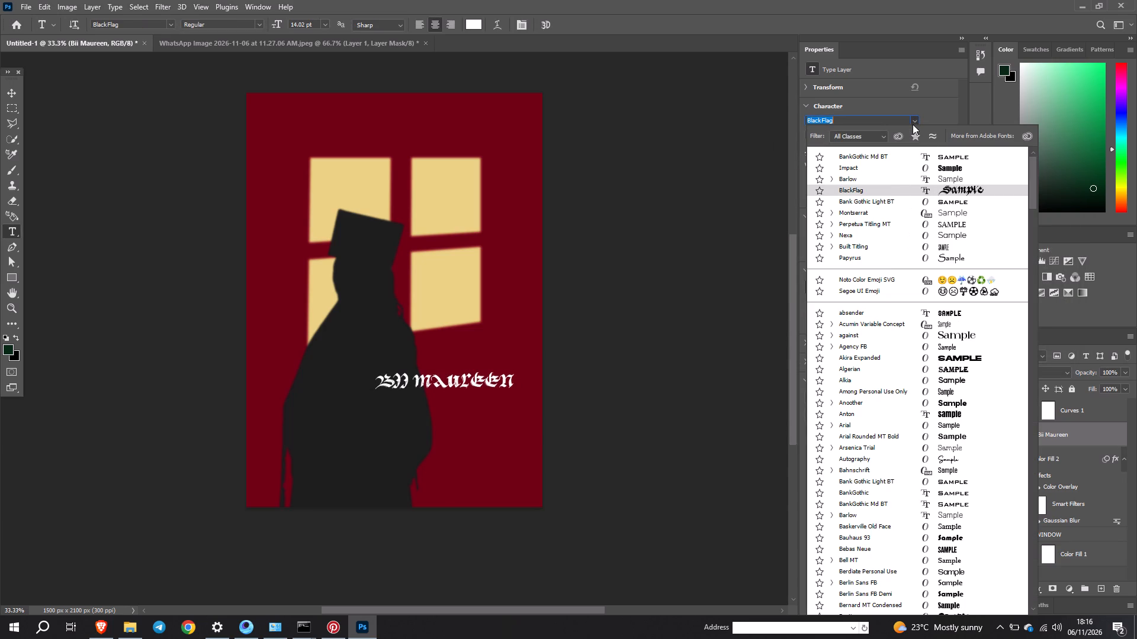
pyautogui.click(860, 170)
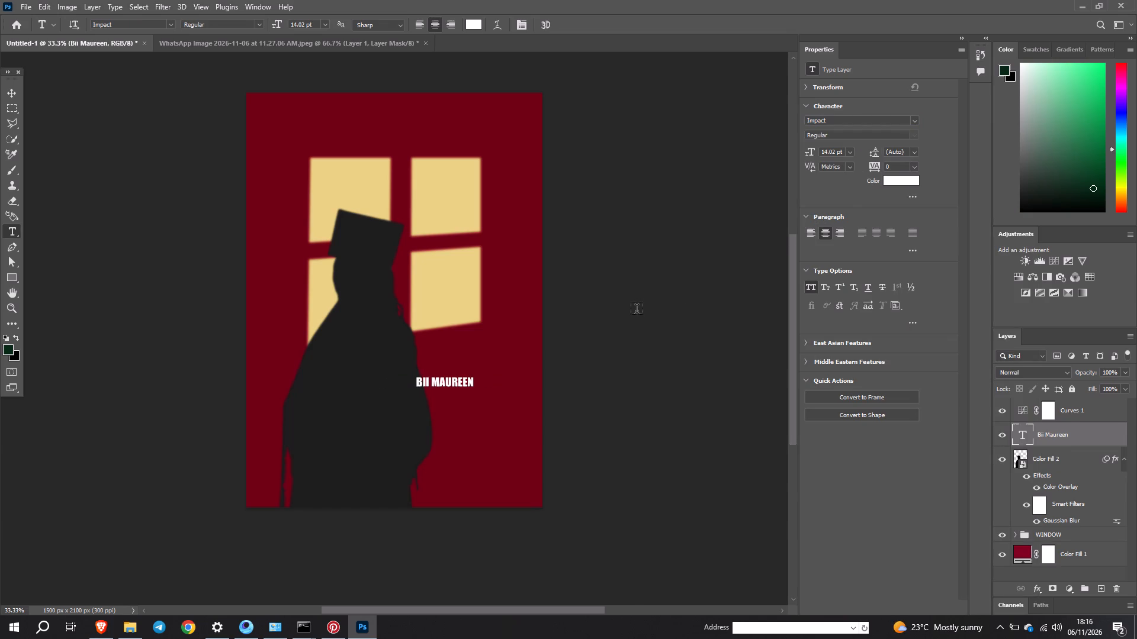
# Move the name text off the silhouette onto the burgundy wall just below the window's lower-right pane.
pyautogui.press('v')
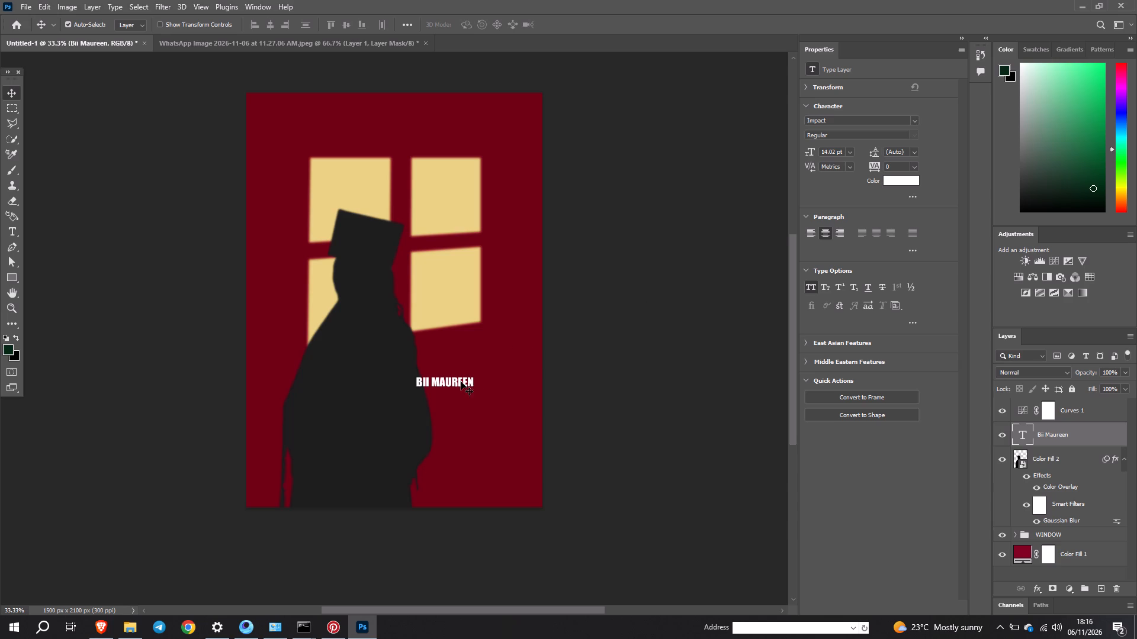
pyautogui.moveTo(460, 382); pyautogui.dragTo(491, 367)
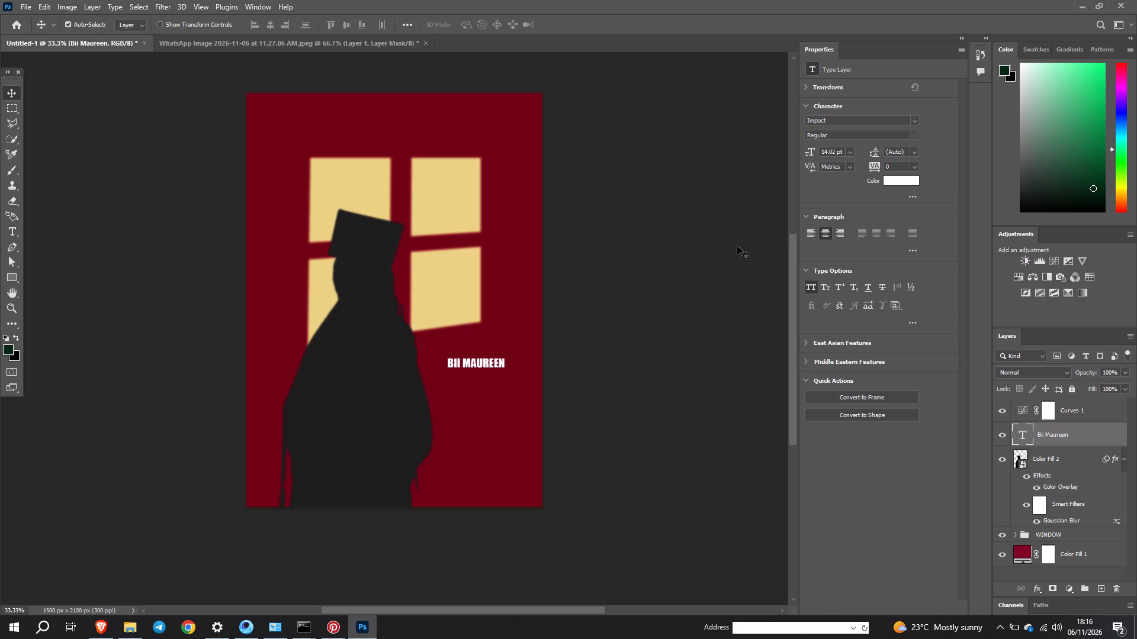
# Set the name text to 14 pt and turn off All Caps.
pyautogui.click(849, 152)
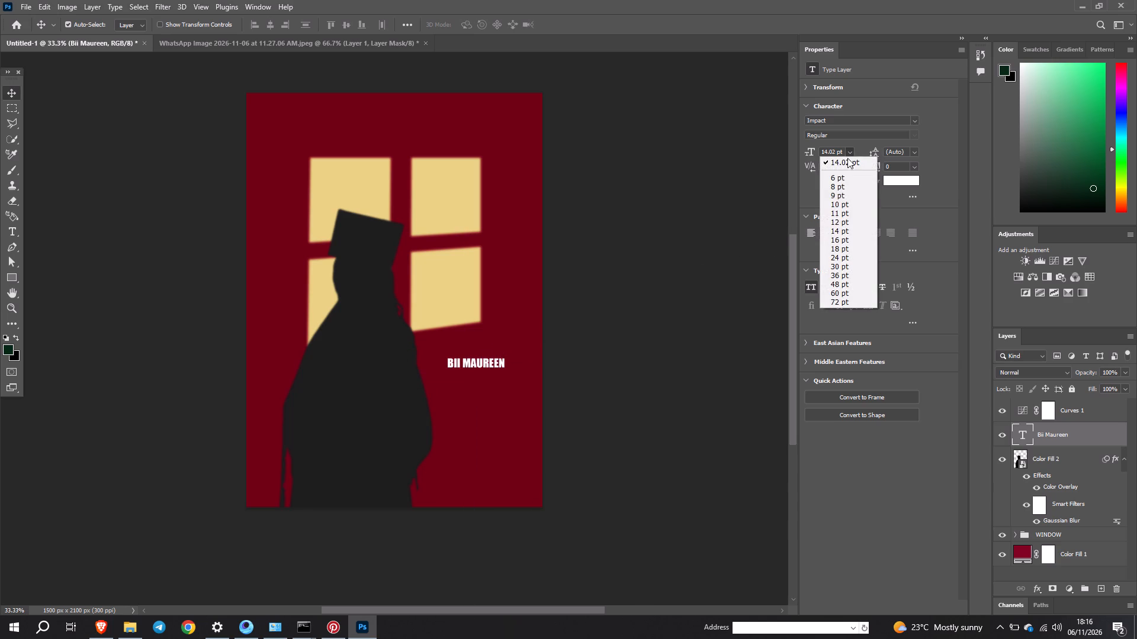
pyautogui.click(844, 229)
pyautogui.click(815, 283)
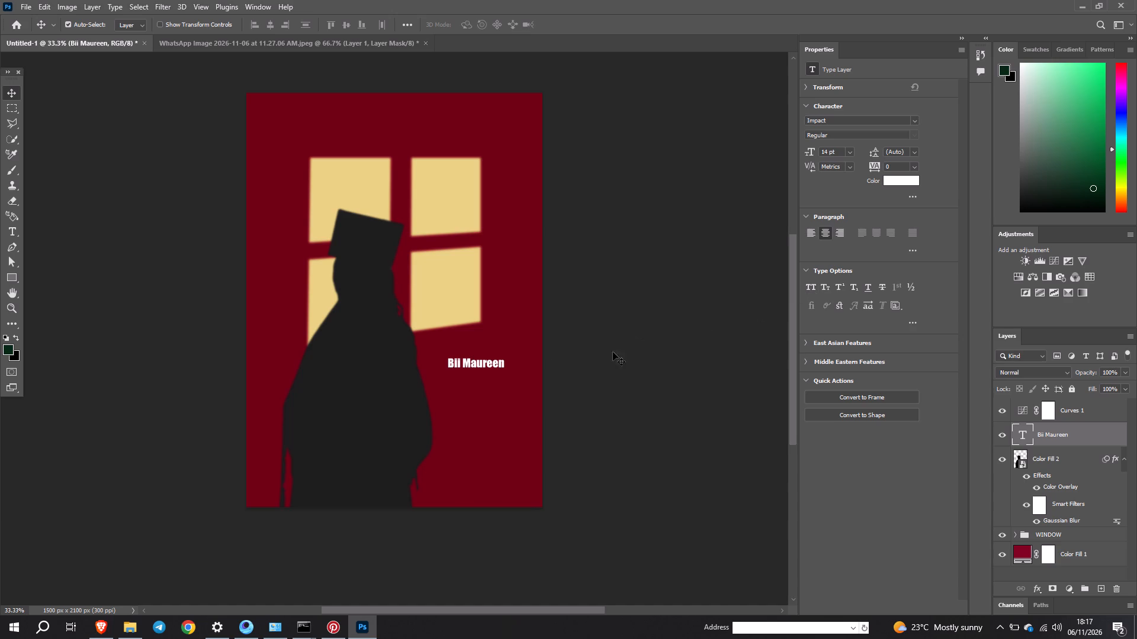
# Shift the name text about 21 px to the left.
pyautogui.click(481, 364)
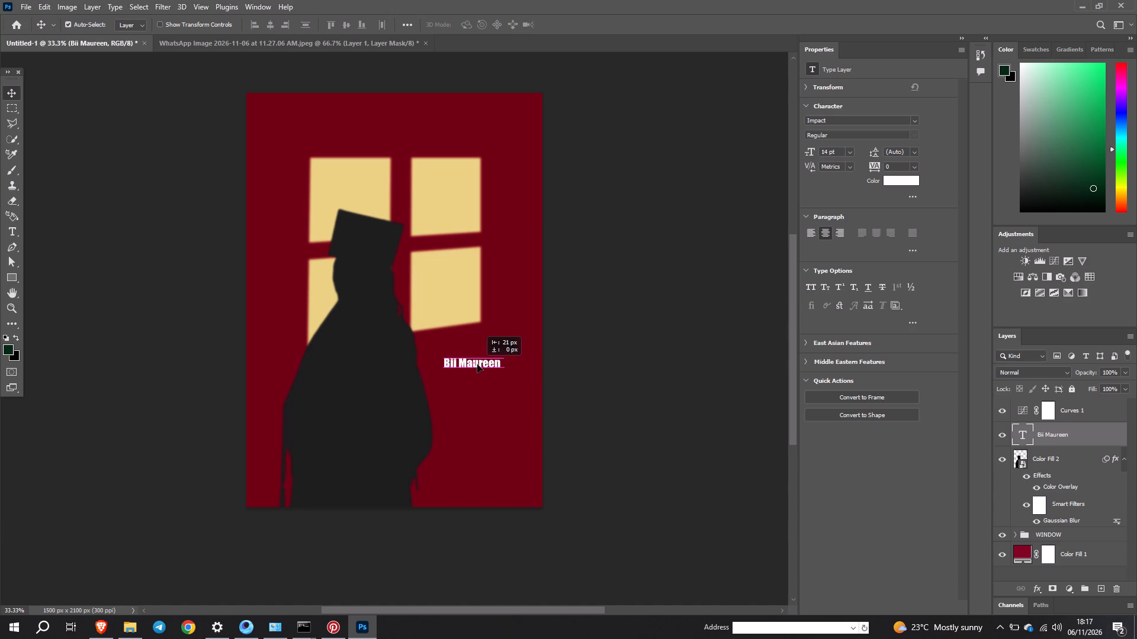
# Set the name text in BankGothic Md BT with tracking of -50.
pyautogui.click(913, 124)
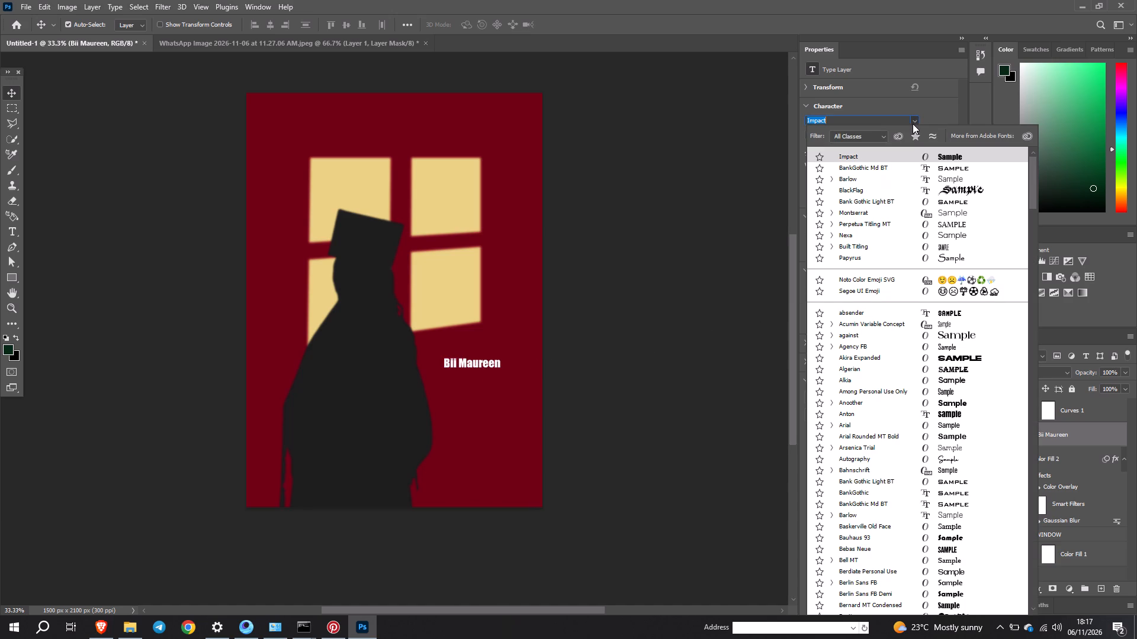
pyautogui.click(899, 169)
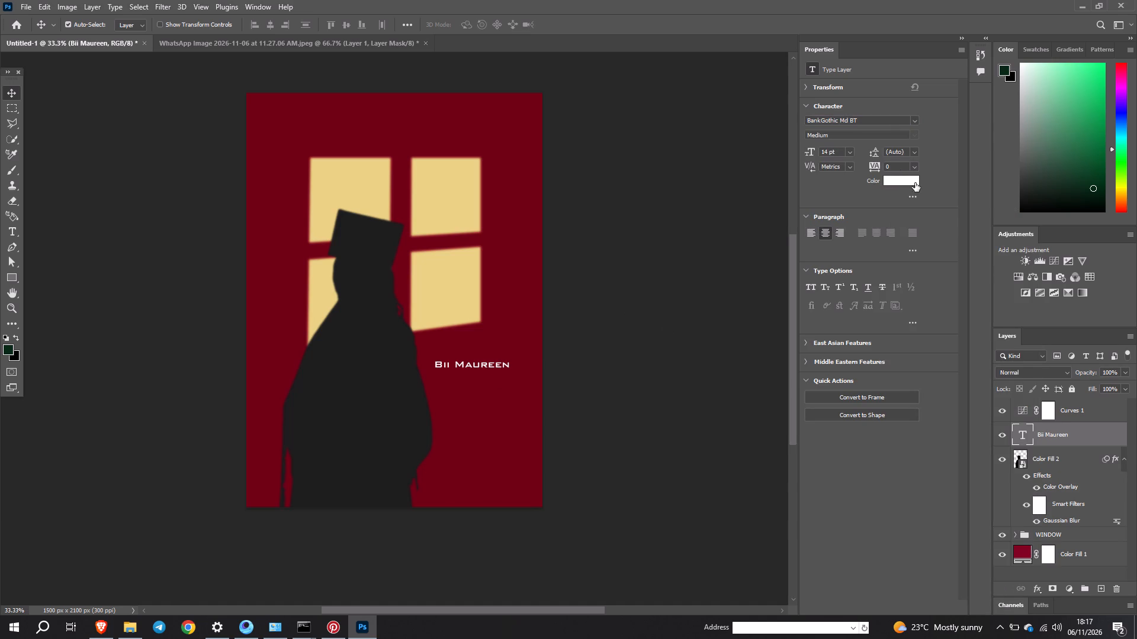
pyautogui.click(913, 166)
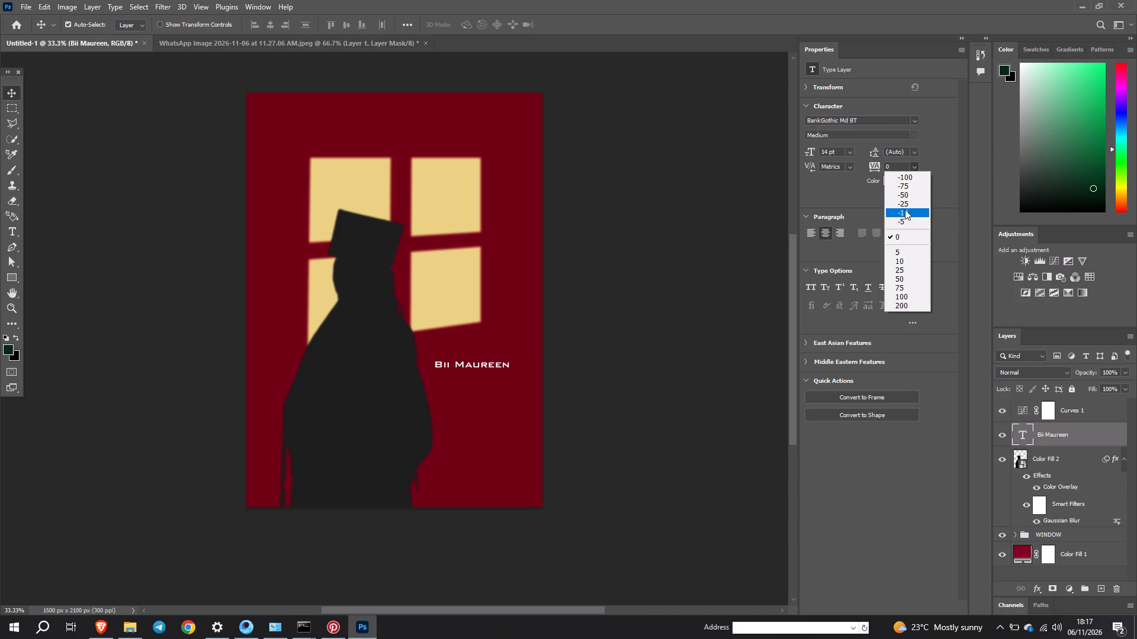
pyautogui.click(907, 199)
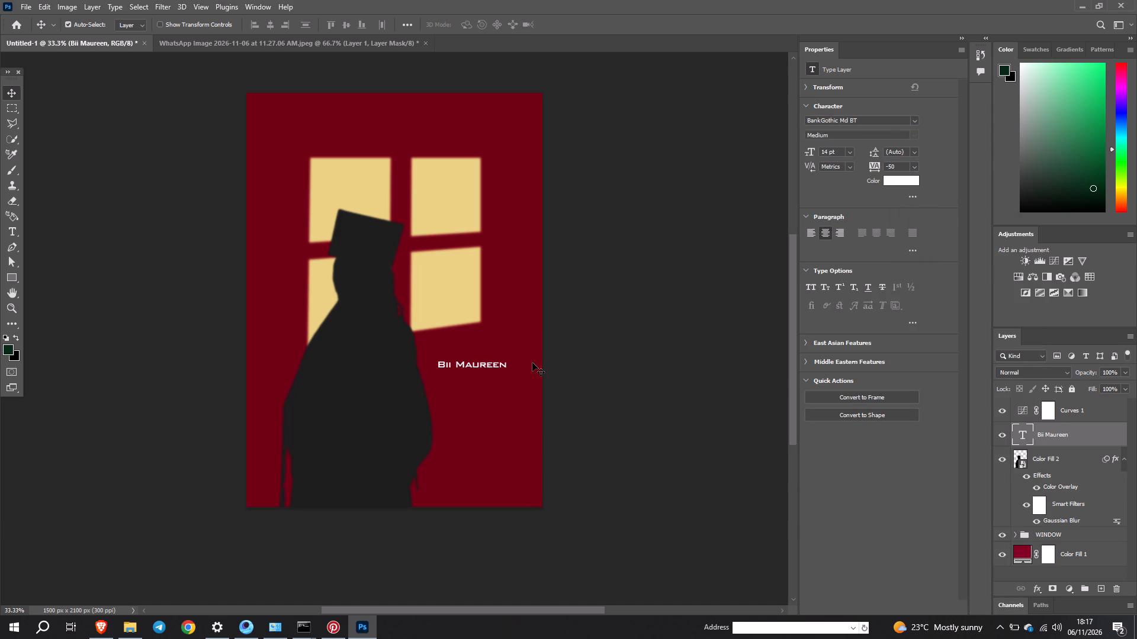
# Move the name text slightly right and down on the burgundy wall, away from the silhouette's shoulder.
pyautogui.press('z')
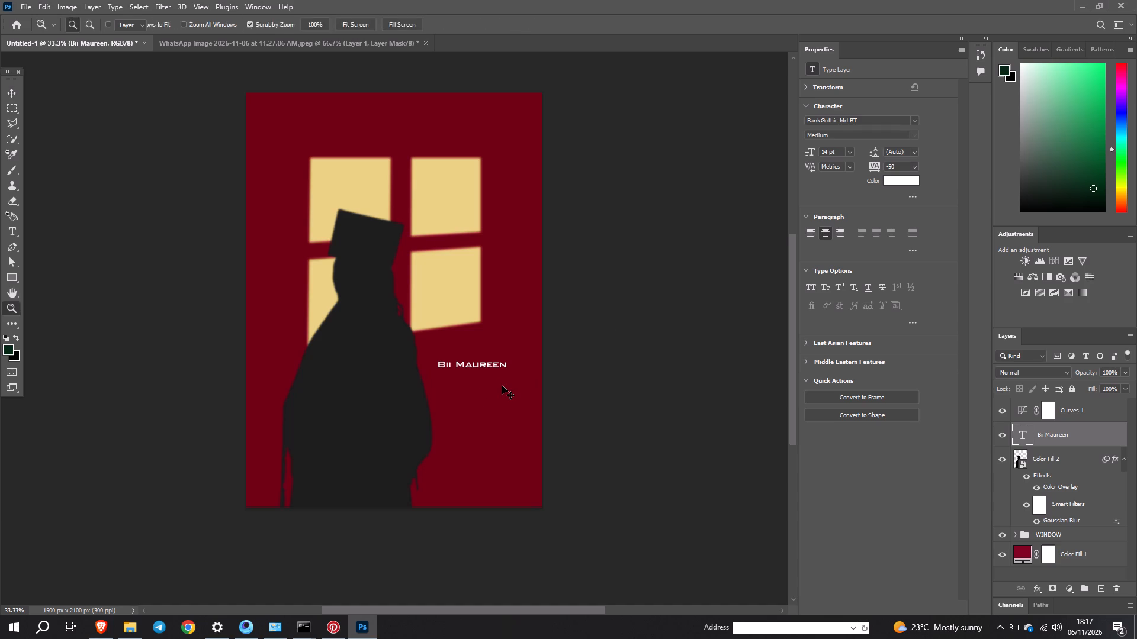
pyautogui.click(1, 308)
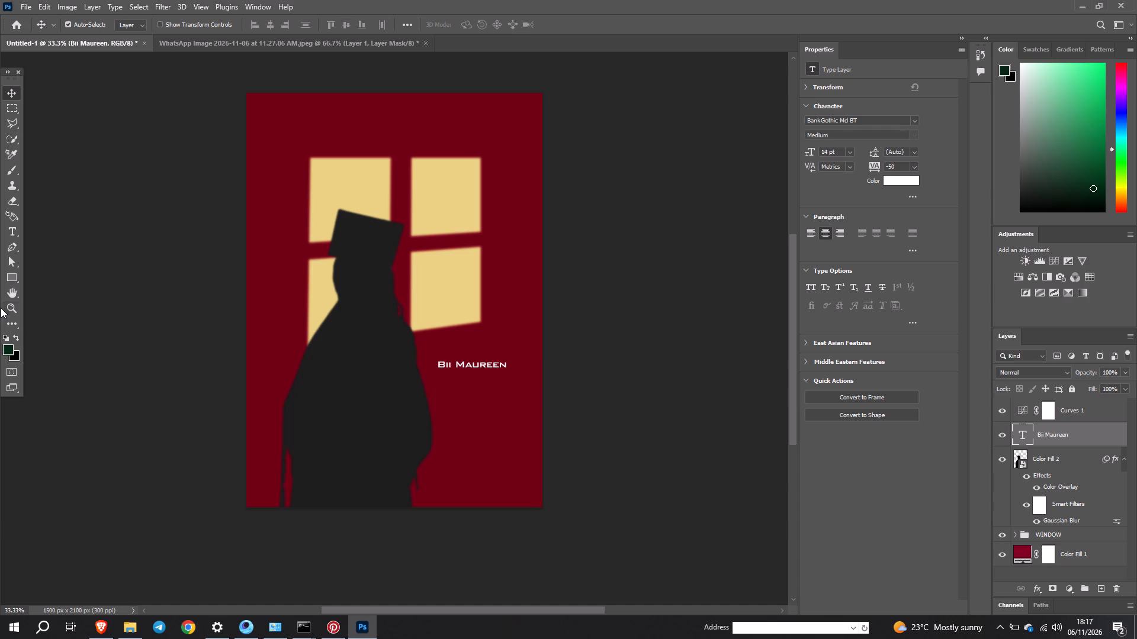
pyautogui.click(8, 314)
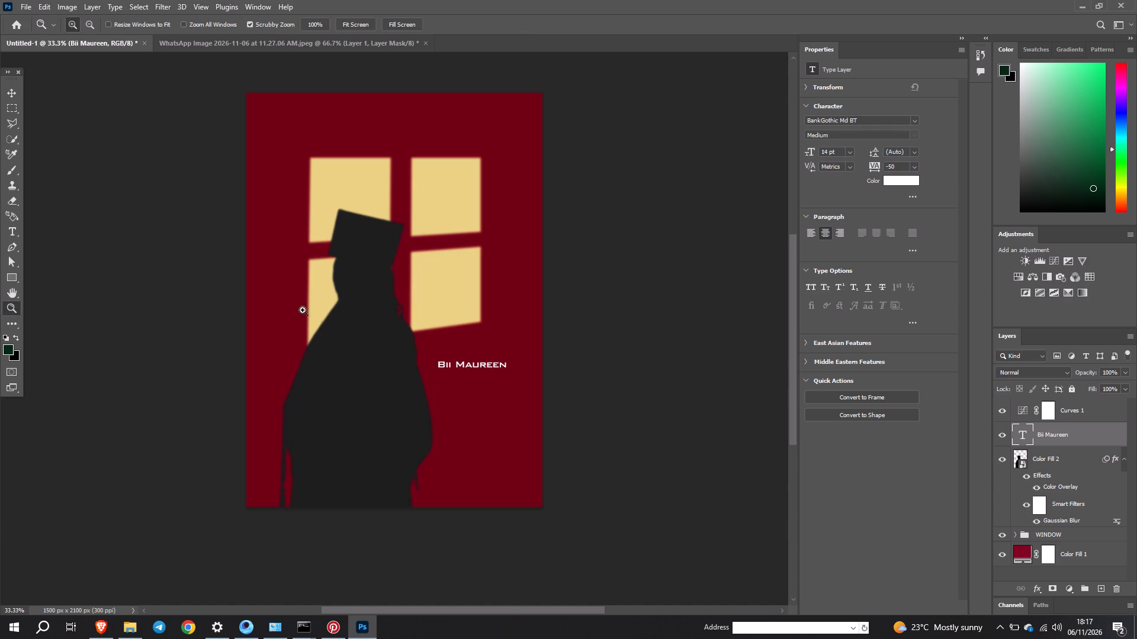
pyautogui.moveTo(435, 349); pyautogui.dragTo(472, 379)
pyautogui.hscroll(1, 472, 379)
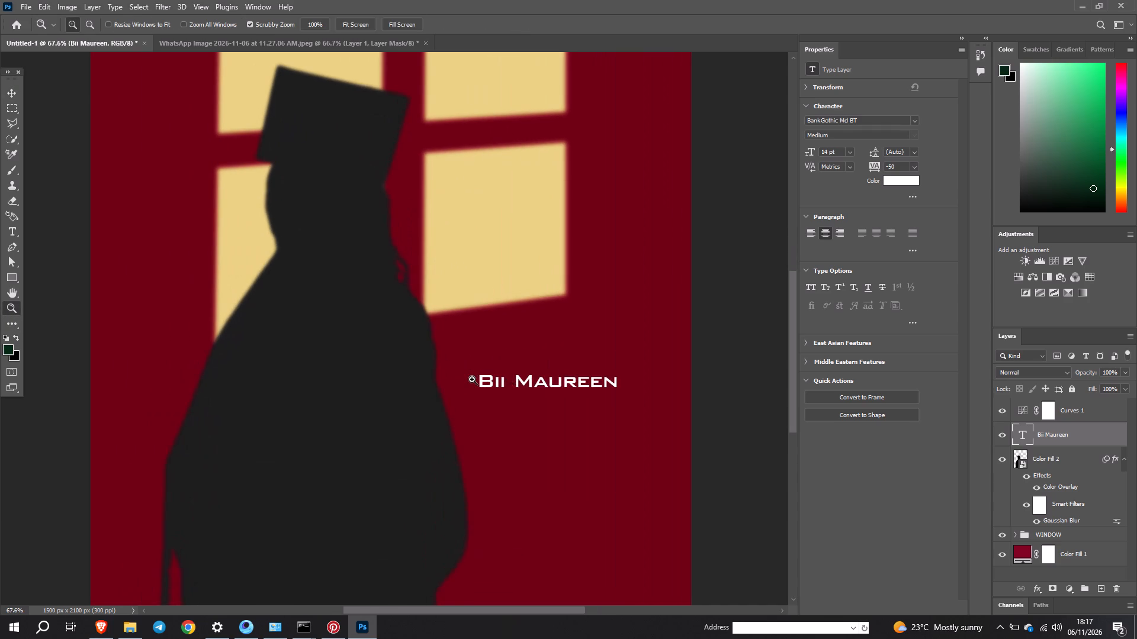
pyautogui.hscroll(1, 472, 379)
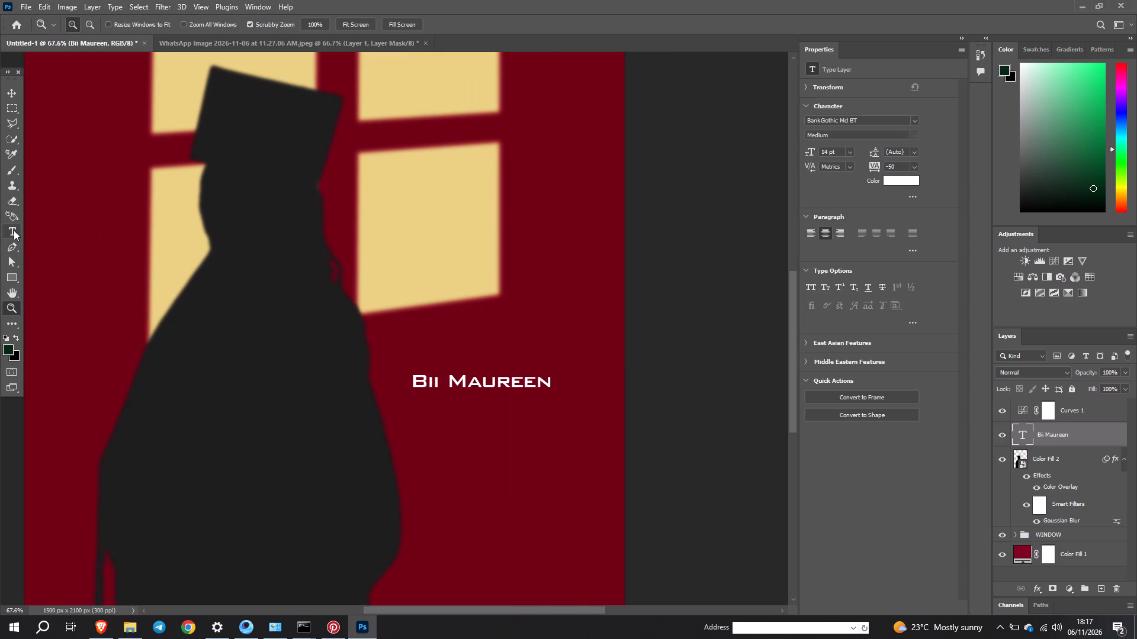
pyautogui.click(14, 230)
pyautogui.press('v')
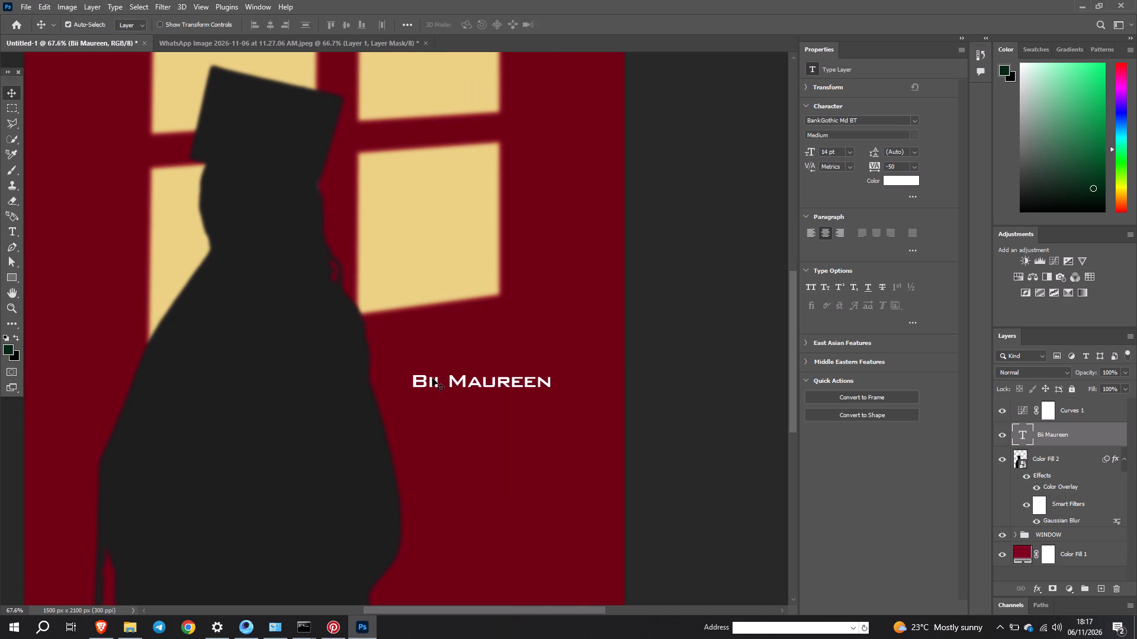
pyautogui.moveTo(454, 379); pyautogui.dragTo(497, 393)
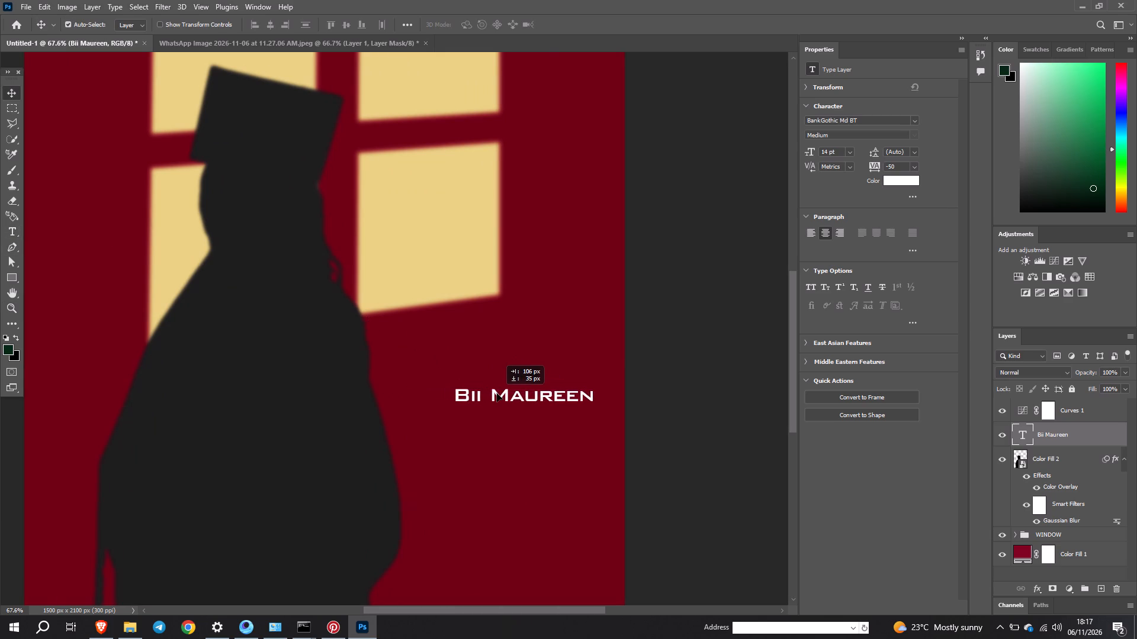
pyautogui.moveTo(497, 393); pyautogui.dragTo(493, 385)
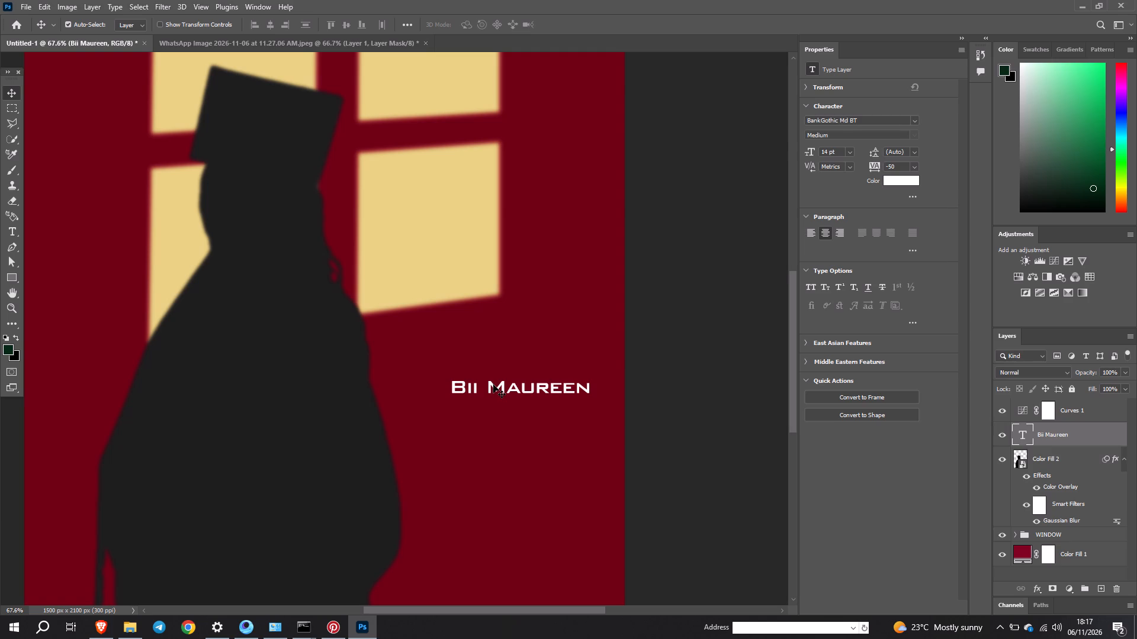
# Duplicate the name text and place the copy over the silhouette's left shoulder, at about X 250 px, Y 1283 px.
pyautogui.keyDown('alt'); pyautogui.keyDown('shift'); pyautogui.moveTo(493, 385); pyautogui.dragTo(491, 410); pyautogui.keyUp('shift'); pyautogui.keyUp('alt')
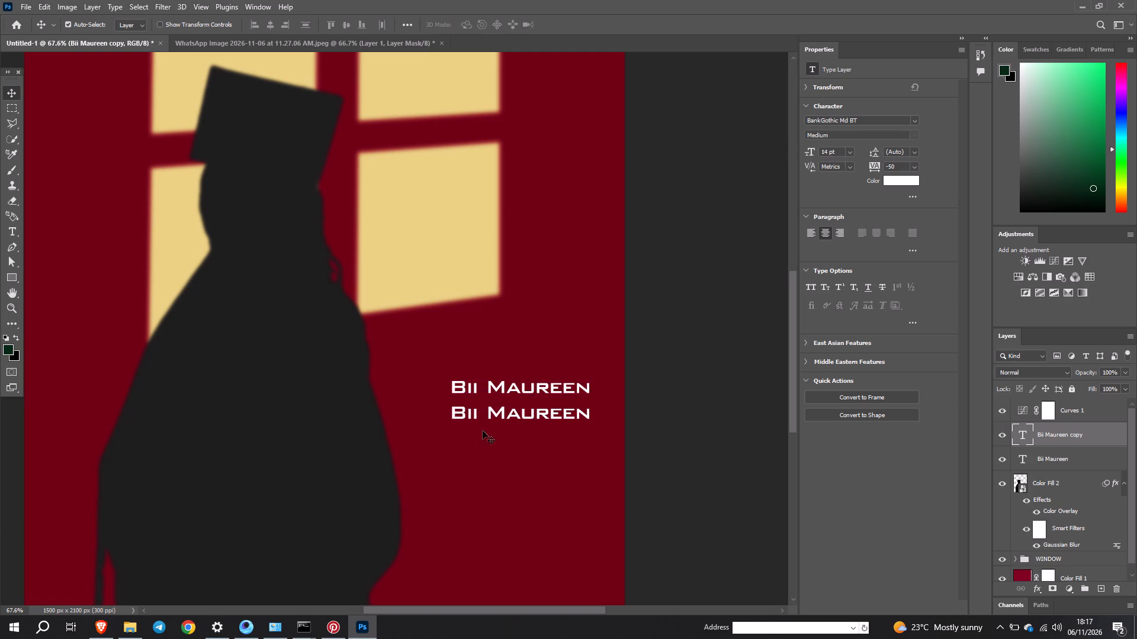
pyautogui.hscroll(-1, 464, 437)
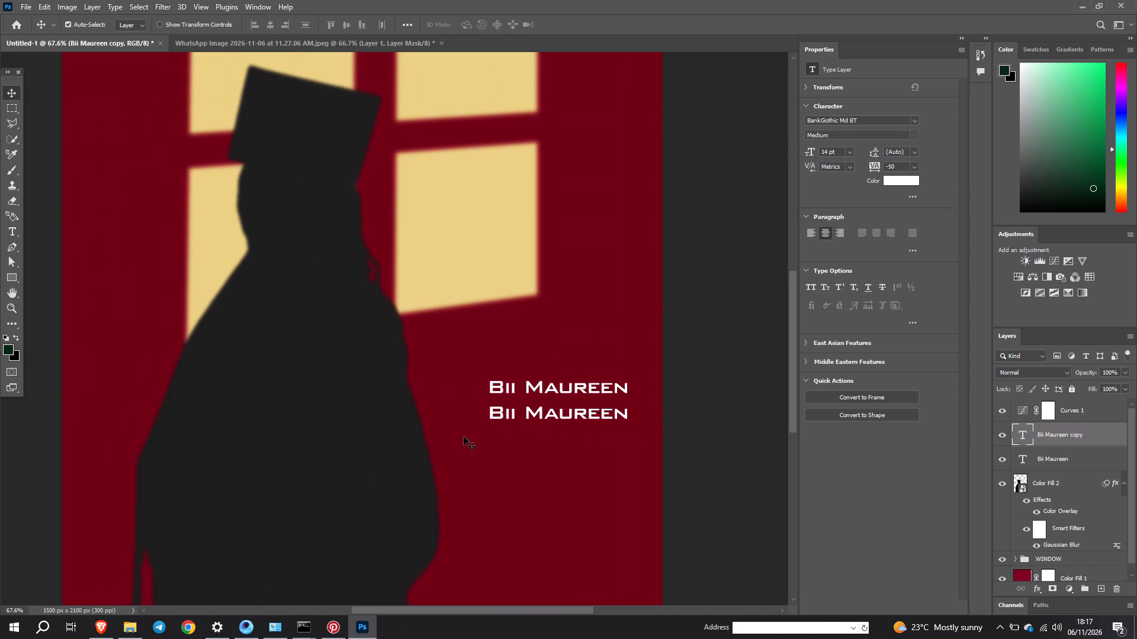
pyautogui.moveTo(542, 411); pyautogui.dragTo(206, 347)
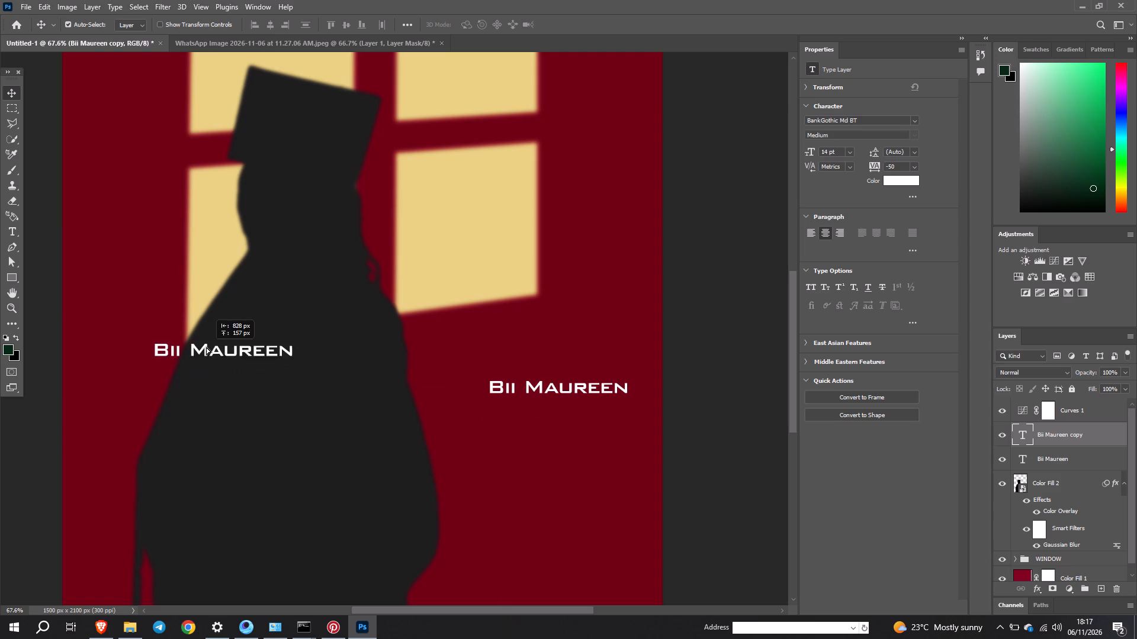
pyautogui.moveTo(206, 347); pyautogui.dragTo(147, 340)
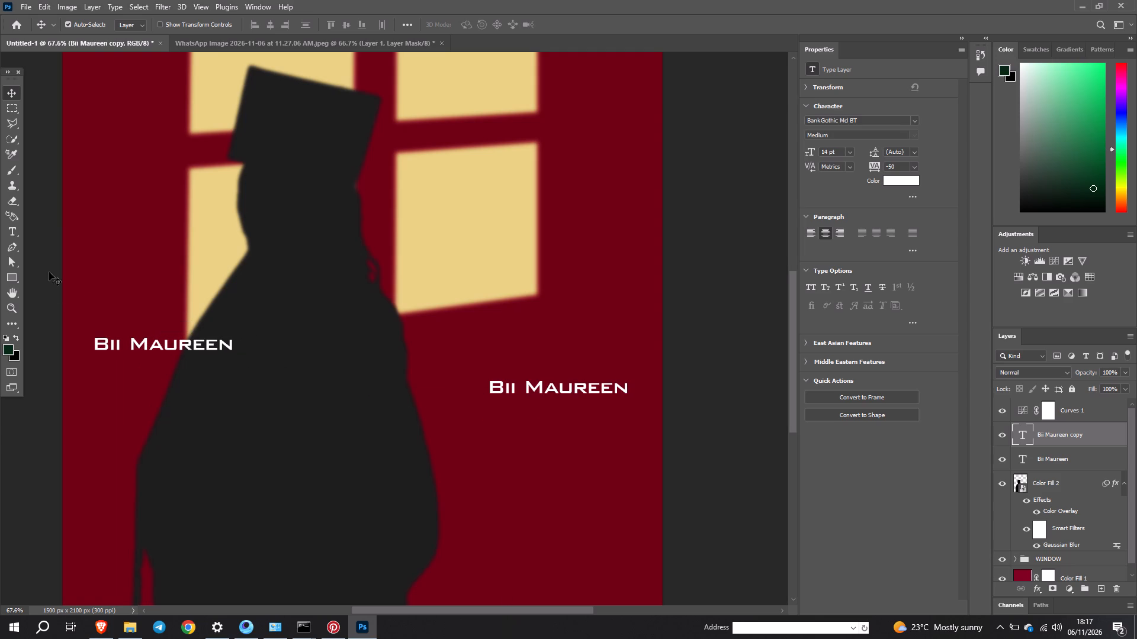
# Rotate the copied name text by -90° so it reads vertically beside the silhouette.
pyautogui.hotkey('ctrl', 't')
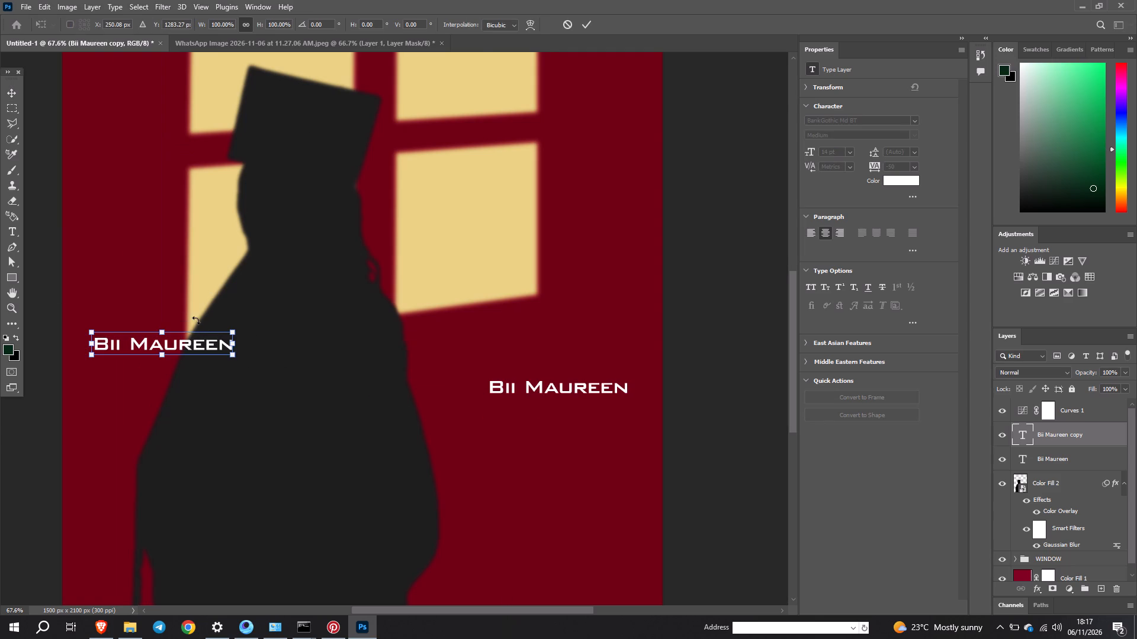
pyautogui.click(310, 20)
pyautogui.write('-9')
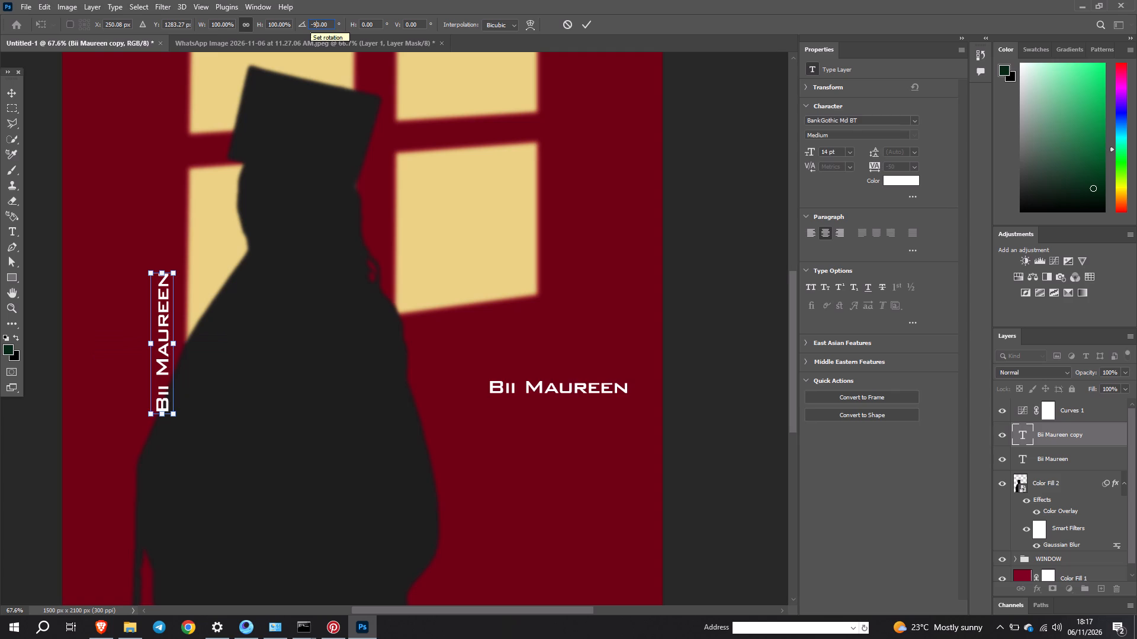
pyautogui.press('Return')
pyautogui.doubleClick(168, 333)
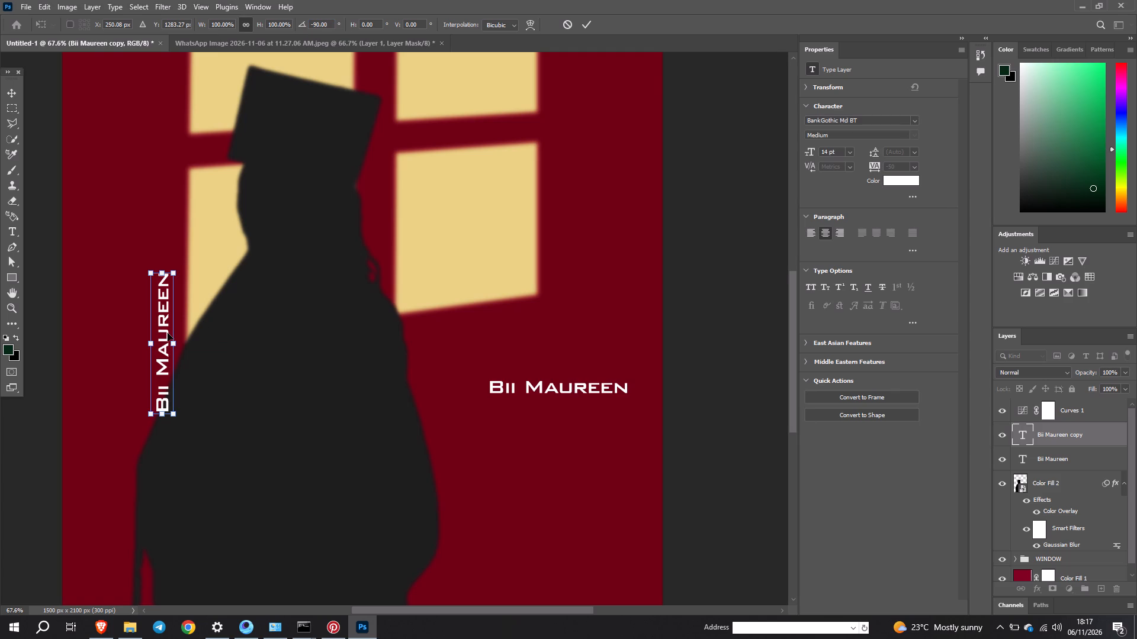
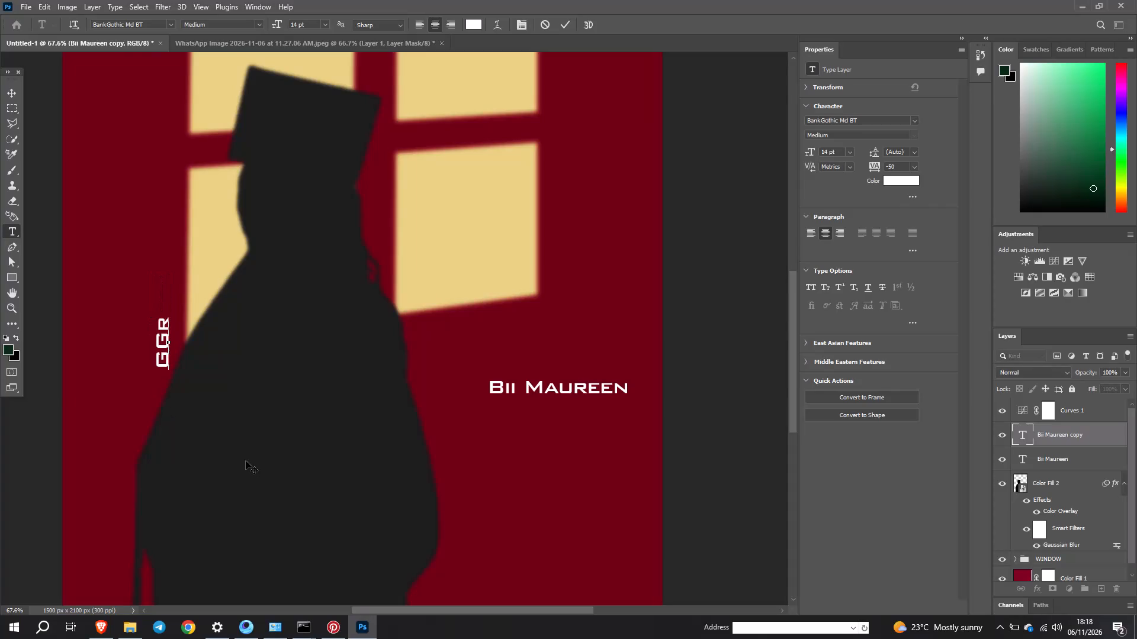
# Finish replacing the copied vertical text beside the silhouette with the word "Graduation".
pyautogui.write('uation')
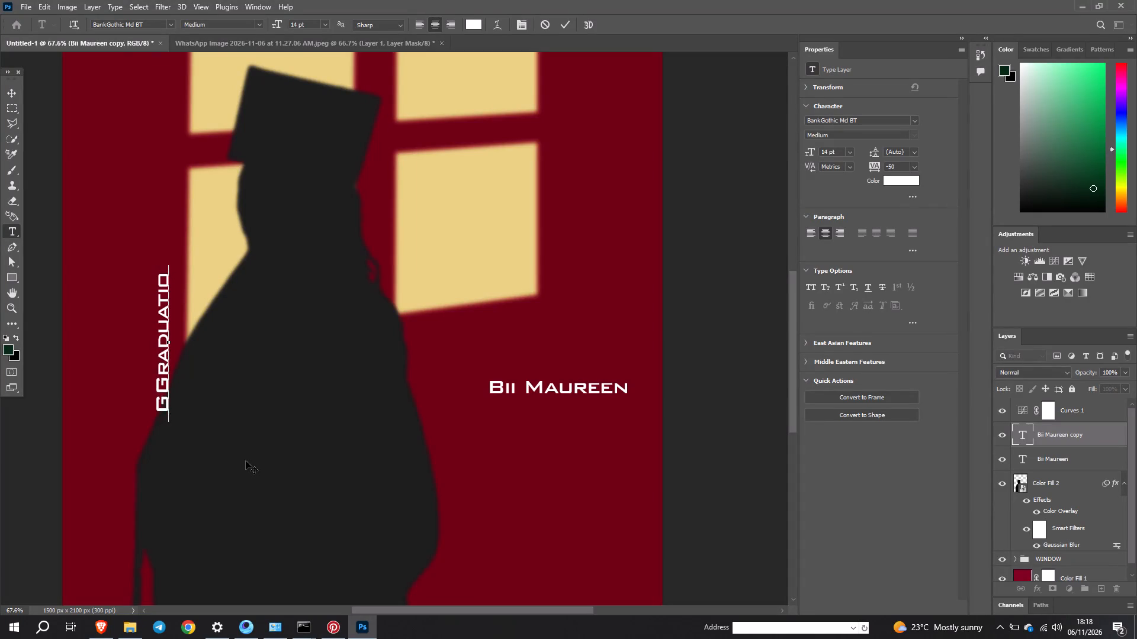
pyautogui.press('space')
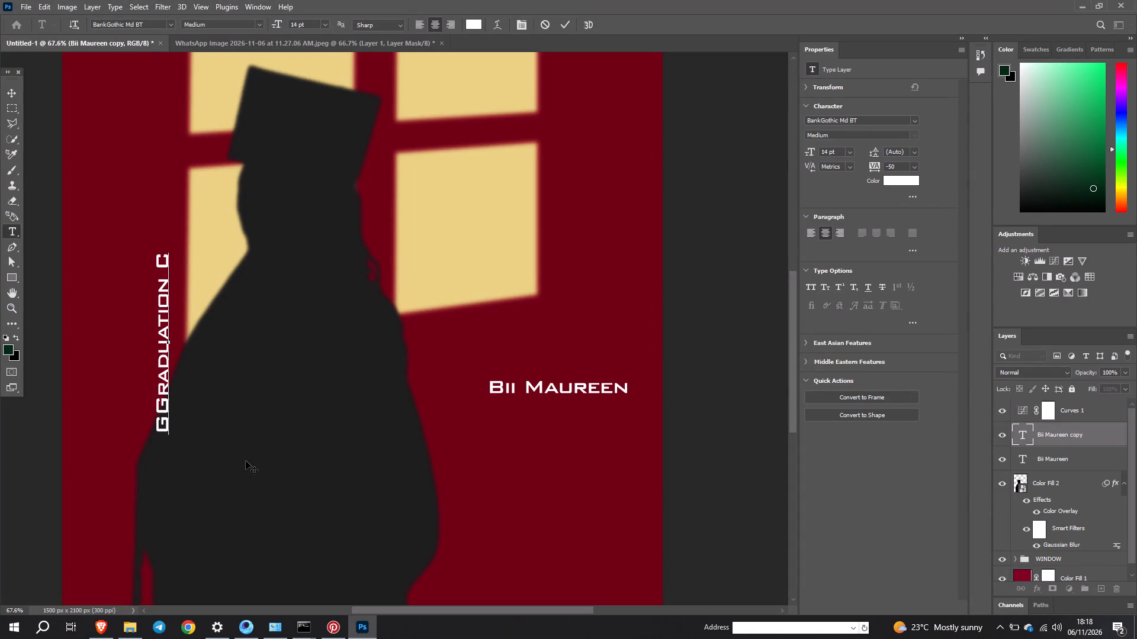
pyautogui.press('e')
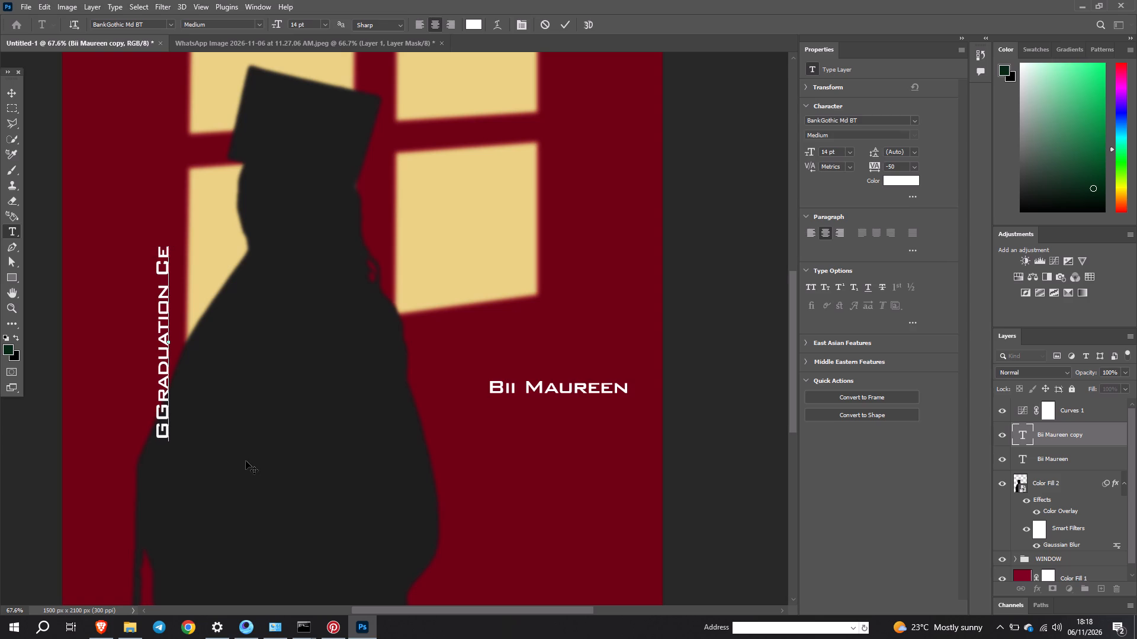
pyautogui.write('leb')
pyautogui.press('BackSpace')
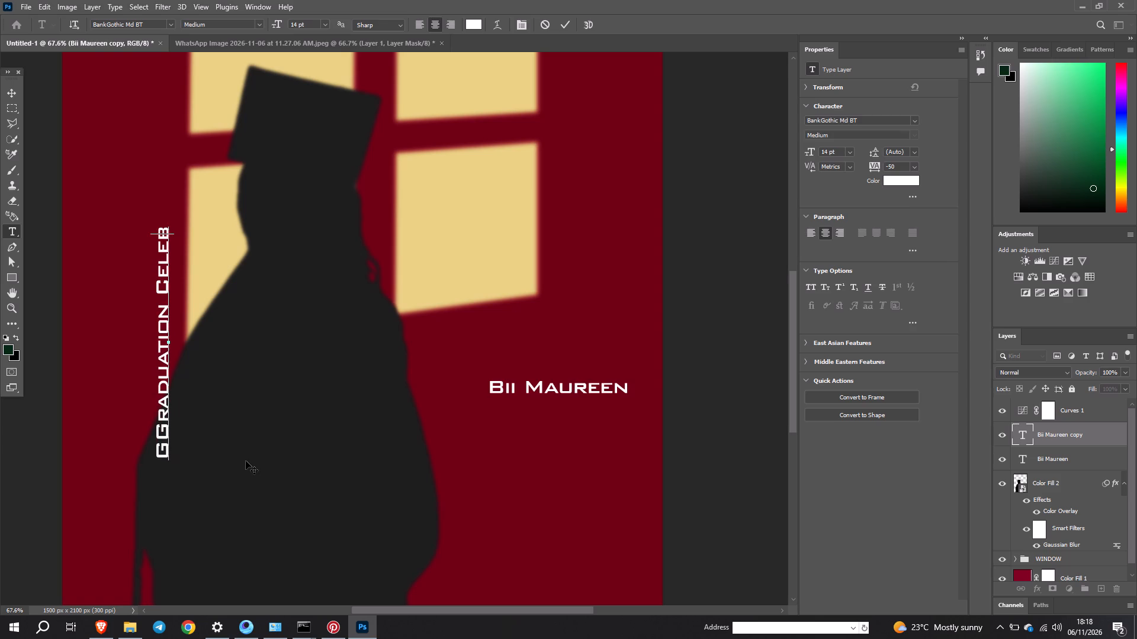
pyautogui.press('BackSpace')
pyautogui.press('BackSpace')
pyautogui.press('BackSpace')
pyautogui.press('BackSpace')
pyautogui.press('BackSpace')
pyautogui.press('BackSpace')
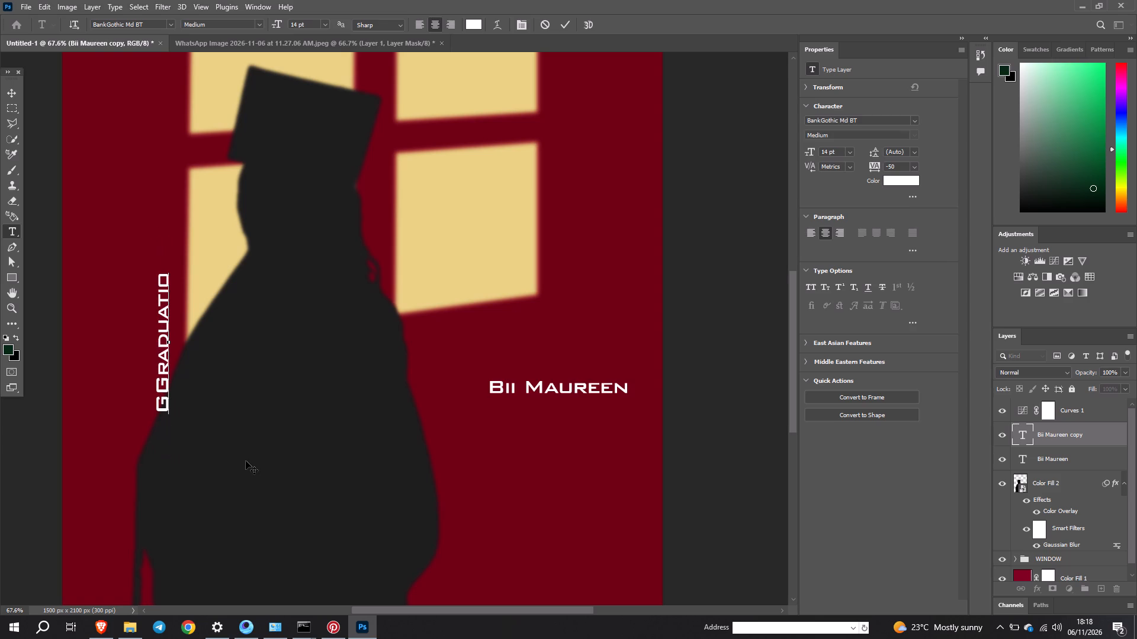
pyautogui.press('n')
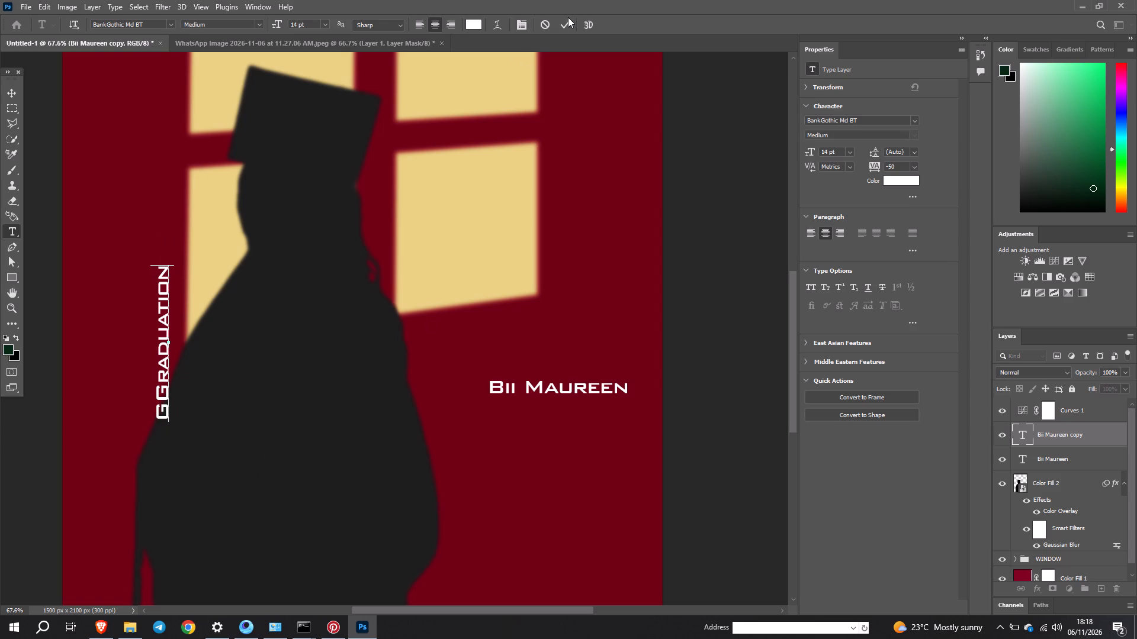
pyautogui.click(570, 16)
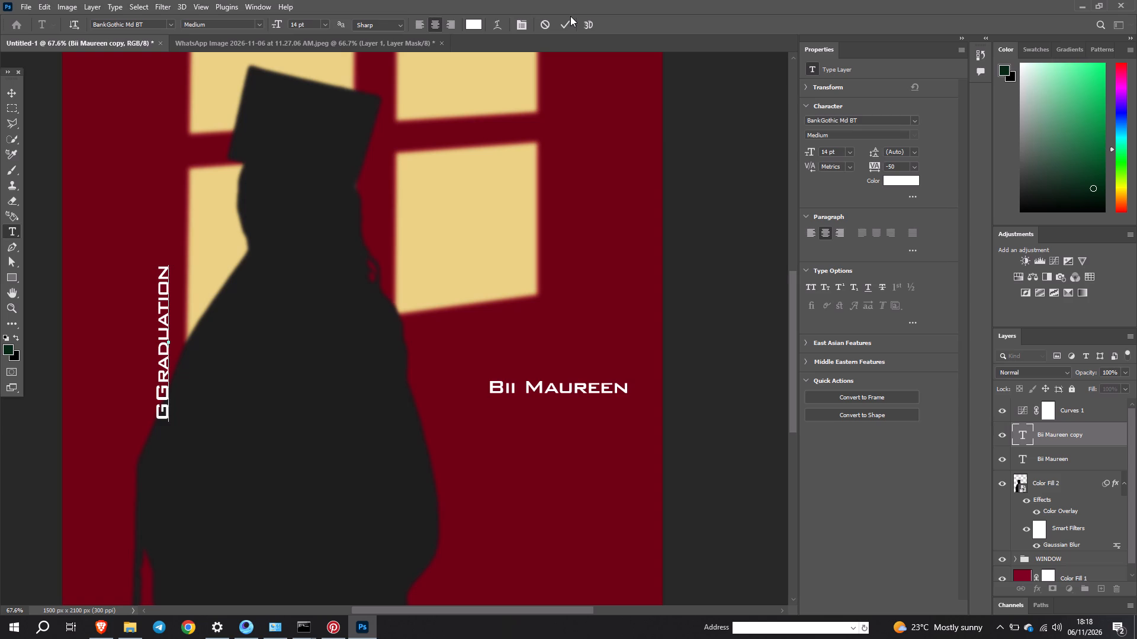
pyautogui.click(565, 24)
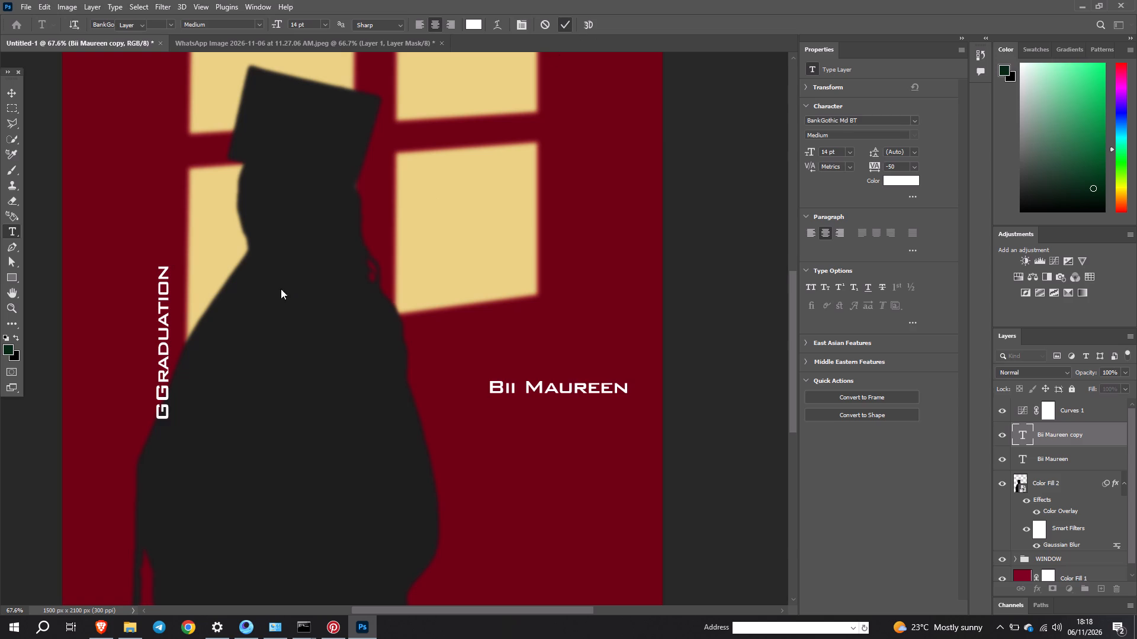
# Delete the extra G at the start of the vertical text so it reads "Graduation".
pyautogui.doubleClick(168, 360)
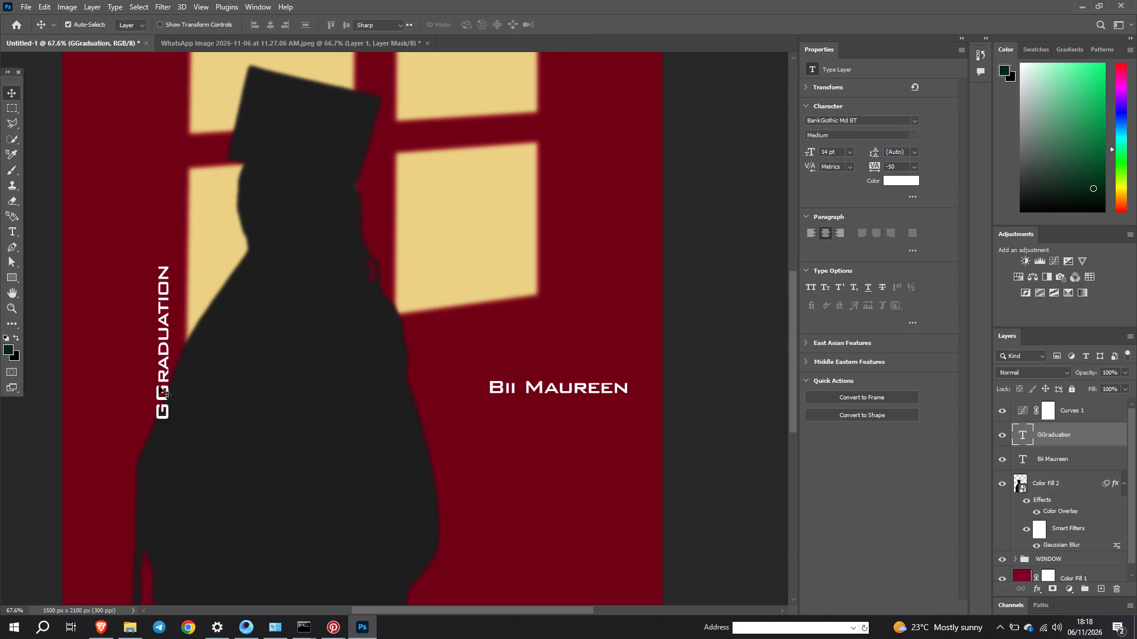
pyautogui.click(162, 399)
pyautogui.press('BackSpace')
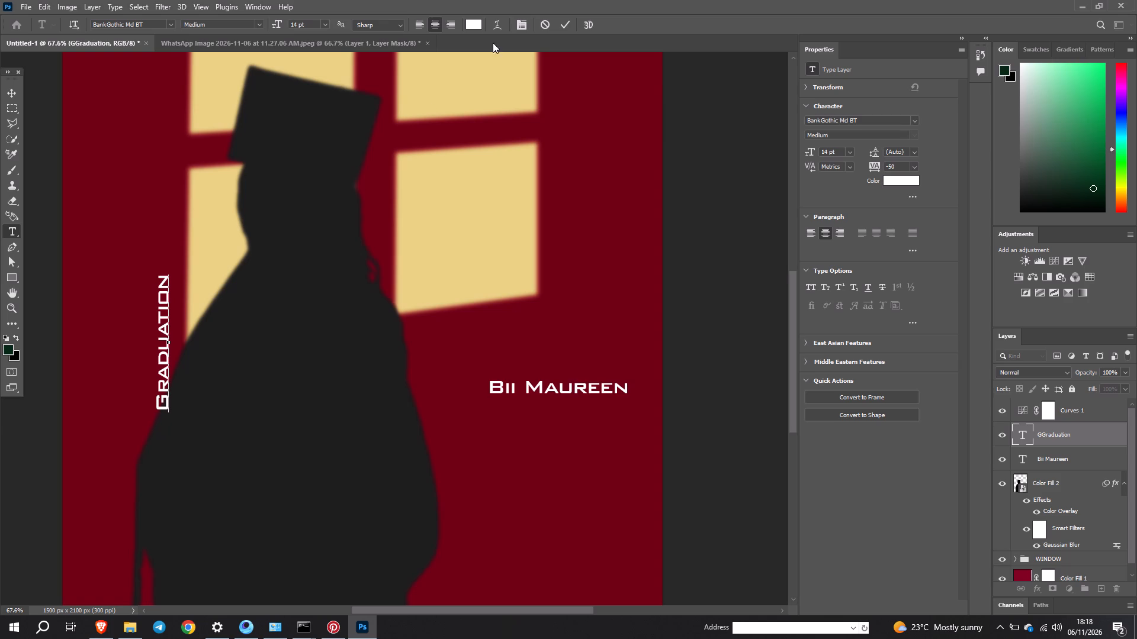
pyautogui.click(571, 21)
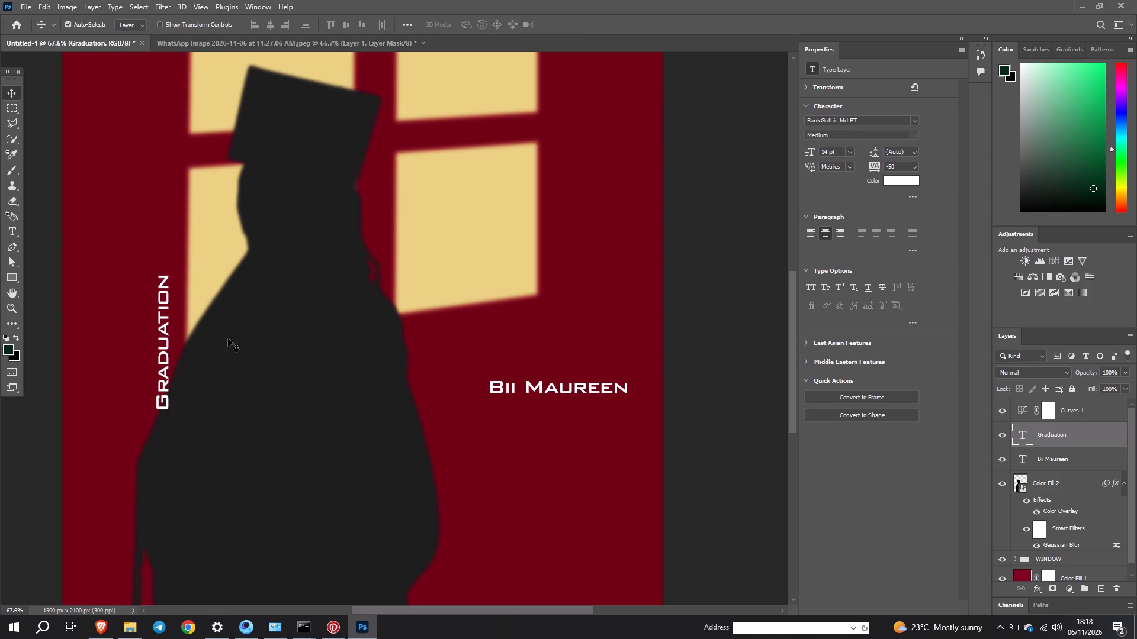
# Enlarge the vertical Graduation text to a font size of 72 pt.
pyautogui.click(851, 153)
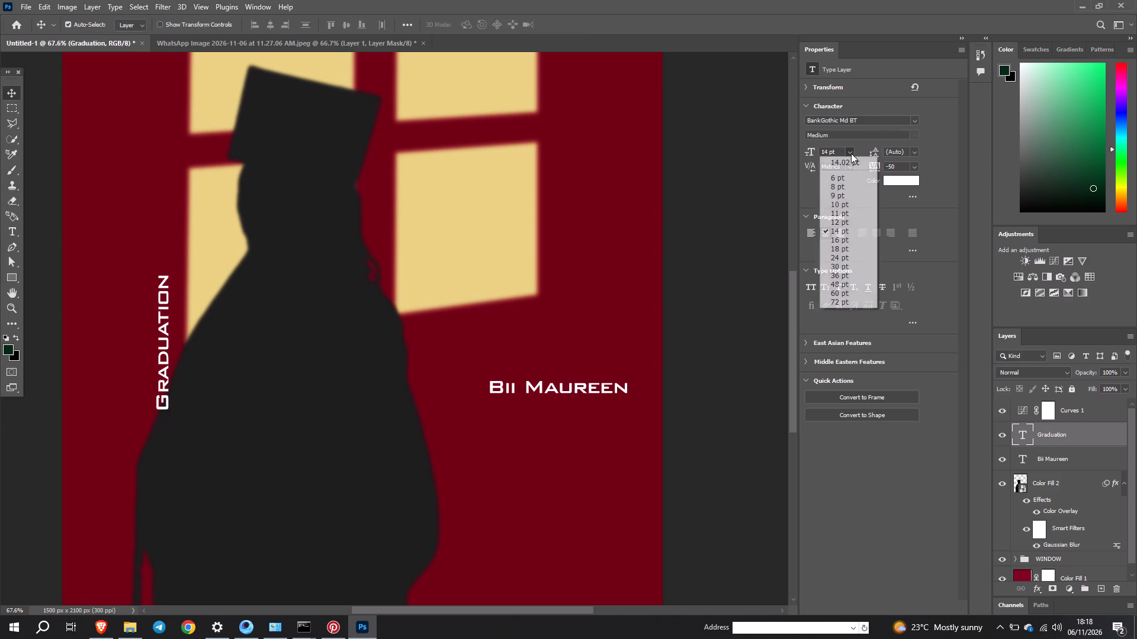
pyautogui.click(844, 270)
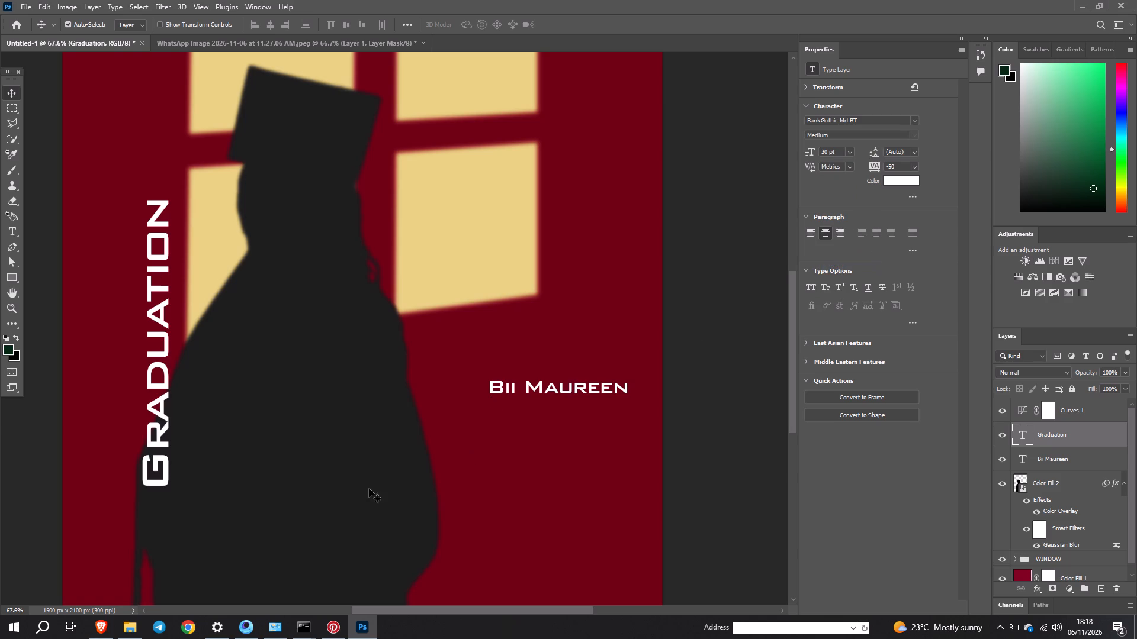
pyautogui.click(846, 155)
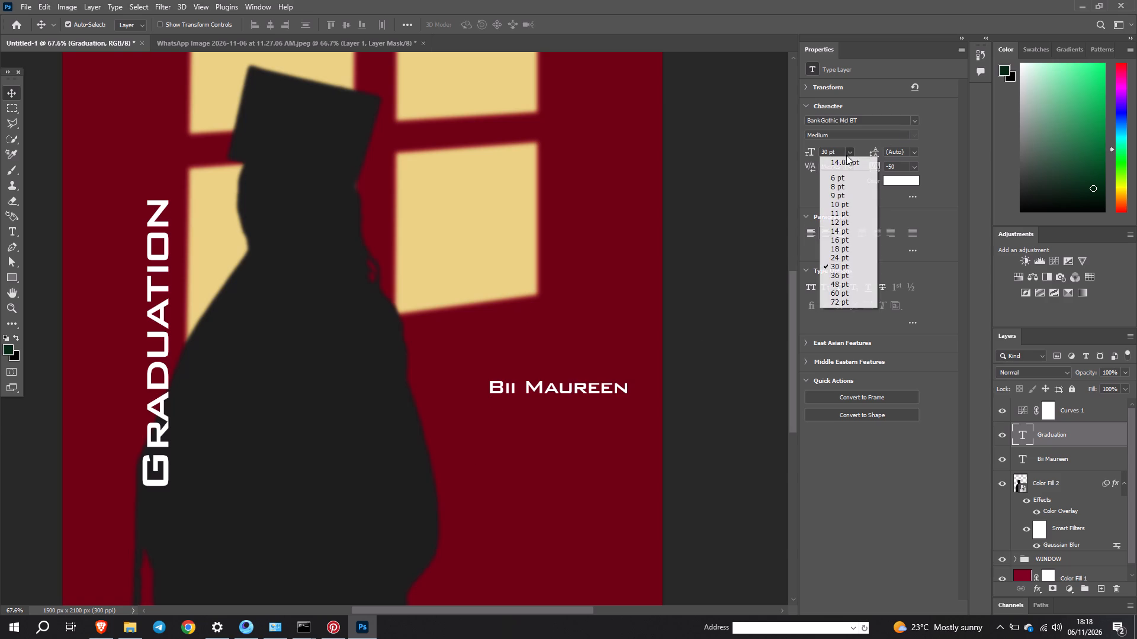
pyautogui.click(837, 302)
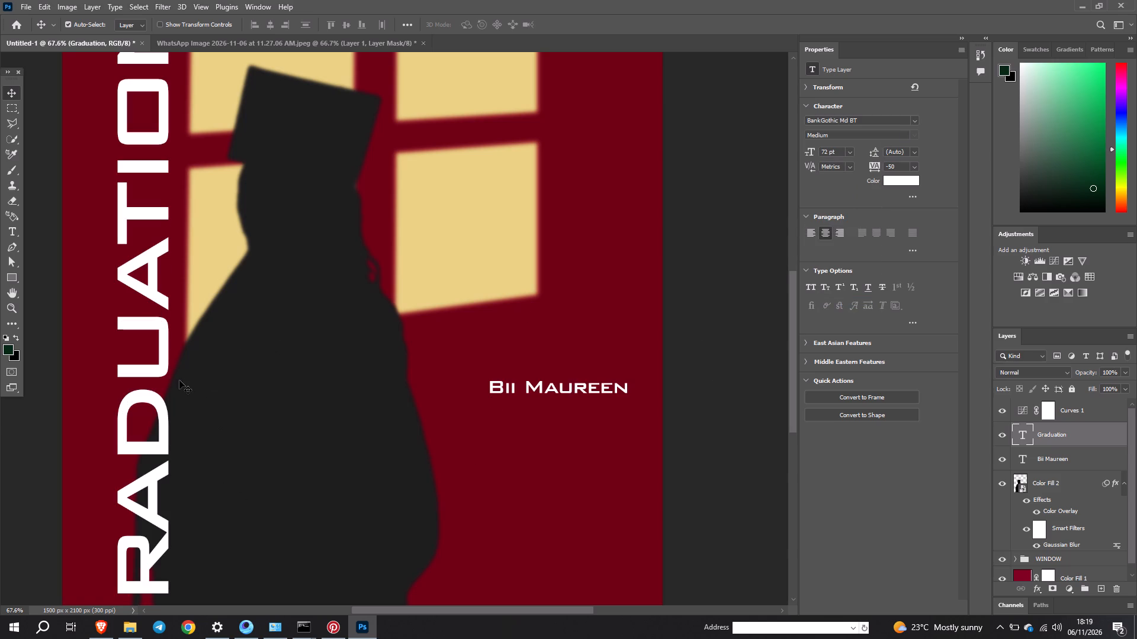
# Move the vertical Graduation text up along the poster's left side so the whole word fits inside the canvas.
pyautogui.press('z')
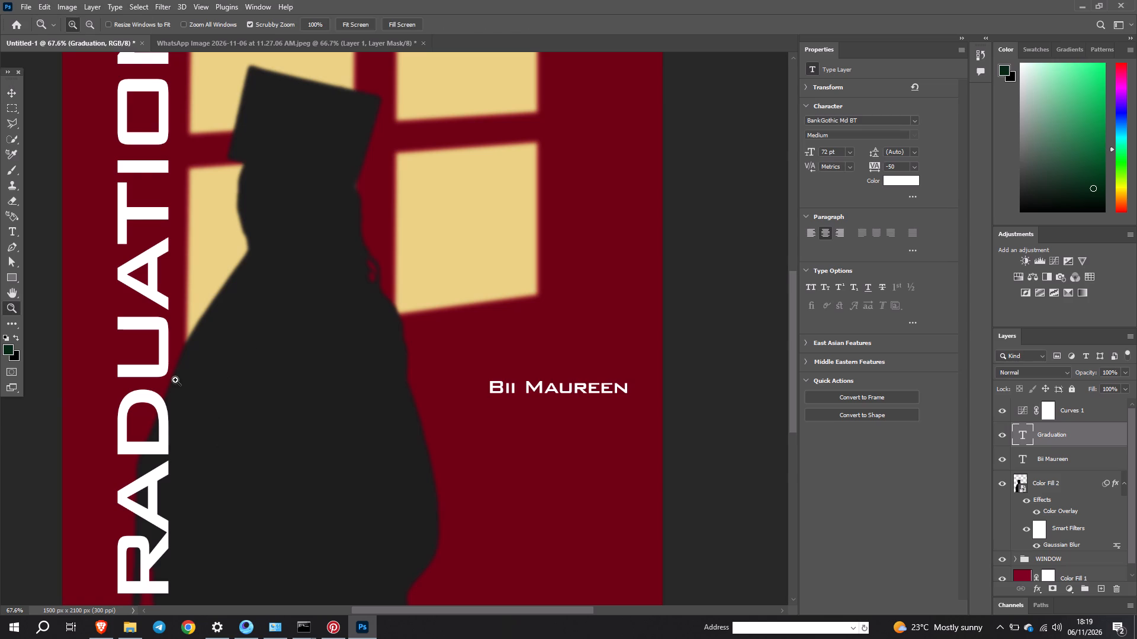
pyautogui.moveTo(175, 380); pyautogui.dragTo(148, 384)
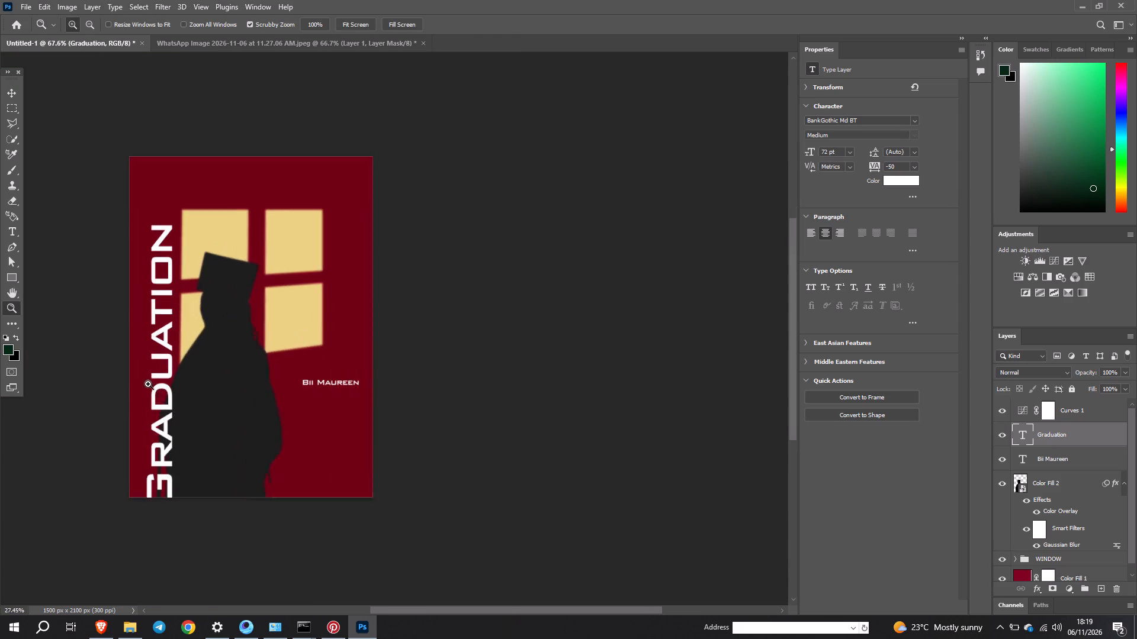
pyautogui.moveTo(148, 384); pyautogui.dragTo(151, 385)
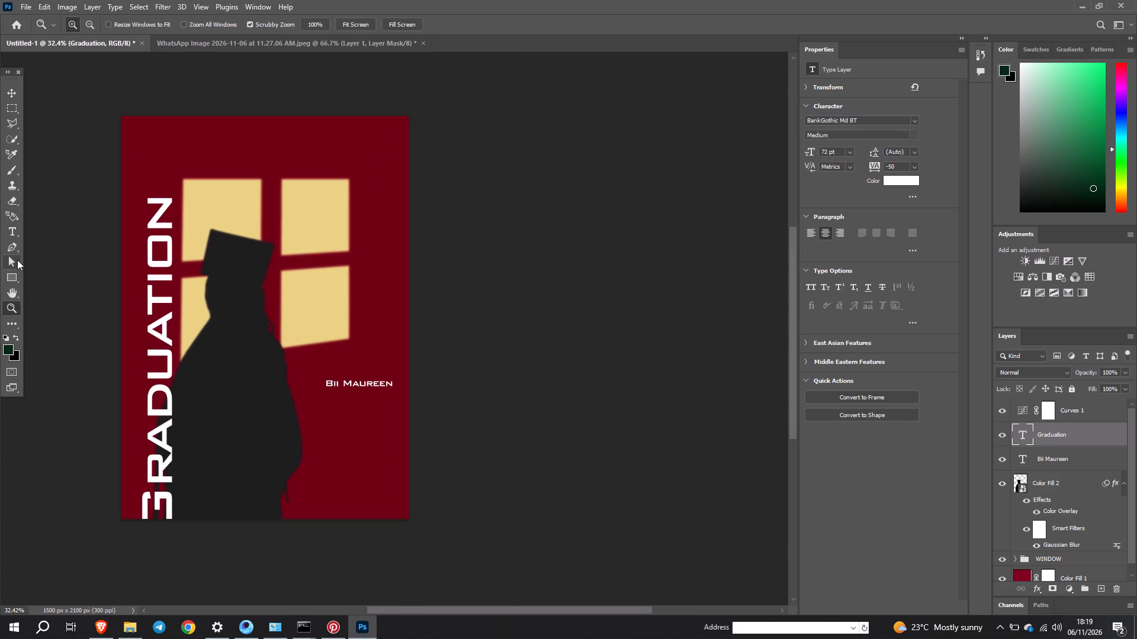
pyautogui.press('v')
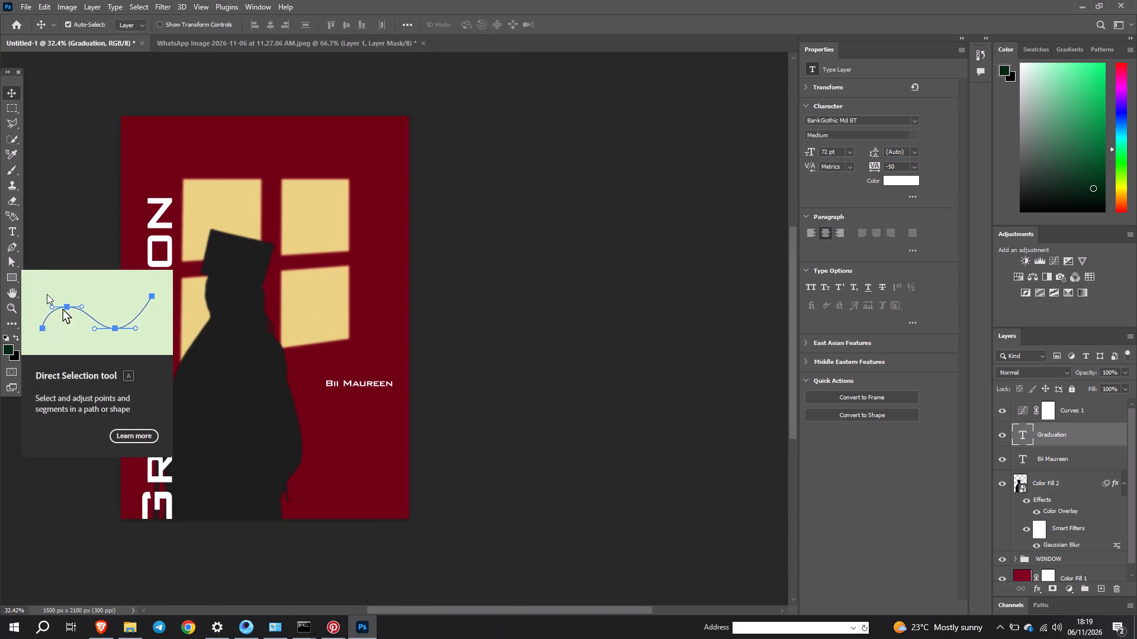
pyautogui.press('v')
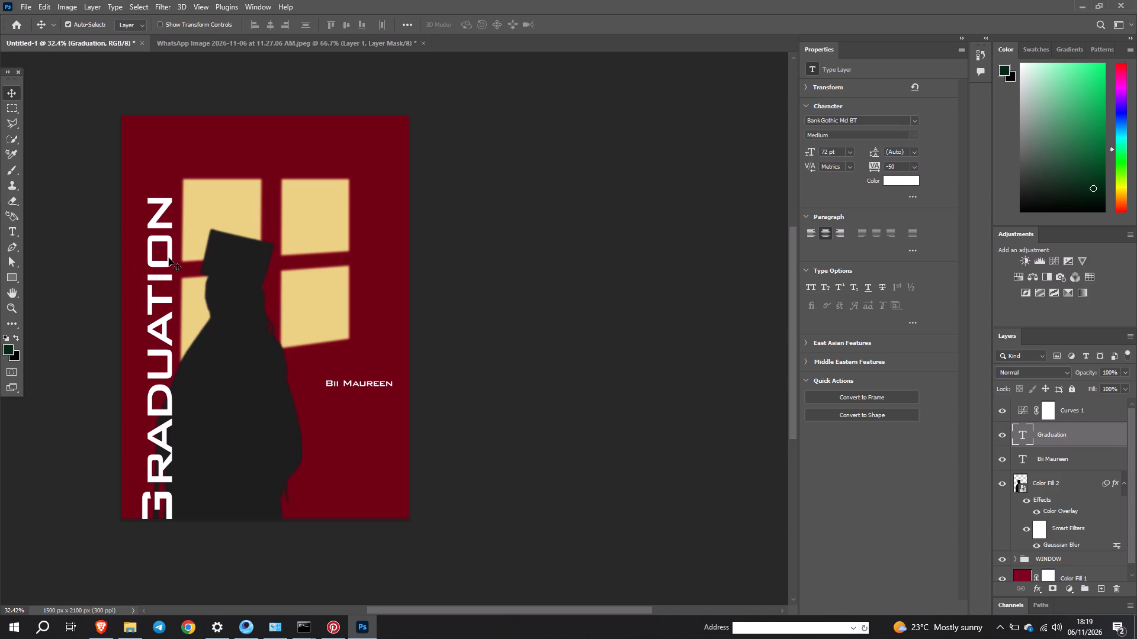
pyautogui.moveTo(169, 258); pyautogui.dragTo(174, 233)
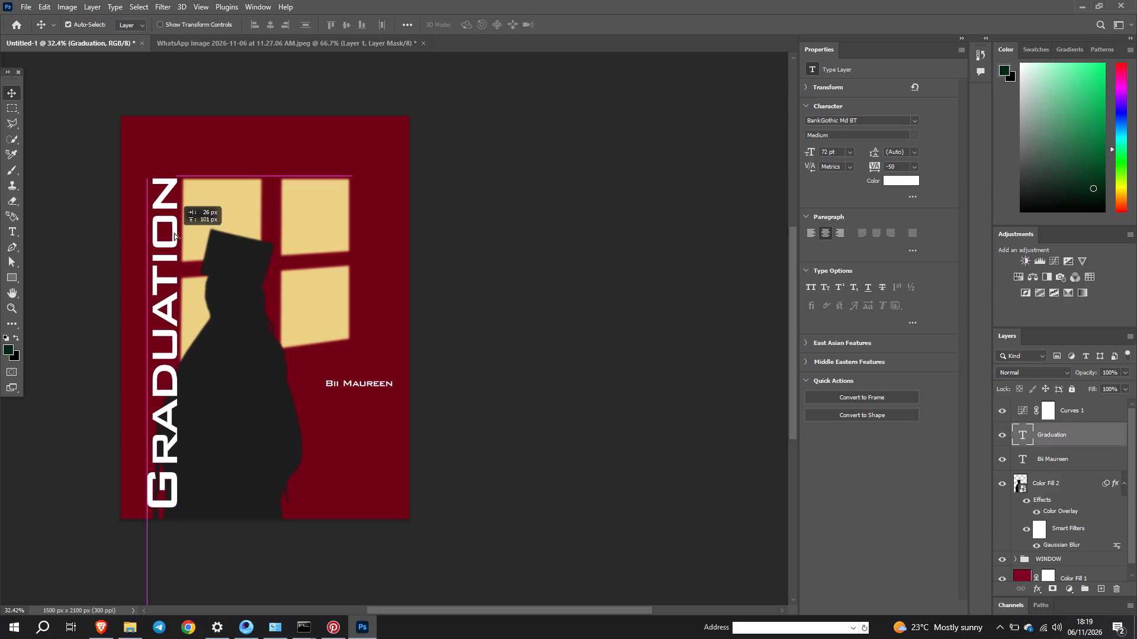
pyautogui.moveTo(174, 233); pyautogui.dragTo(161, 224)
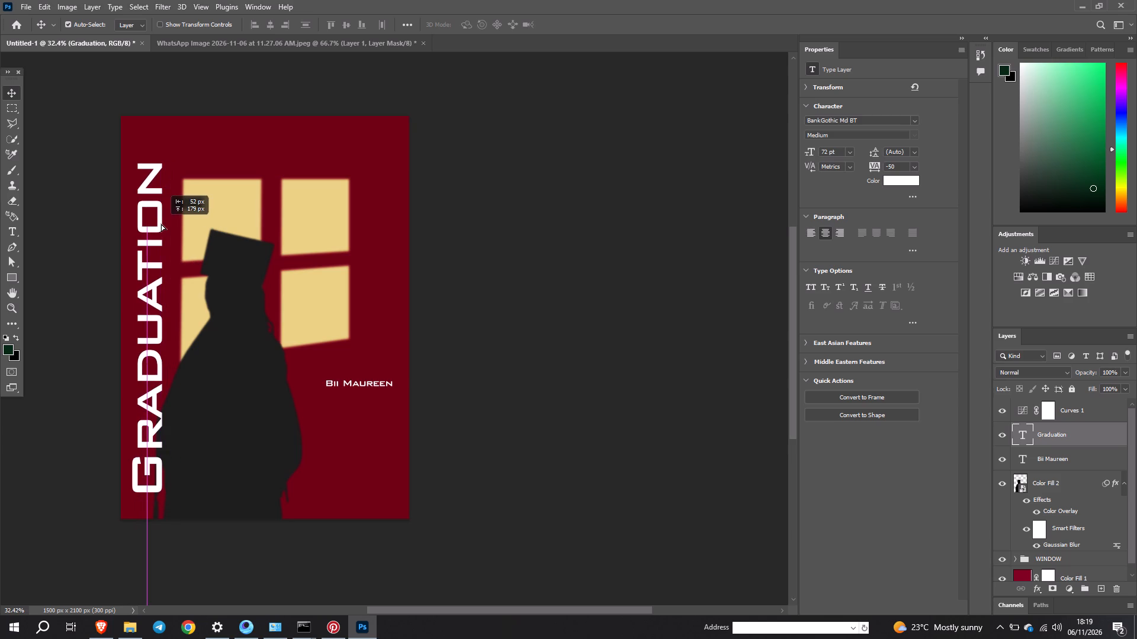
pyautogui.moveTo(161, 224); pyautogui.dragTo(166, 219)
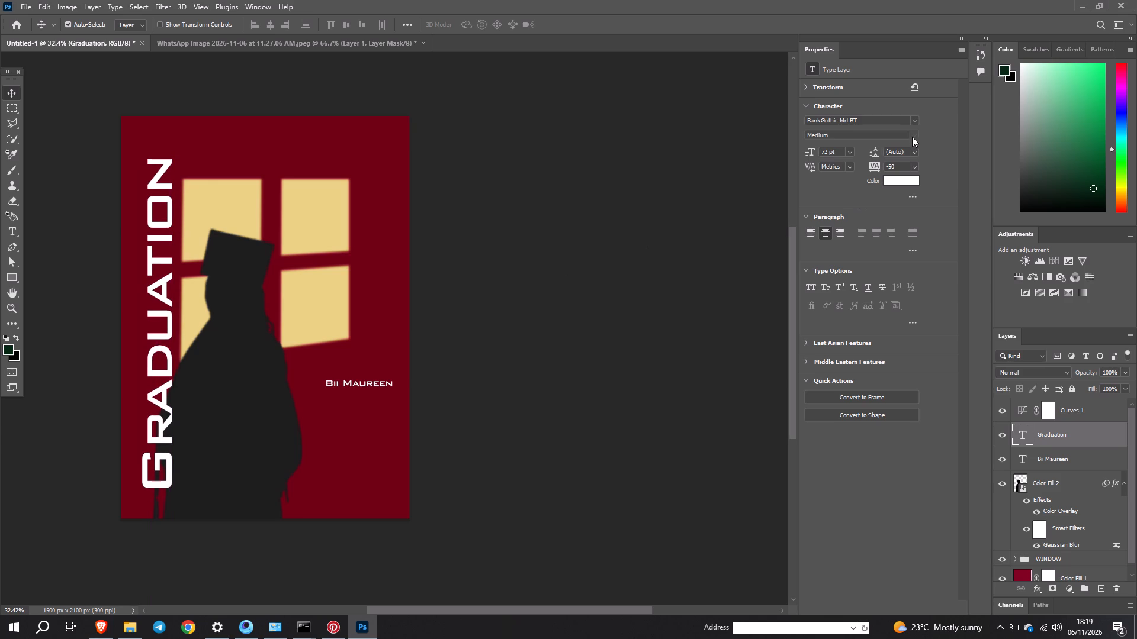
# Change the Graduation text's font to BankGothic Bold.
pyautogui.click(914, 122)
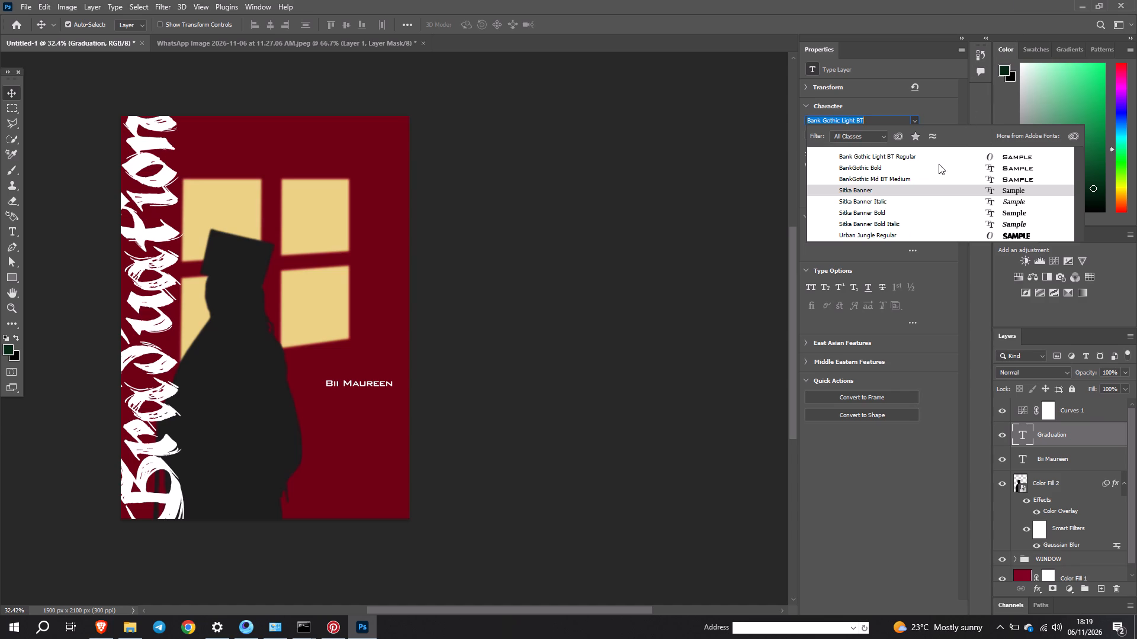
pyautogui.click(885, 169)
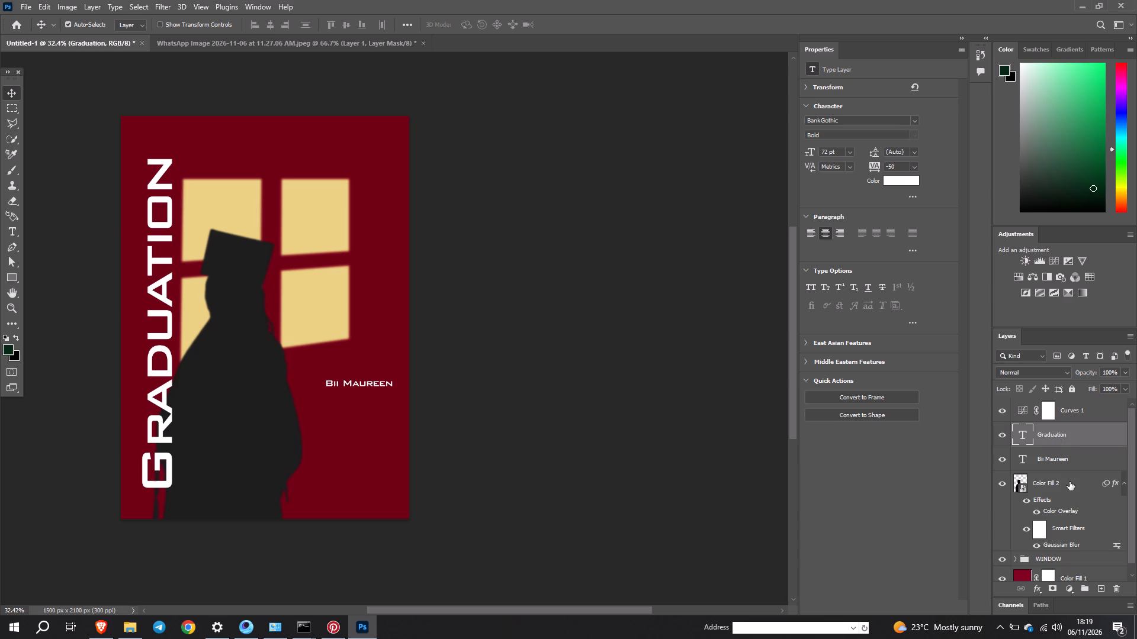
# Reorder the Graduation text layer beneath the Color Fill 2 silhouette and above the WINDOW group.
pyautogui.click(1068, 450)
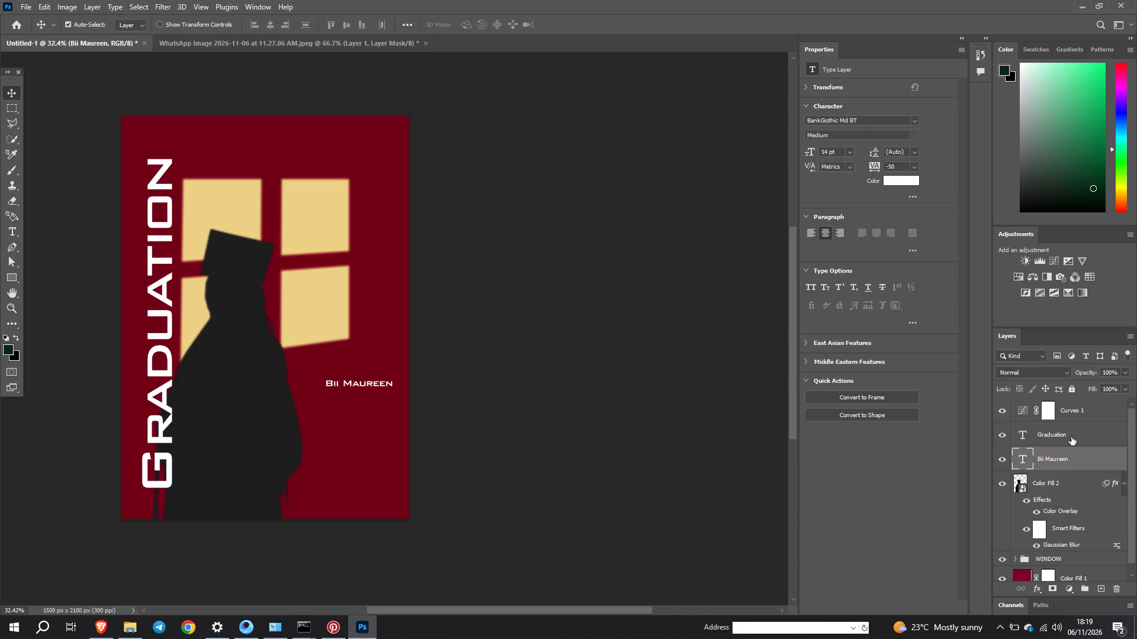
pyautogui.click(1072, 437)
pyautogui.moveTo(1077, 436); pyautogui.dragTo(1075, 456)
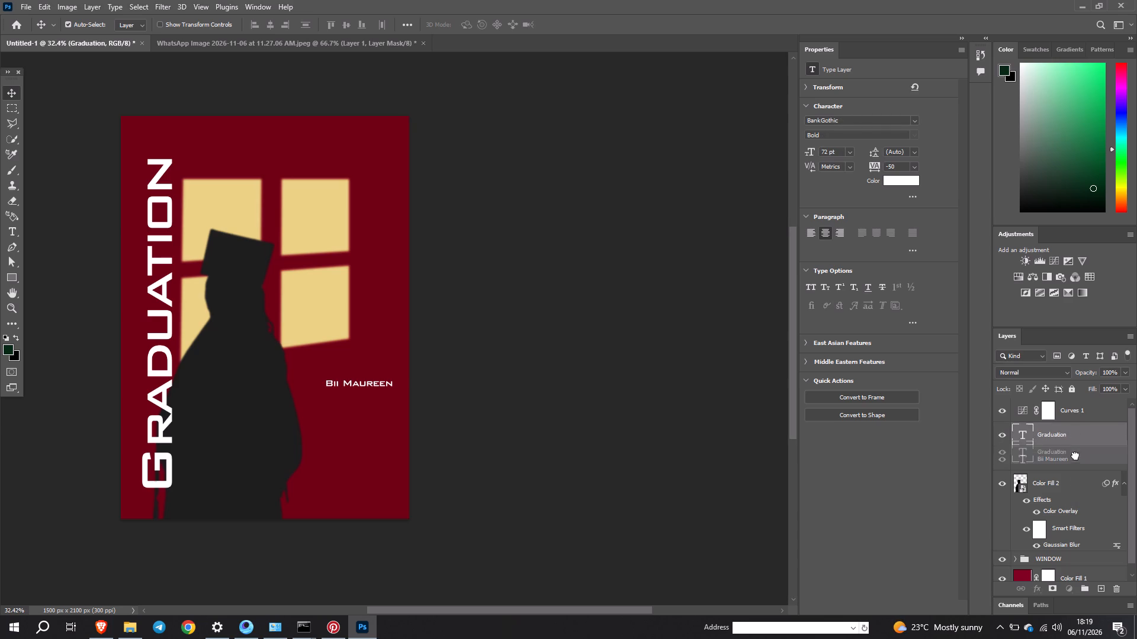
pyautogui.moveTo(1075, 456); pyautogui.dragTo(1065, 542)
# Delete the layer mask from the Curves 1 adjustment layer.
pyautogui.click(1093, 414)
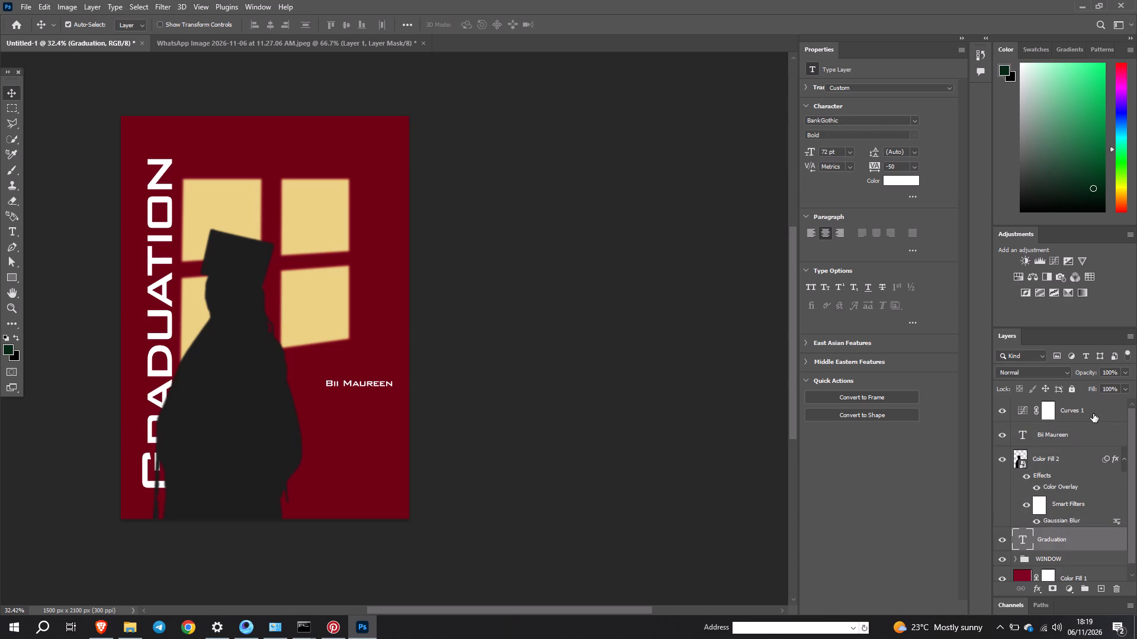
pyautogui.press('BackSpace')
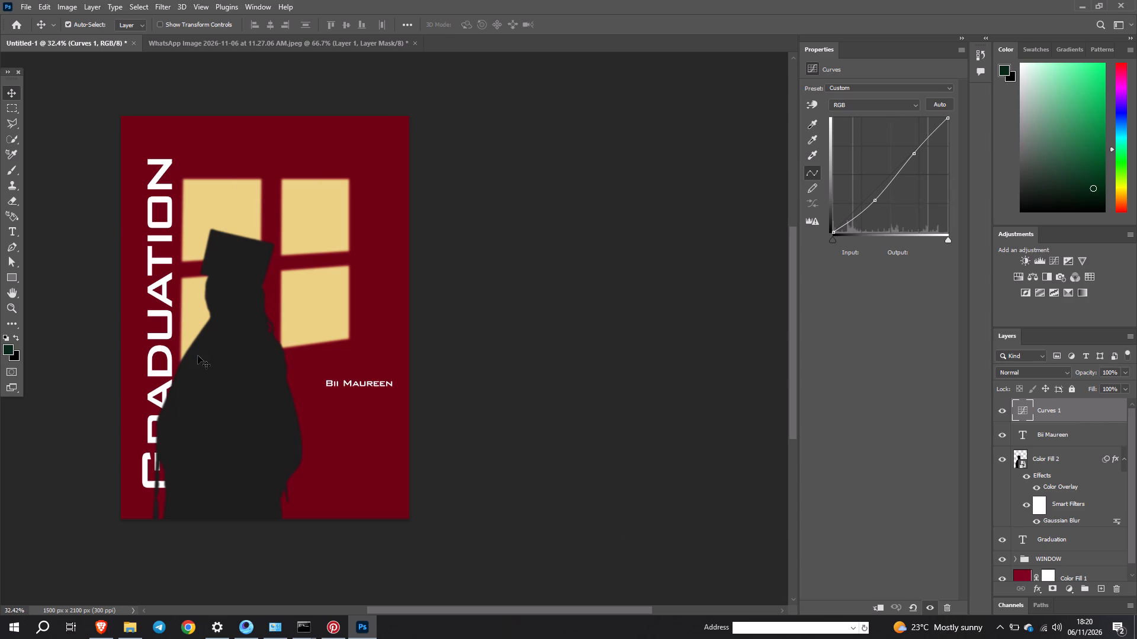
# Shift the Graduation text slightly left, closer to the poster's left edge.
pyautogui.moveTo(165, 277); pyautogui.dragTo(157, 277)
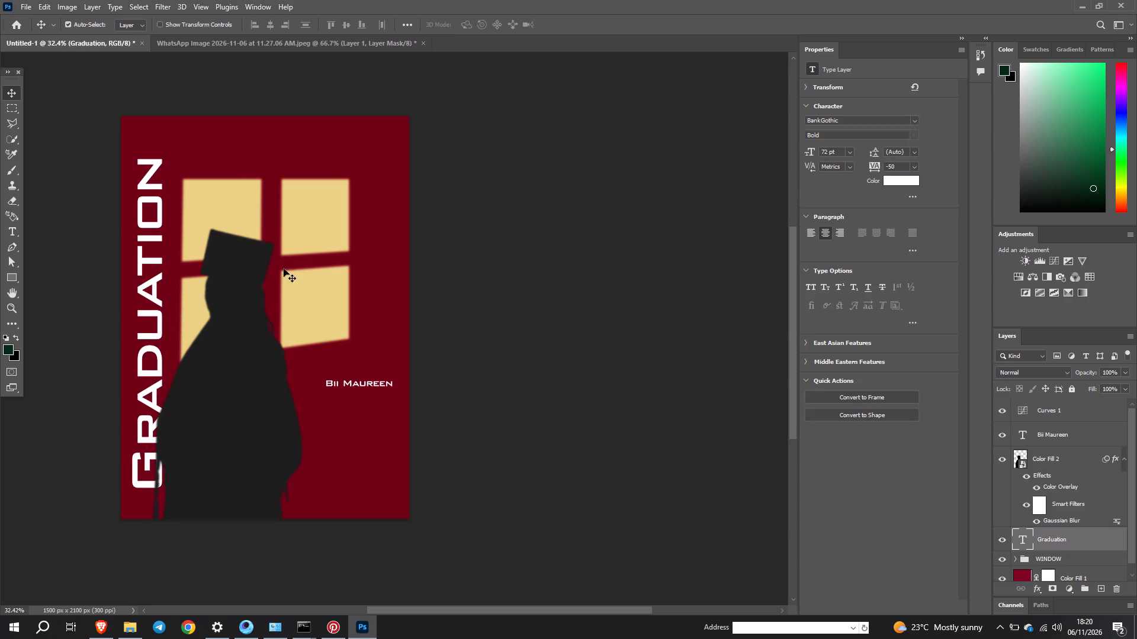
# Recolor the Graduation text a very pale pink, #f1e5e5.
pyautogui.click(887, 181)
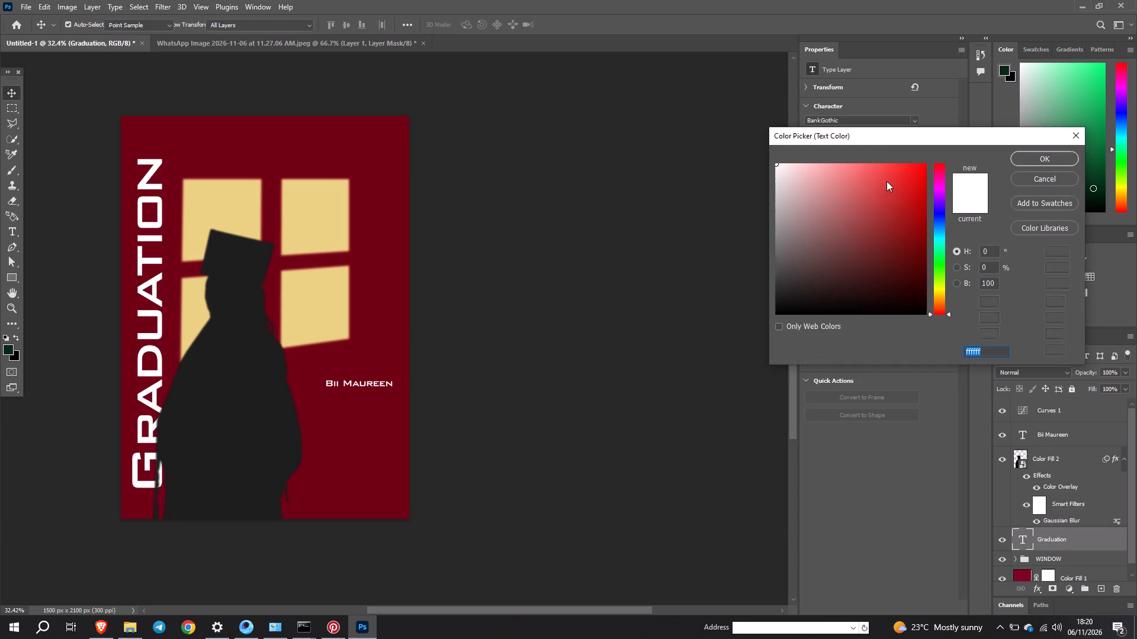
pyautogui.click(843, 166)
pyautogui.click(832, 163)
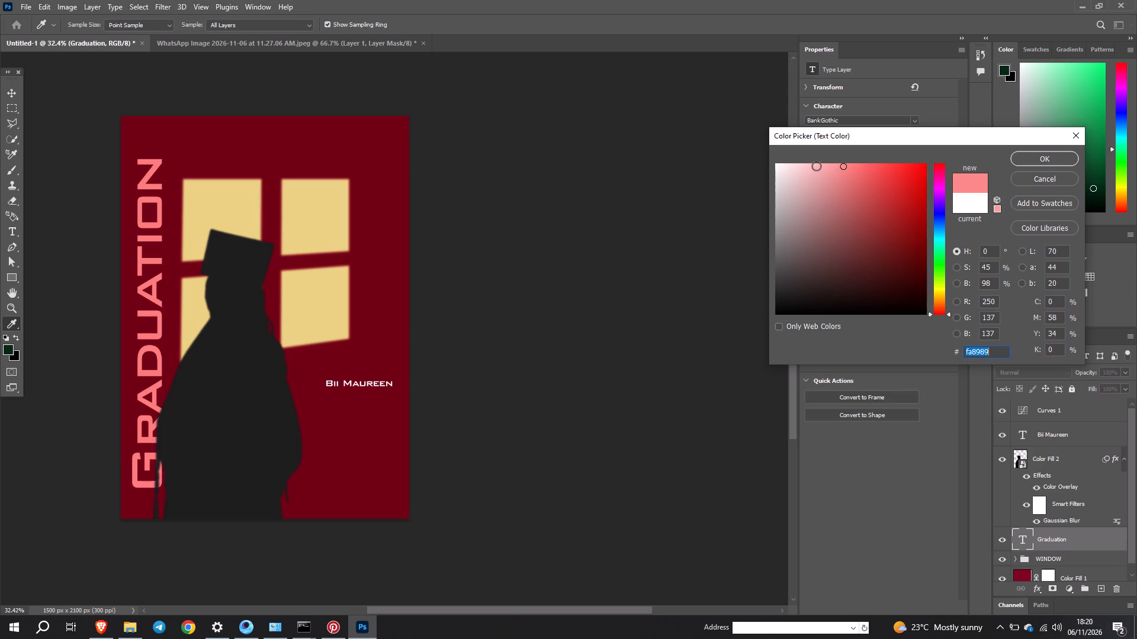
pyautogui.click(828, 166)
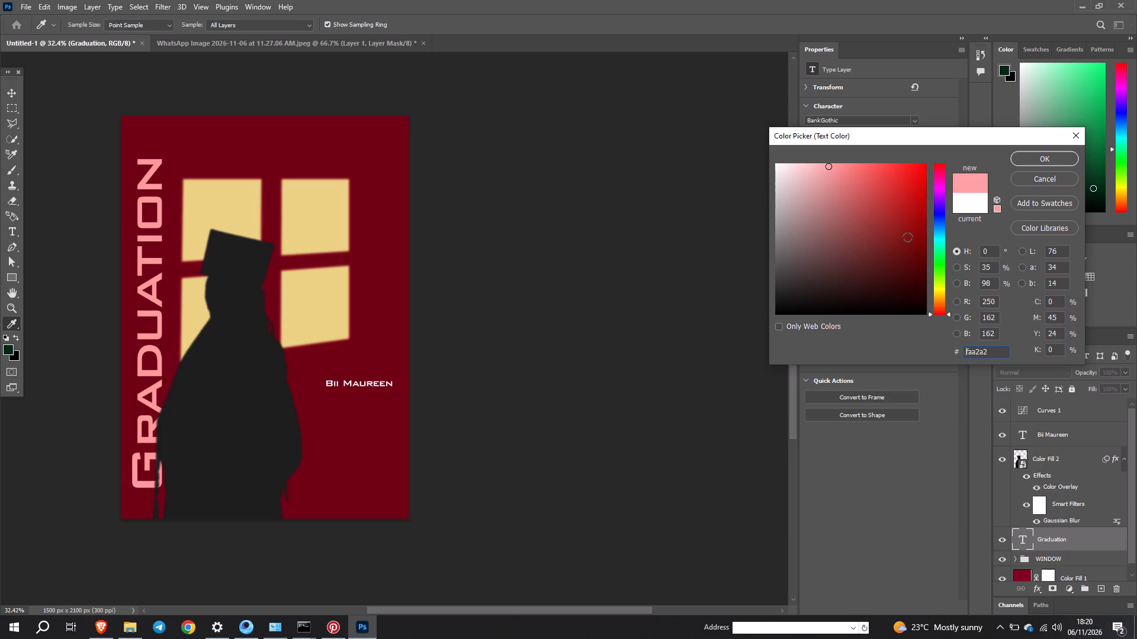
pyautogui.click(940, 308)
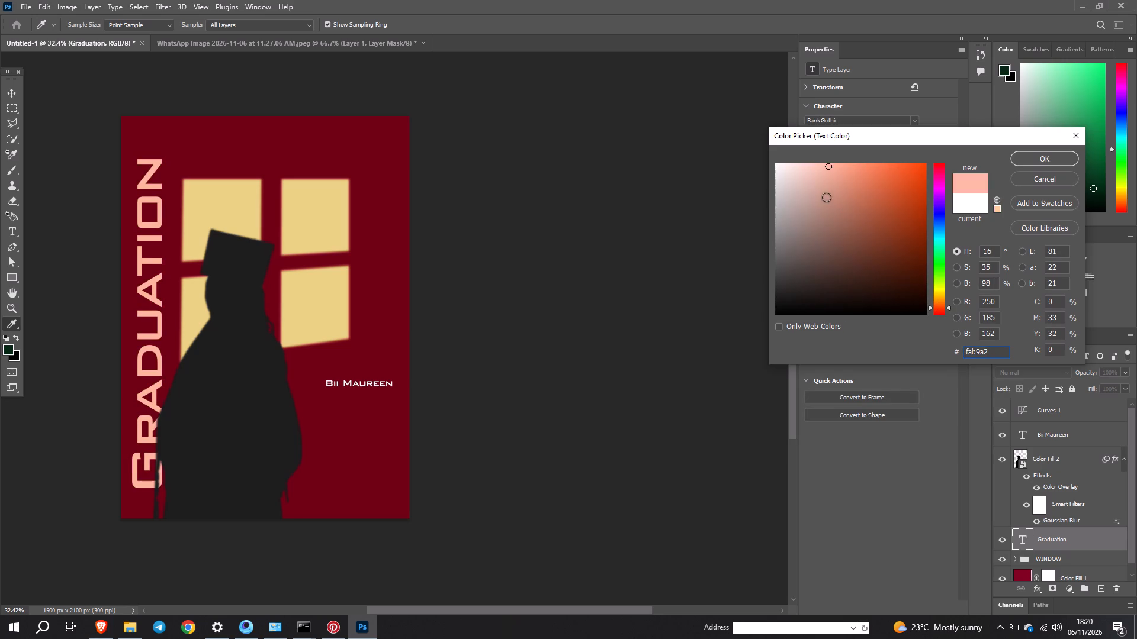
pyautogui.moveTo(940, 306); pyautogui.dragTo(936, 327)
pyautogui.click(840, 196)
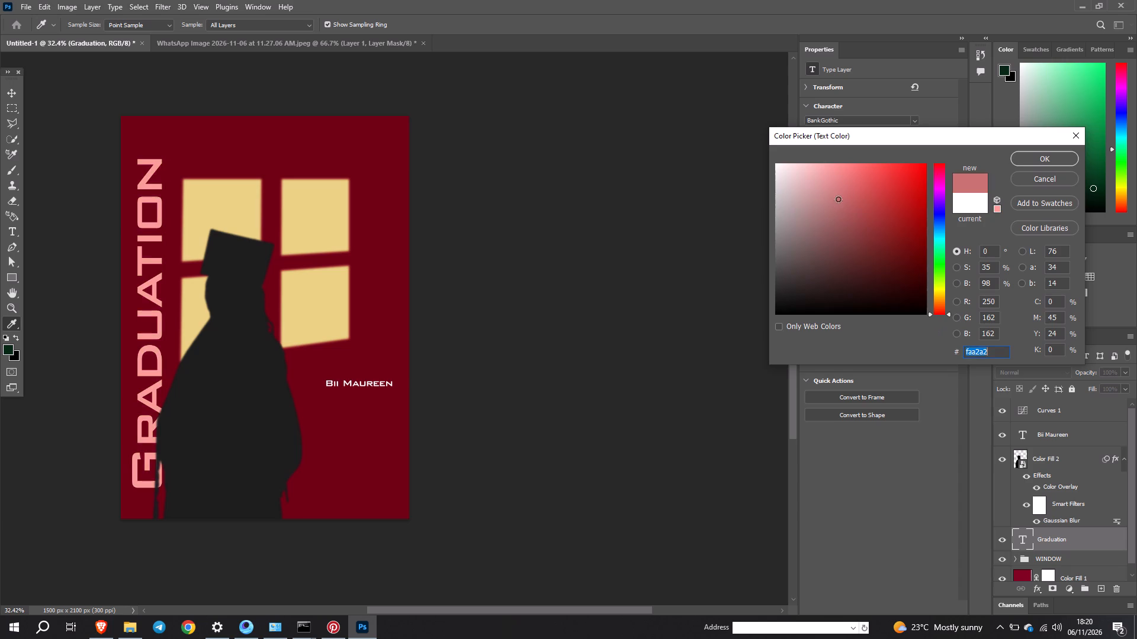
pyautogui.click(839, 197)
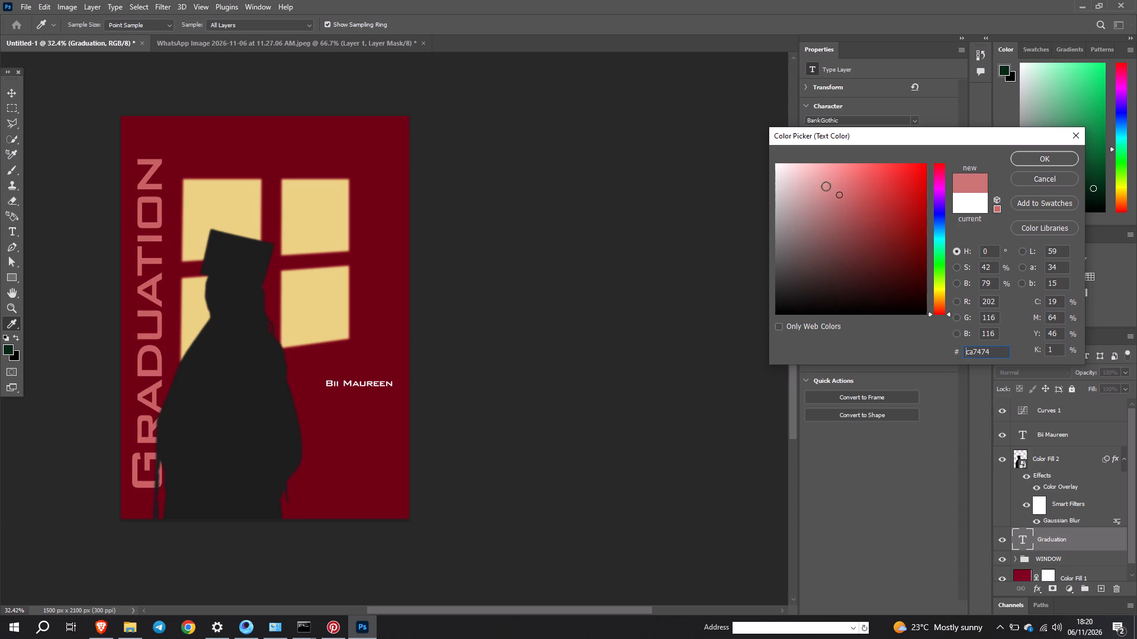
pyautogui.click(815, 185)
pyautogui.click(784, 180)
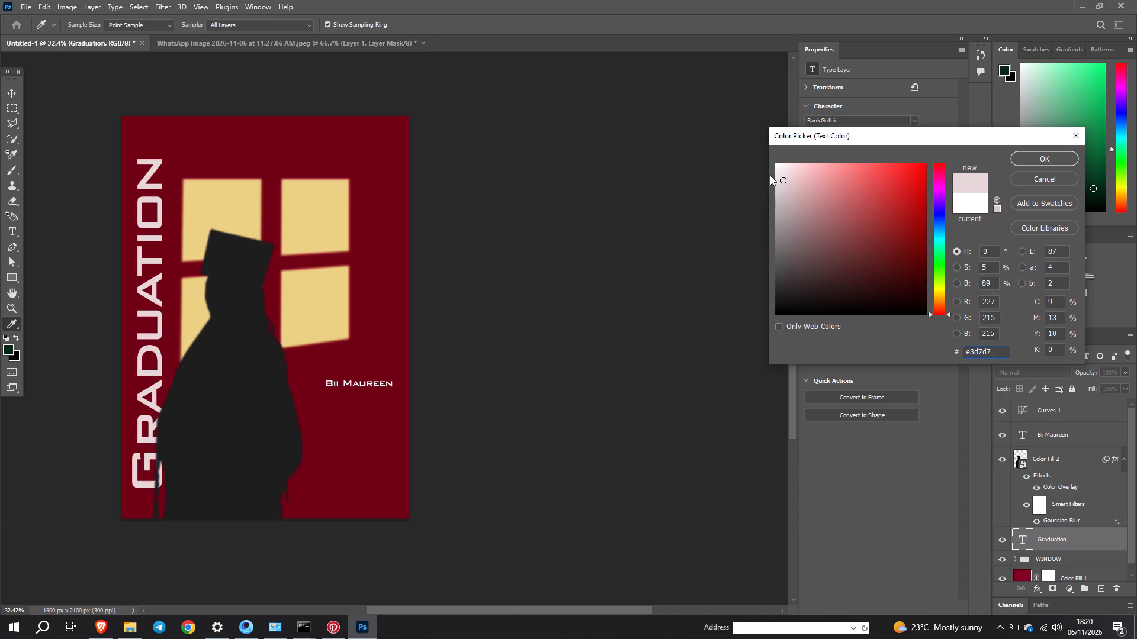
pyautogui.click(770, 175)
pyautogui.click(783, 172)
pyautogui.click(1052, 163)
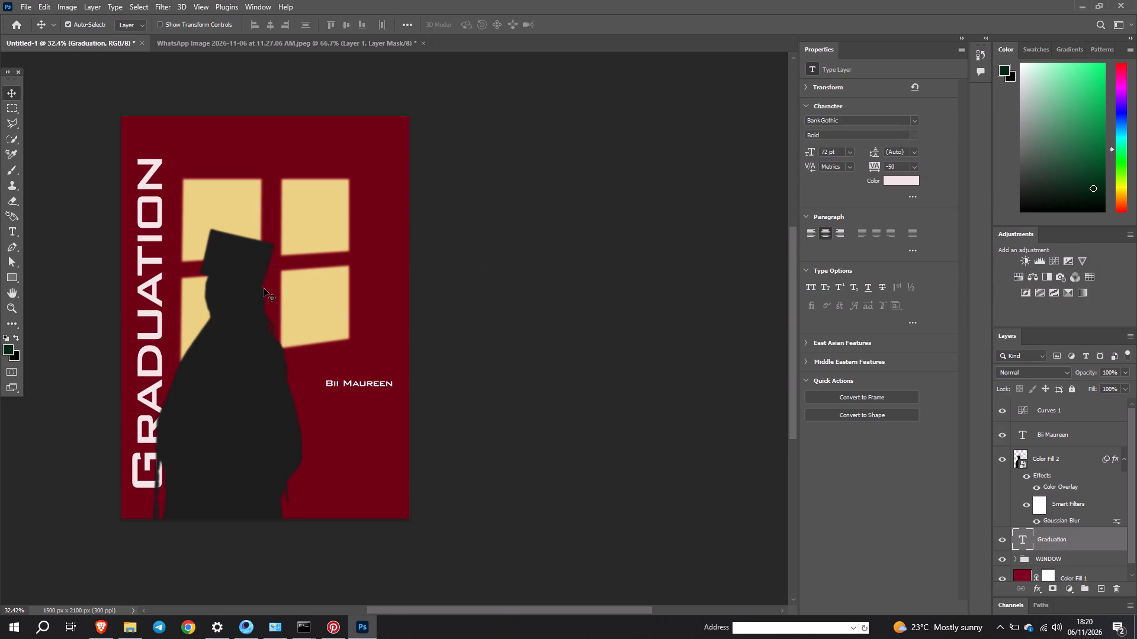
# Convert the Graduation text layer to a shape, with the Direct Selection tool active.
pyautogui.click(14, 260)
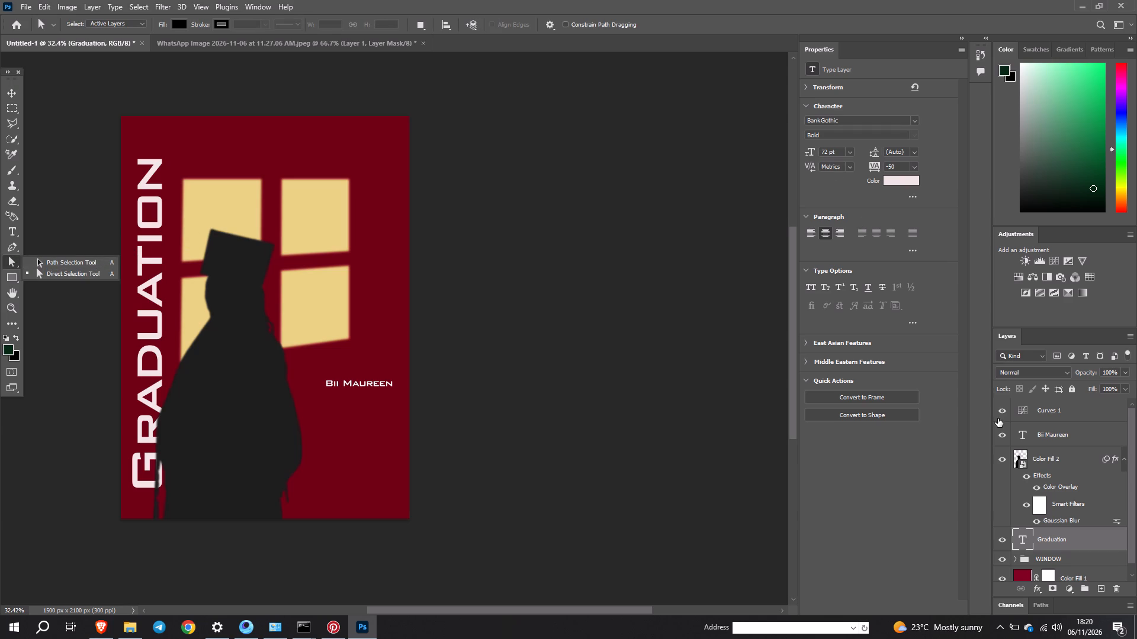
pyautogui.rightClick(1074, 541)
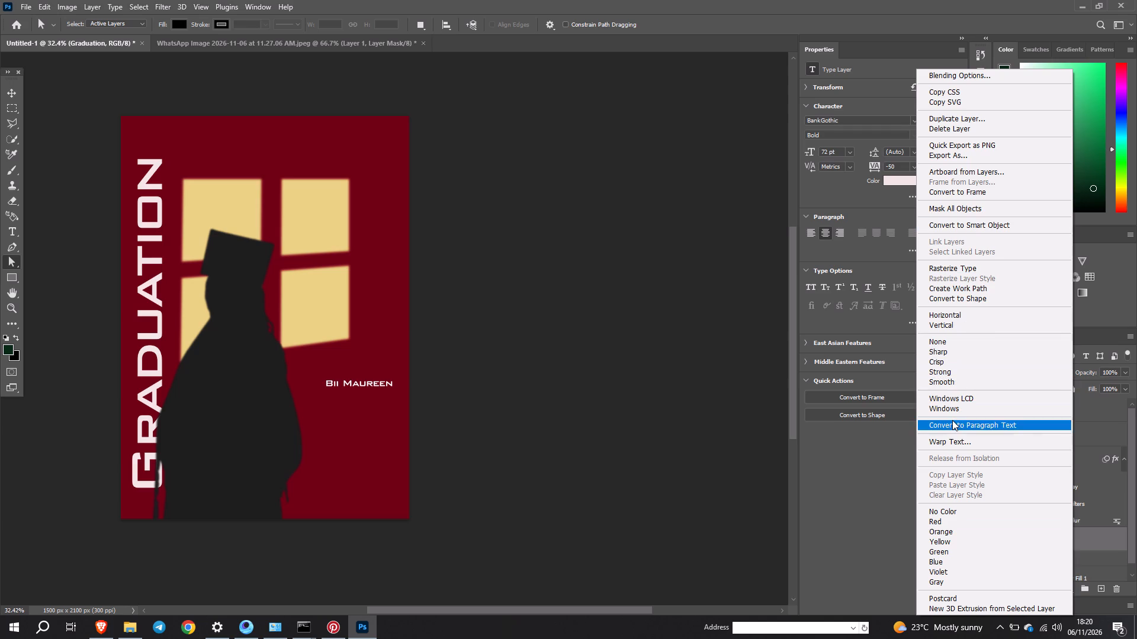
pyautogui.click(959, 302)
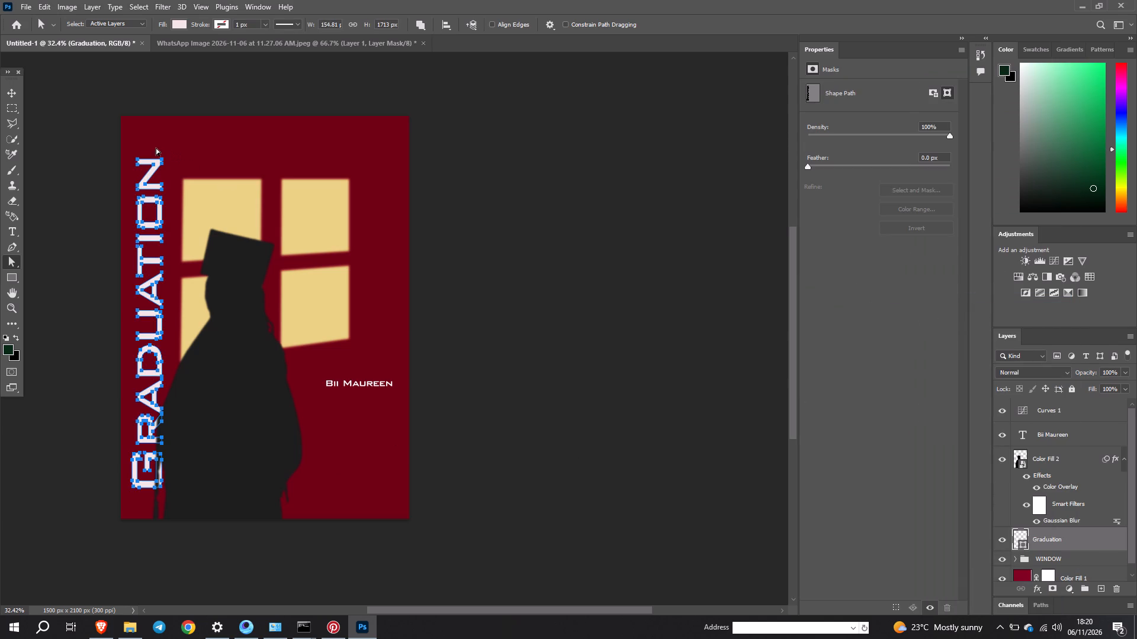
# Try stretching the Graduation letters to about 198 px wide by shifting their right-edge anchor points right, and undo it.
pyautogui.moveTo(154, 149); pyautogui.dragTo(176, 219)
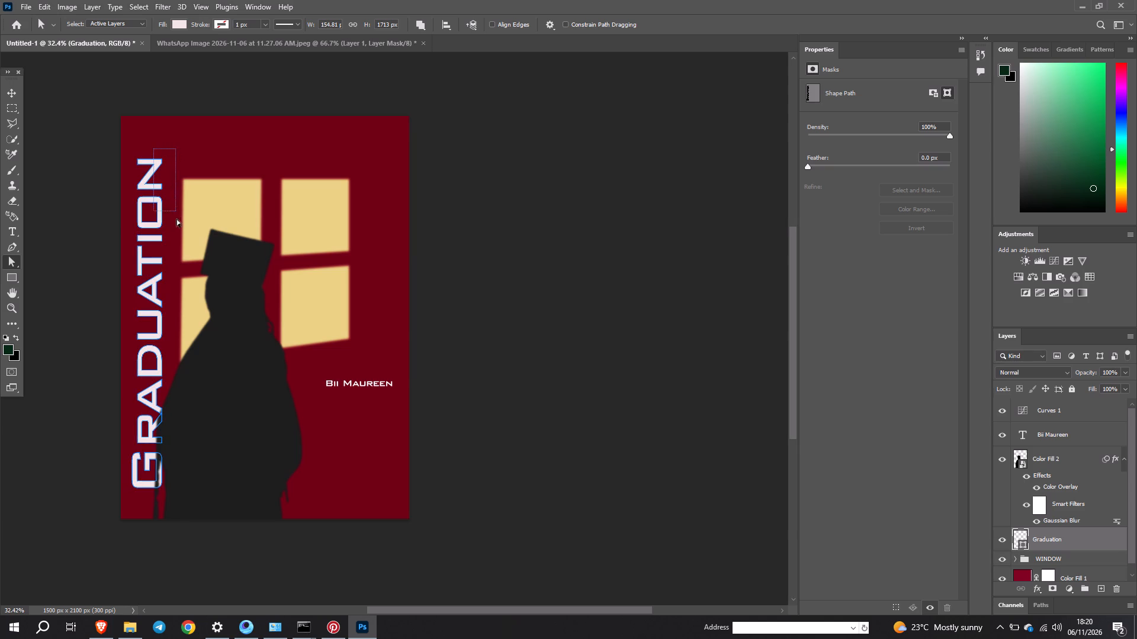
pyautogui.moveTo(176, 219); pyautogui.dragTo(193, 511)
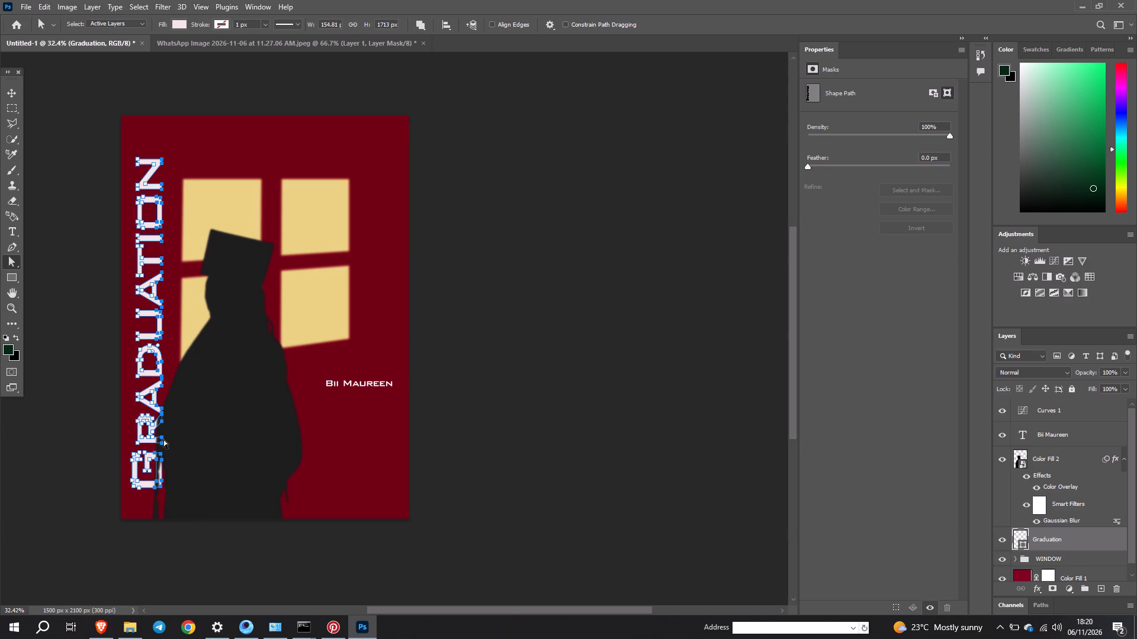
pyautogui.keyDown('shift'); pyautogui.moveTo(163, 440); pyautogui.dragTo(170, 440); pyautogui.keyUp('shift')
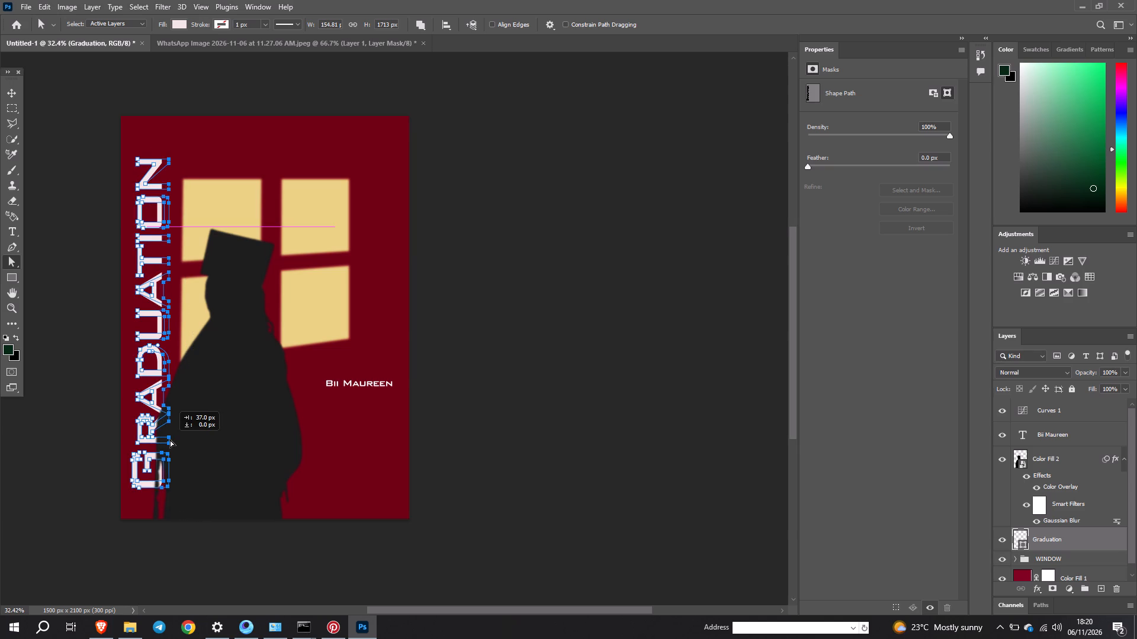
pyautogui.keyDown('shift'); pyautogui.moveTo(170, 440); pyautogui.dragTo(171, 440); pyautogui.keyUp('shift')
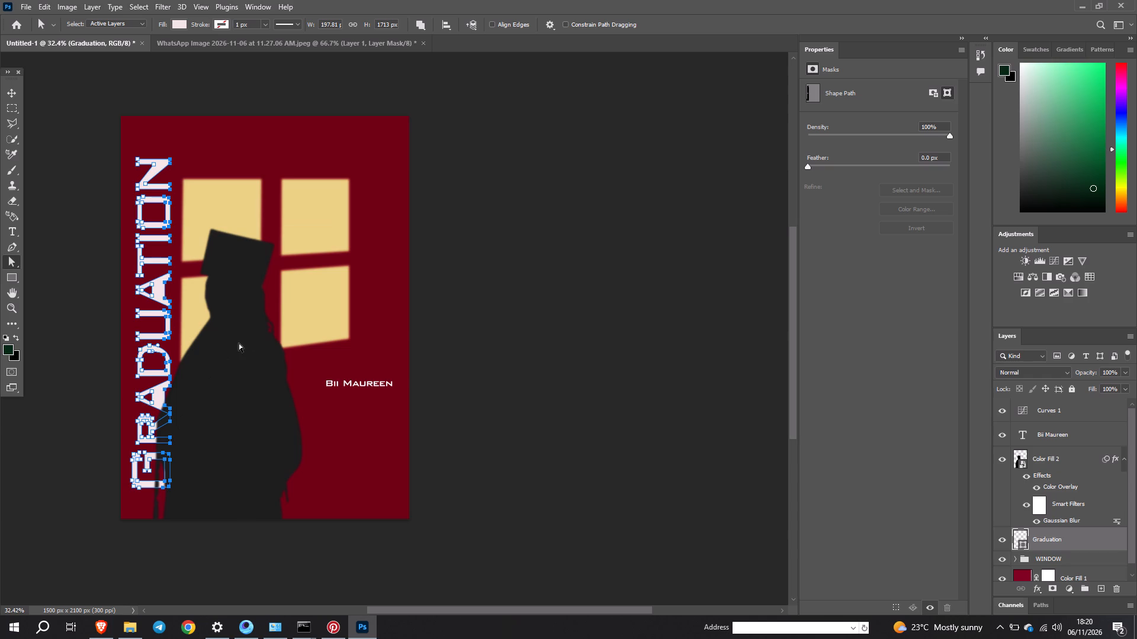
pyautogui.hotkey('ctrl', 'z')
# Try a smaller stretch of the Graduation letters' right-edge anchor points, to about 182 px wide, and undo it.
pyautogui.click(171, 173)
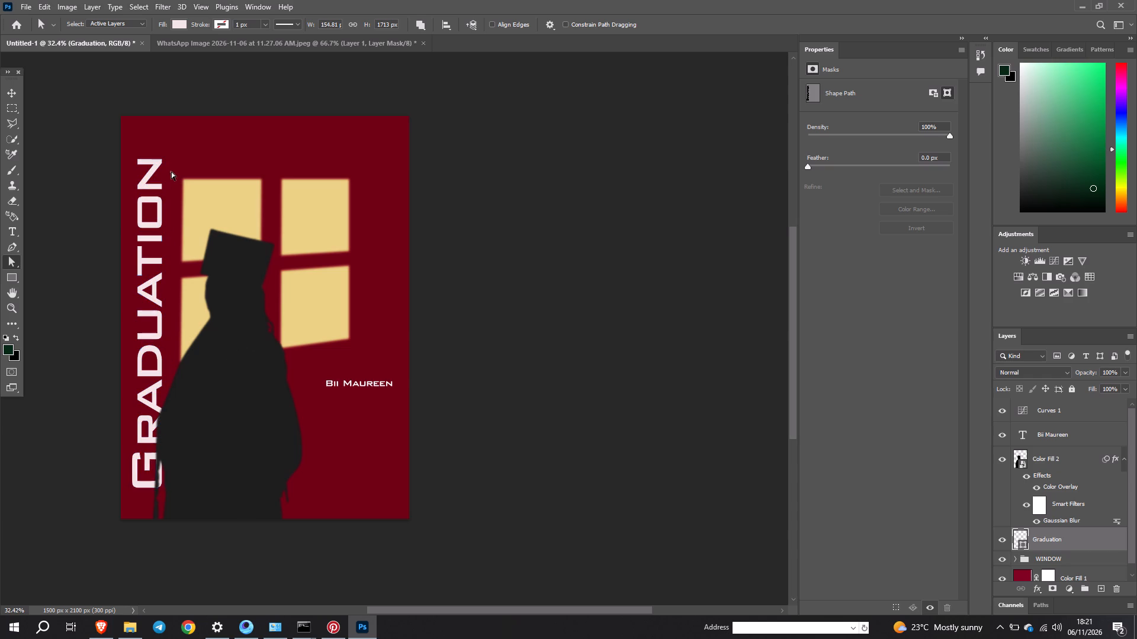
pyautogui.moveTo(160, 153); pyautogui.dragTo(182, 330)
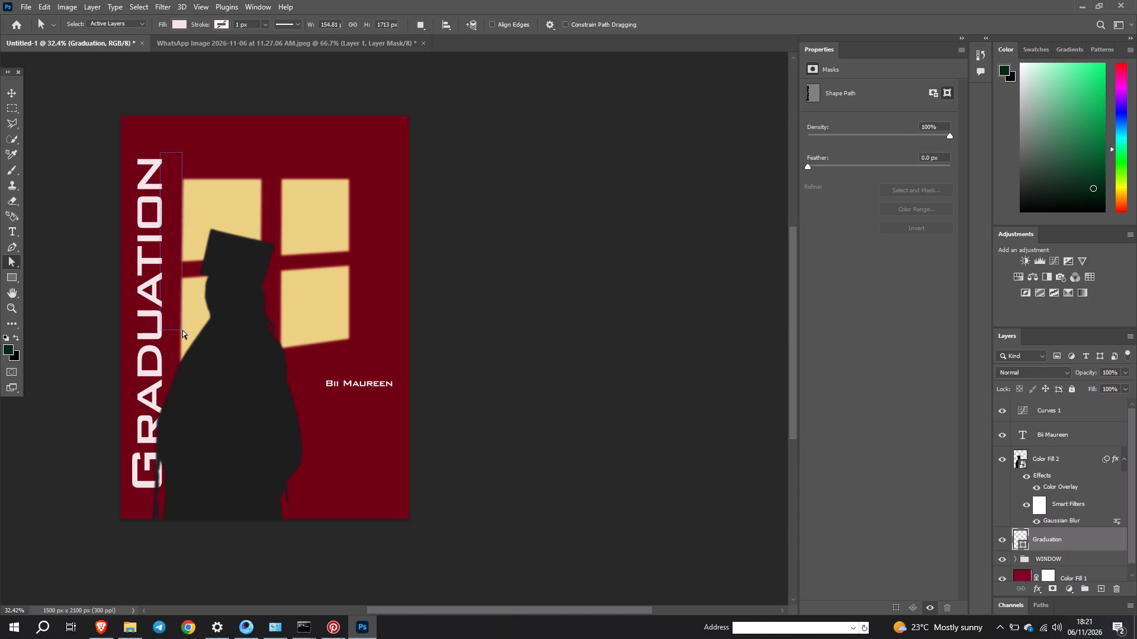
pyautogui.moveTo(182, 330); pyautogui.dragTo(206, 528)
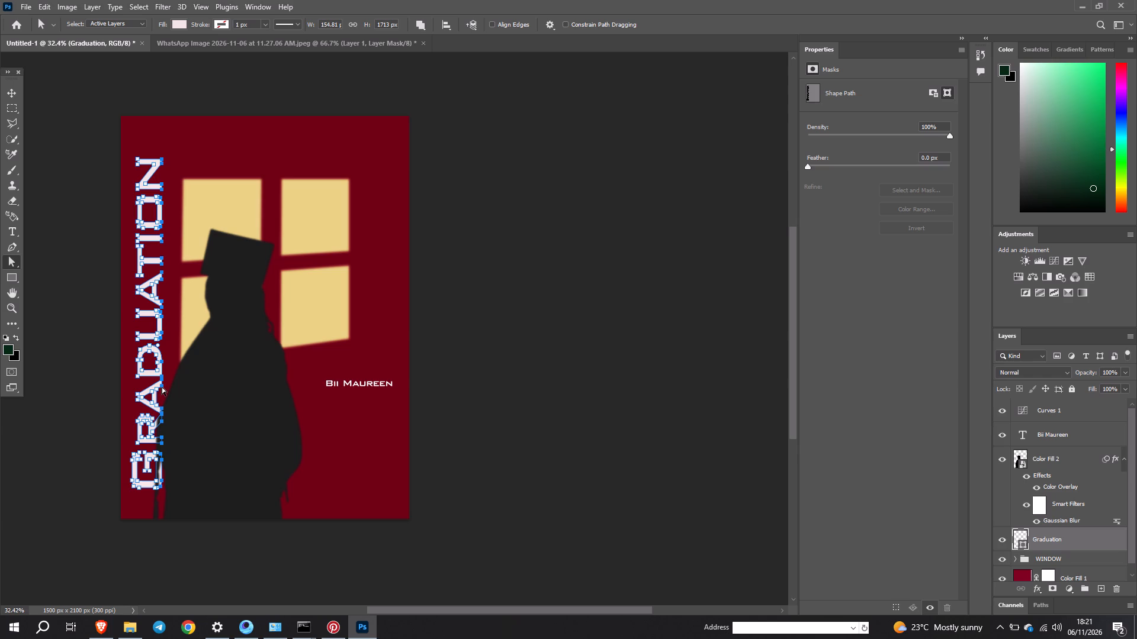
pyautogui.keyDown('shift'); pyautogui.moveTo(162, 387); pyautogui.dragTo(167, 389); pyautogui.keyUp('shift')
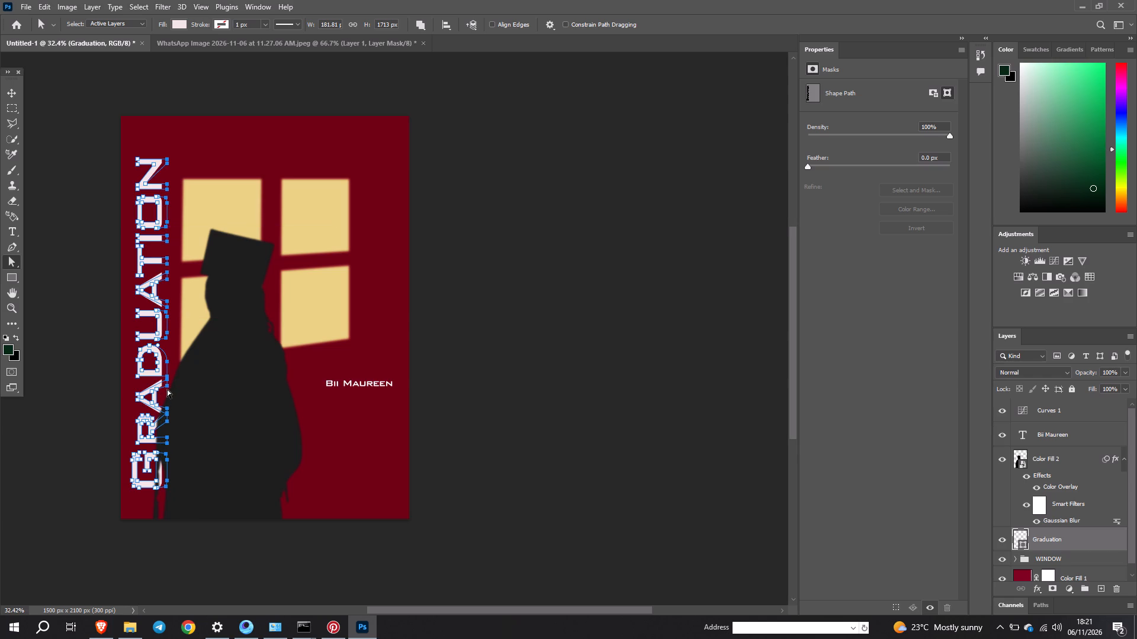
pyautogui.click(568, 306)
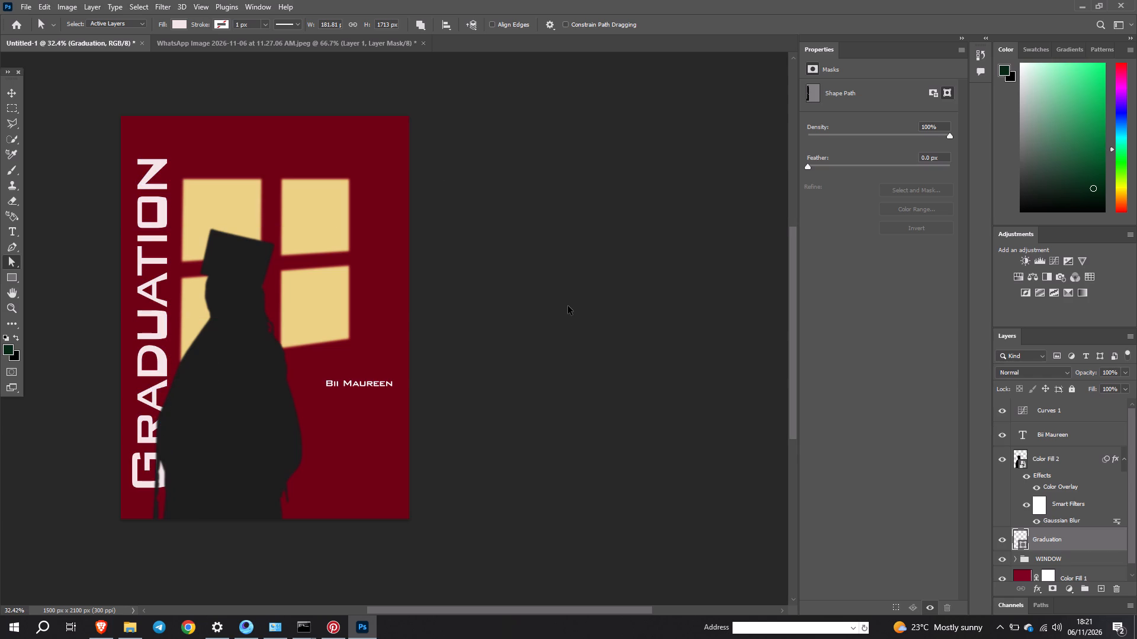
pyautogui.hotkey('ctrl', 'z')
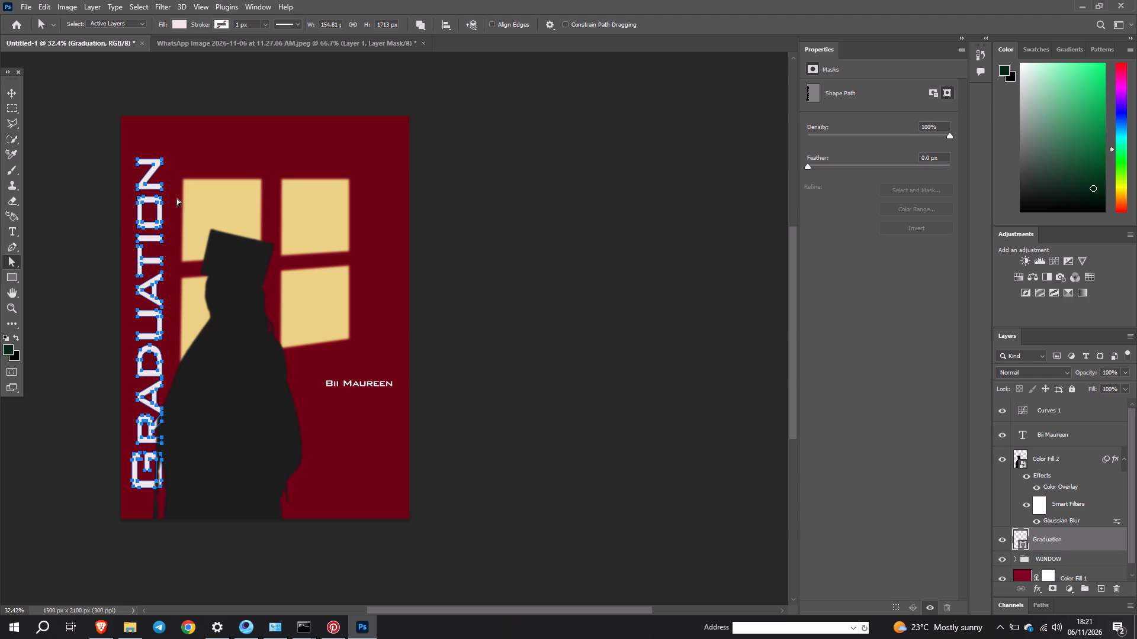
# Move the whole Graduation shape slightly upward along the poster's left side.
pyautogui.click(7, 93)
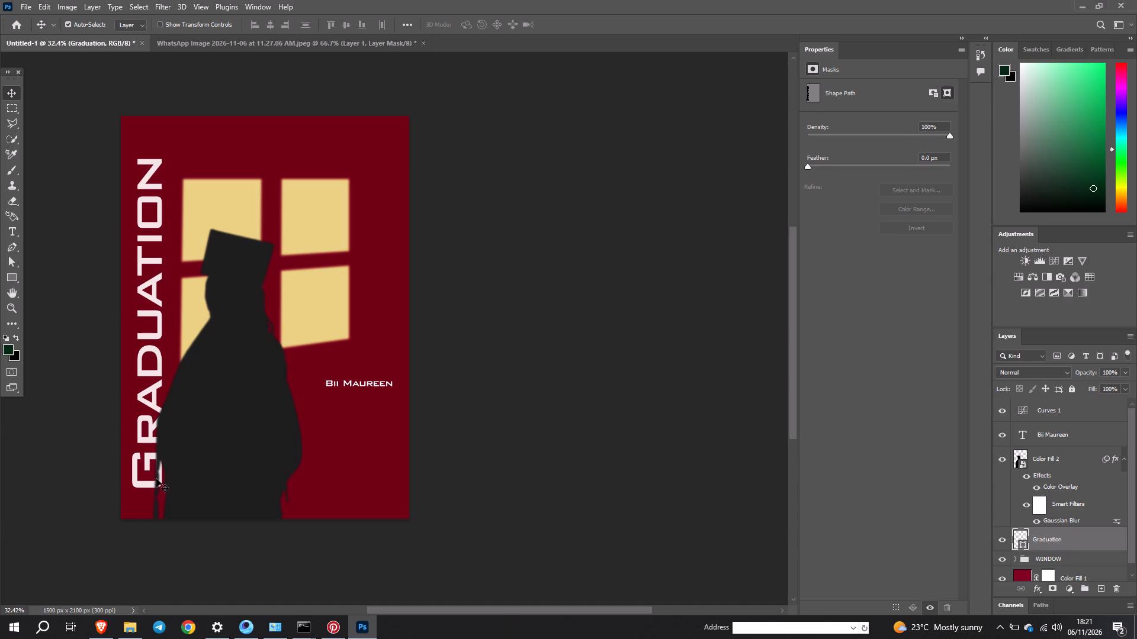
pyautogui.moveTo(149, 485); pyautogui.dragTo(150, 478)
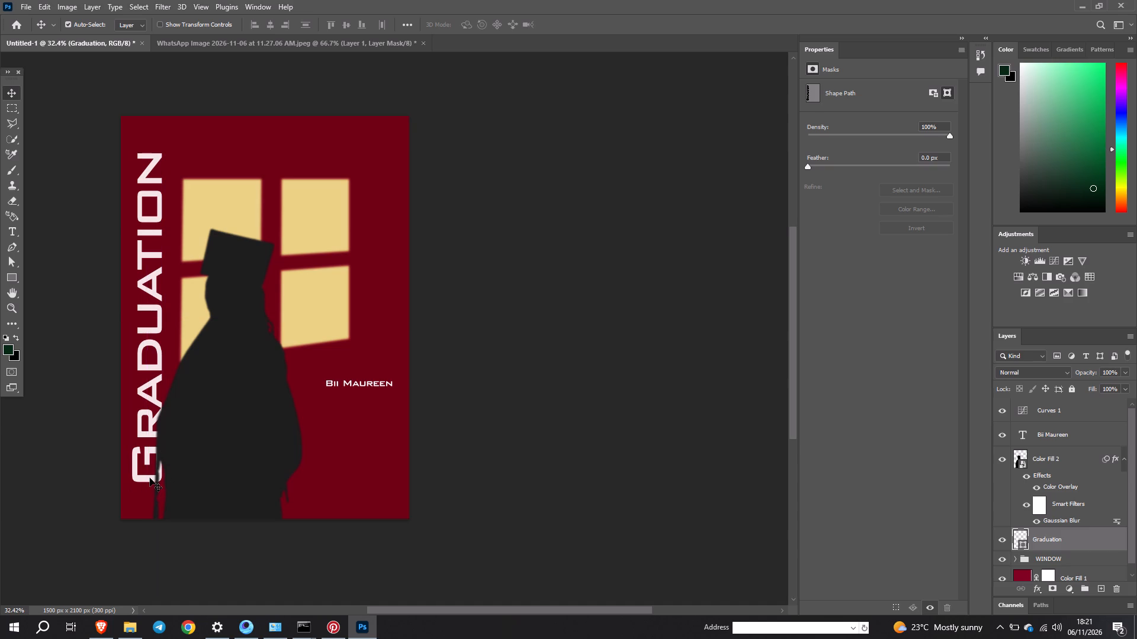
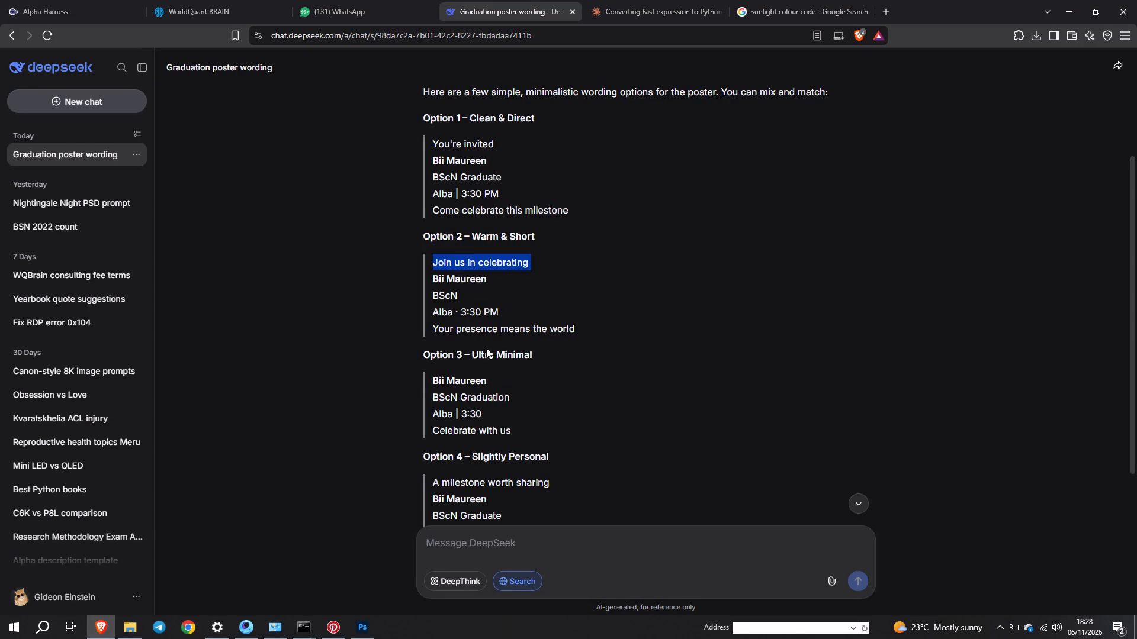
# Switch to the poster in Photoshop and duplicate the graduate's name text directly above the original.
pyautogui.click(368, 638)
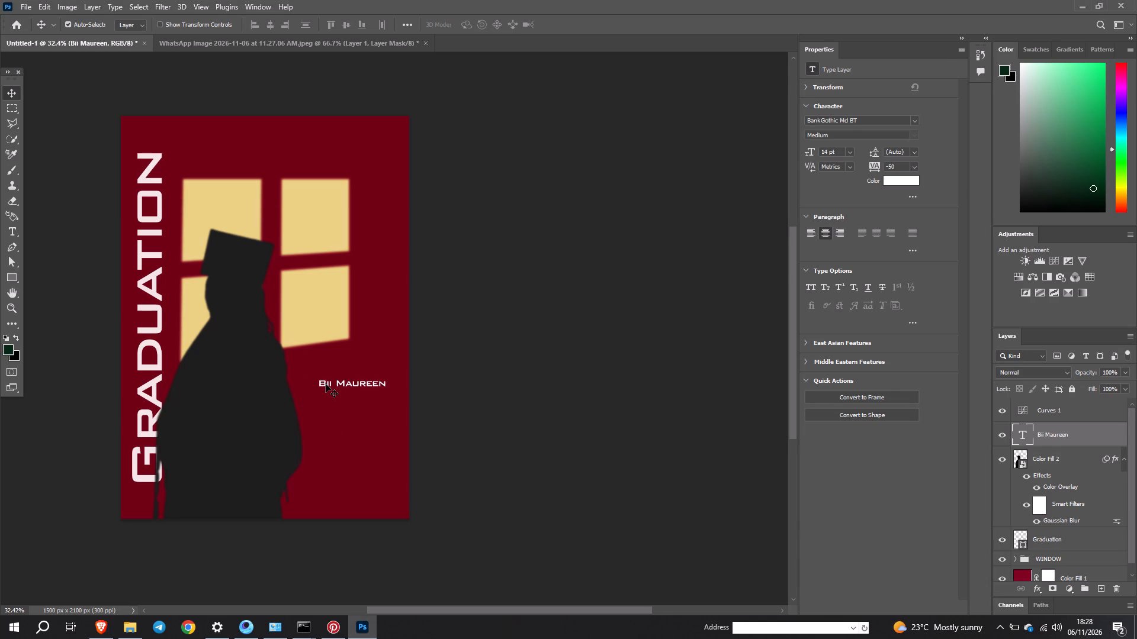
pyautogui.click(326, 384)
pyautogui.keyDown('alt'); pyautogui.keyDown('shift'); pyautogui.moveTo(326, 384); pyautogui.dragTo(328, 380); pyautogui.keyUp('shift'); pyautogui.keyUp('alt')
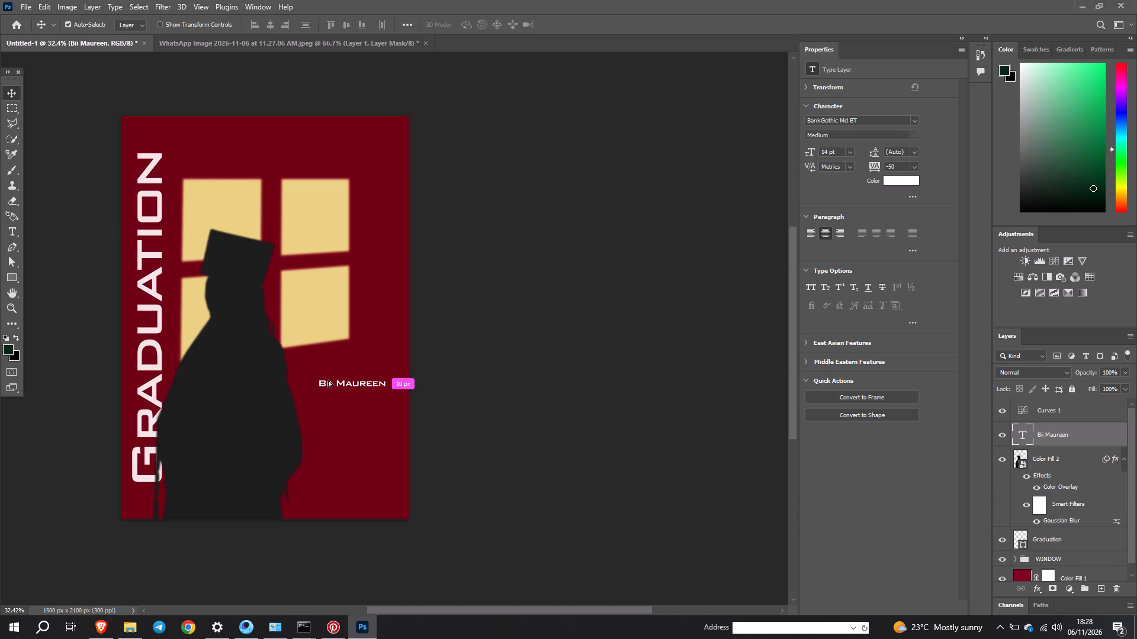
pyautogui.keyDown('alt'); pyautogui.keyDown('shift'); pyautogui.moveTo(328, 380); pyautogui.dragTo(327, 377); pyautogui.keyUp('shift'); pyautogui.keyUp('alt')
# Replace the upper copy of the name with the copied line "Join us in celebrating".
pyautogui.doubleClick(327, 377)
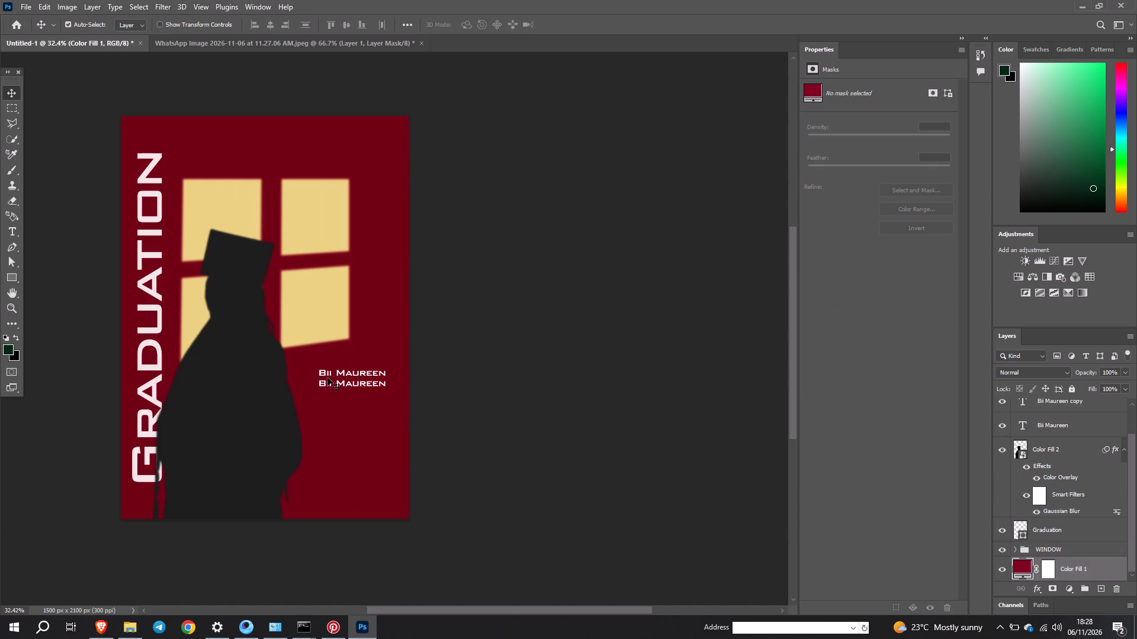
pyautogui.doubleClick(327, 377)
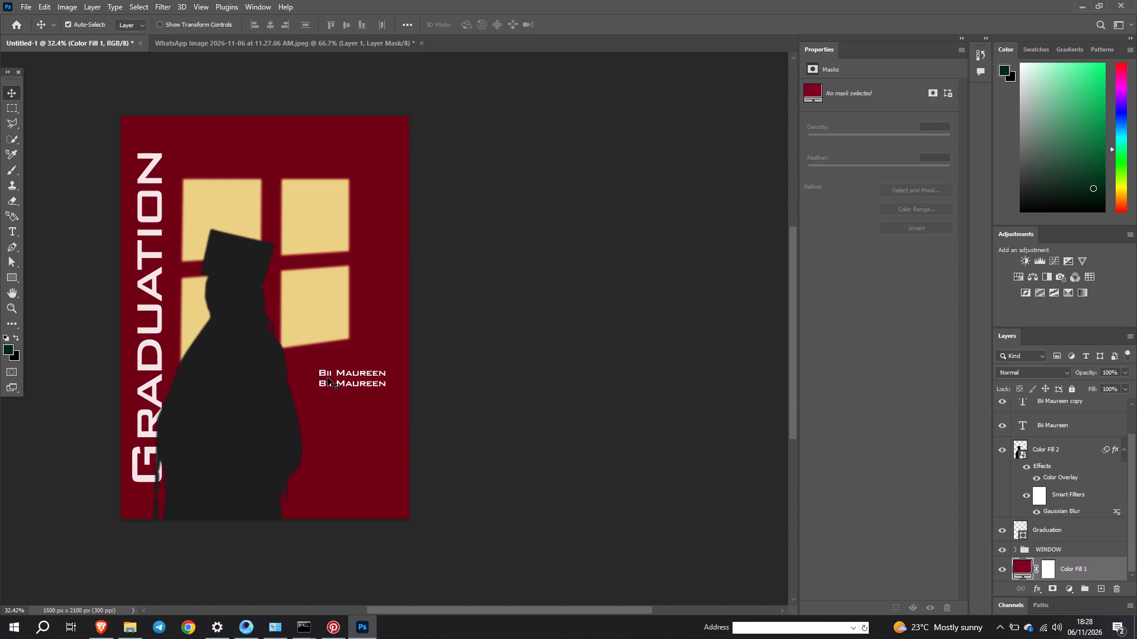
pyautogui.doubleClick(323, 377)
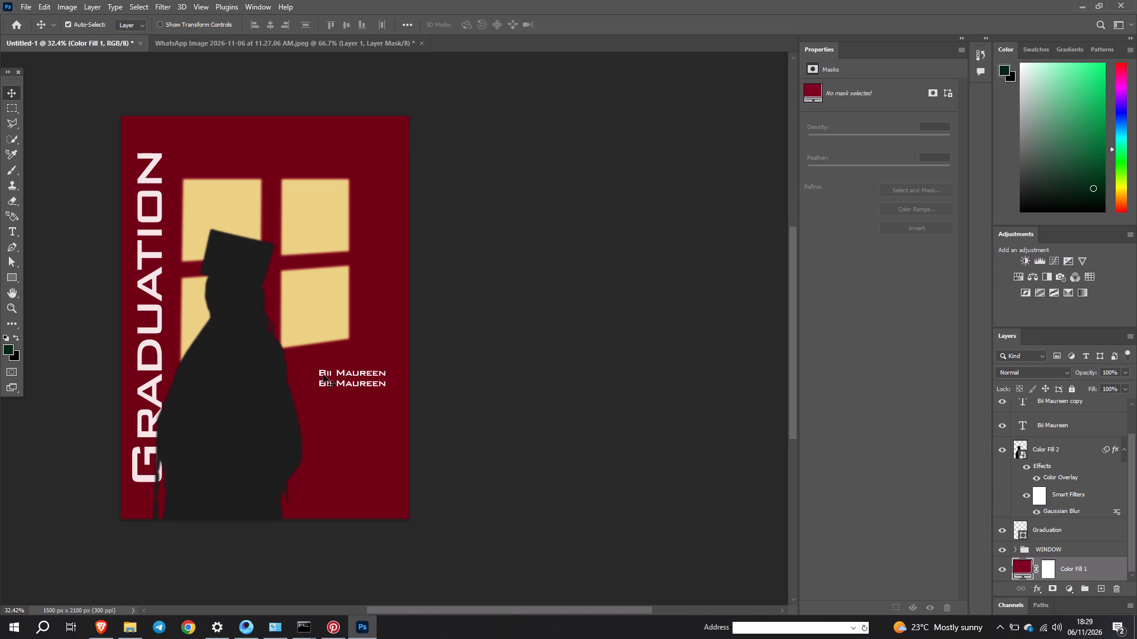
pyautogui.doubleClick(323, 375)
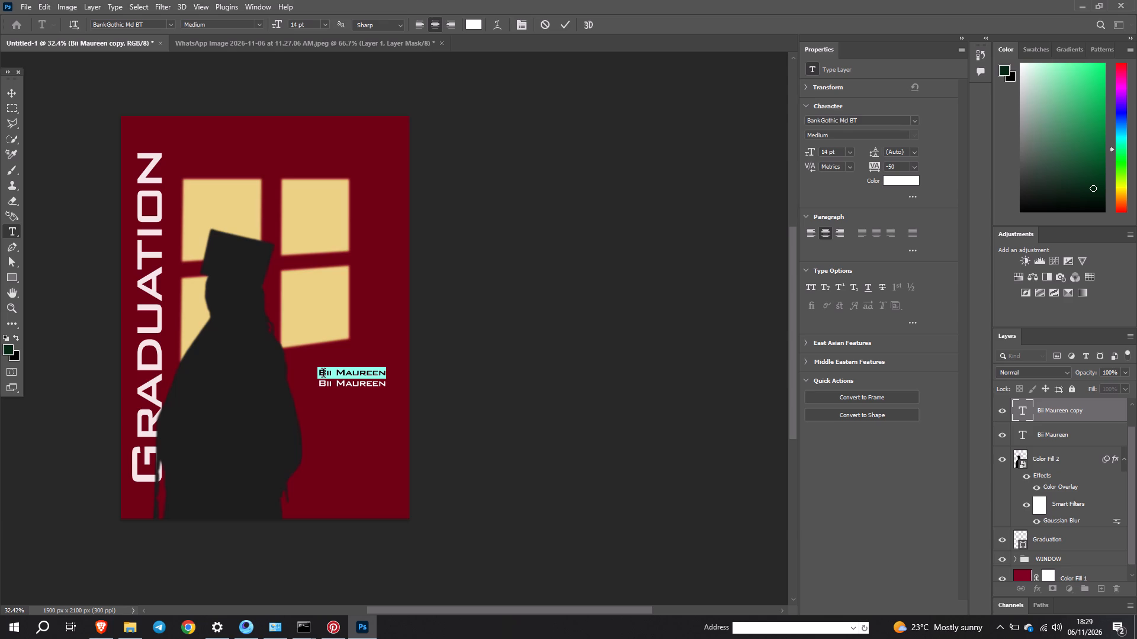
pyautogui.hotkey('ctrl', 'v')
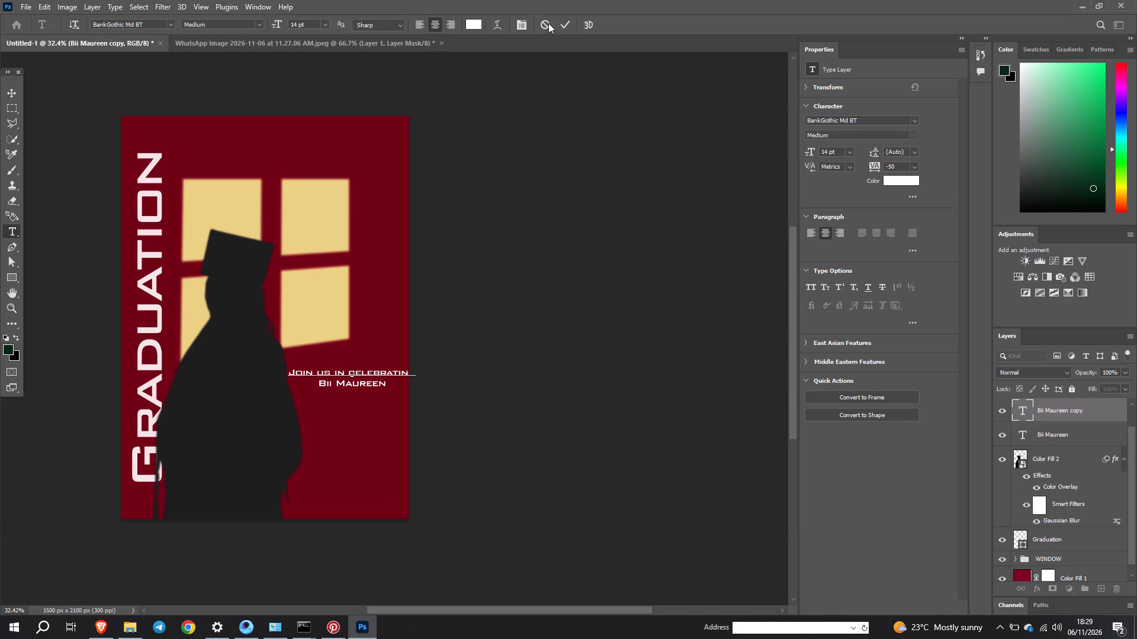
pyautogui.click(570, 22)
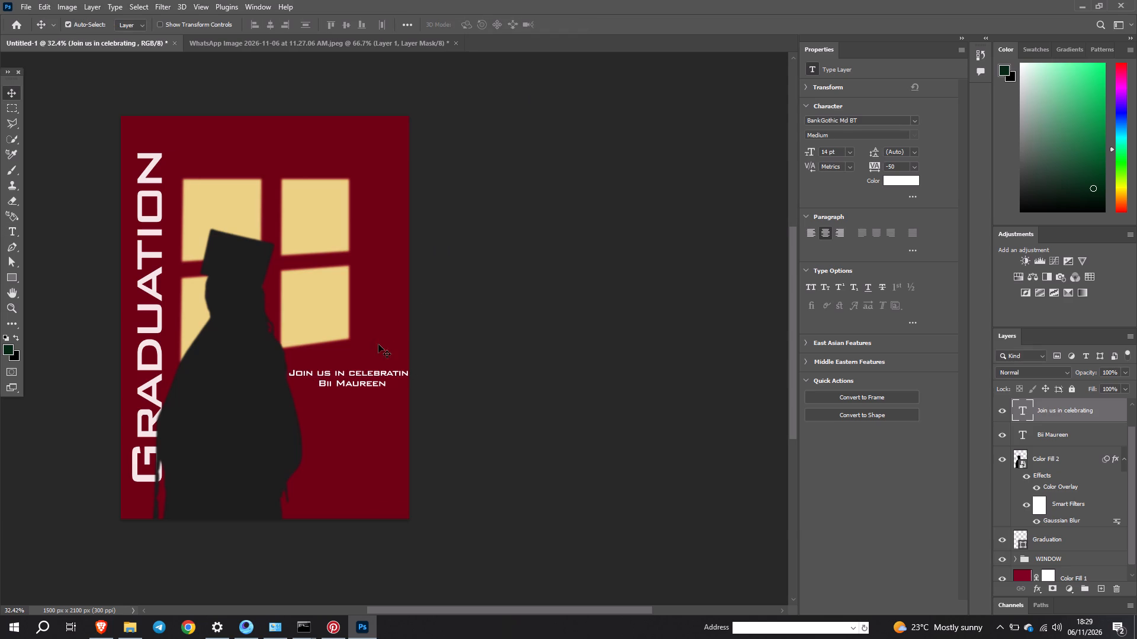
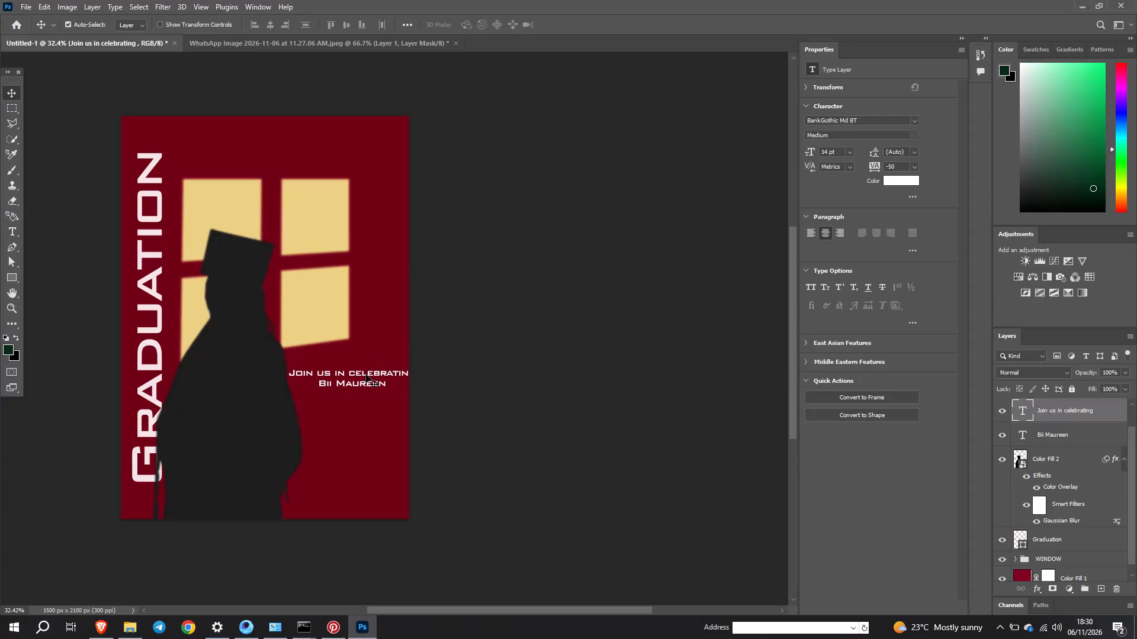
# Set the font size of the "Join us in celebrating" line to 10 pt.
pyautogui.click(365, 375)
pyautogui.click(854, 150)
pyautogui.click(838, 206)
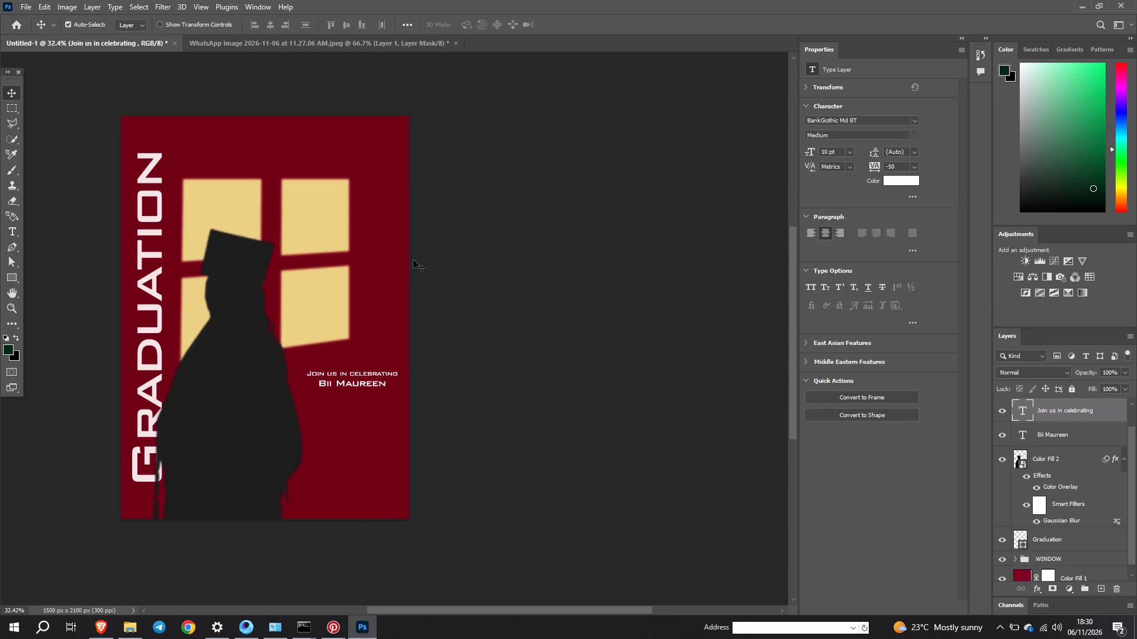
# Shift the "Join us in celebrating" line slightly up toward the poster's right edge and tuck the graduate's name close beneath it.
pyautogui.press('z')
pyautogui.click(311, 346)
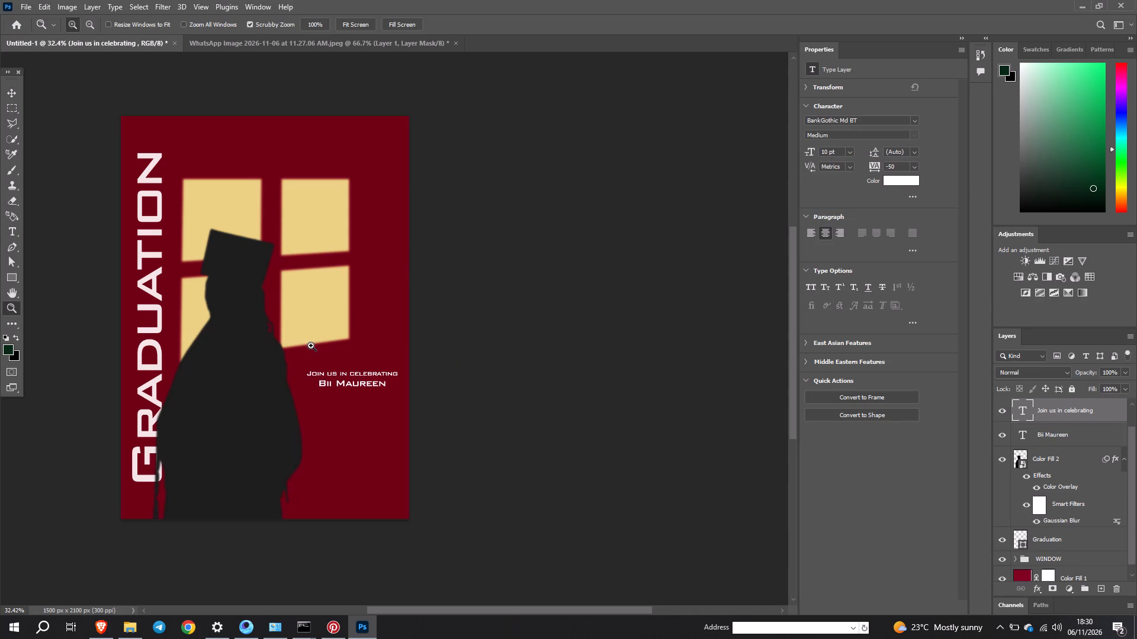
pyautogui.moveTo(423, 419); pyautogui.dragTo(396, 404)
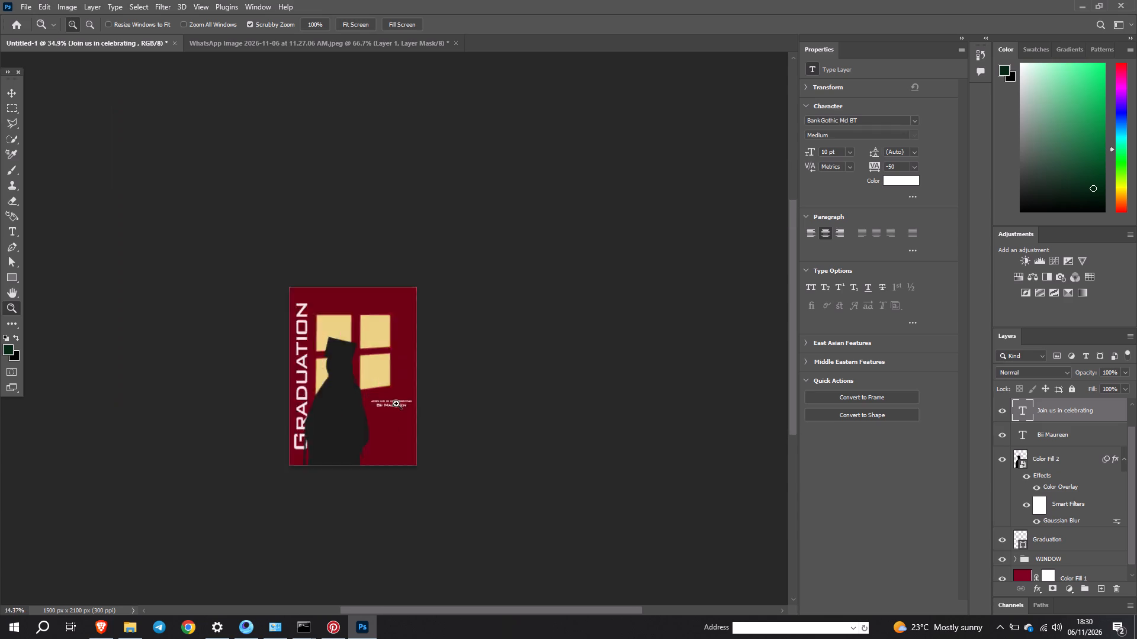
pyautogui.moveTo(396, 404); pyautogui.dragTo(483, 435)
pyautogui.hscroll(-6, 483, 435)
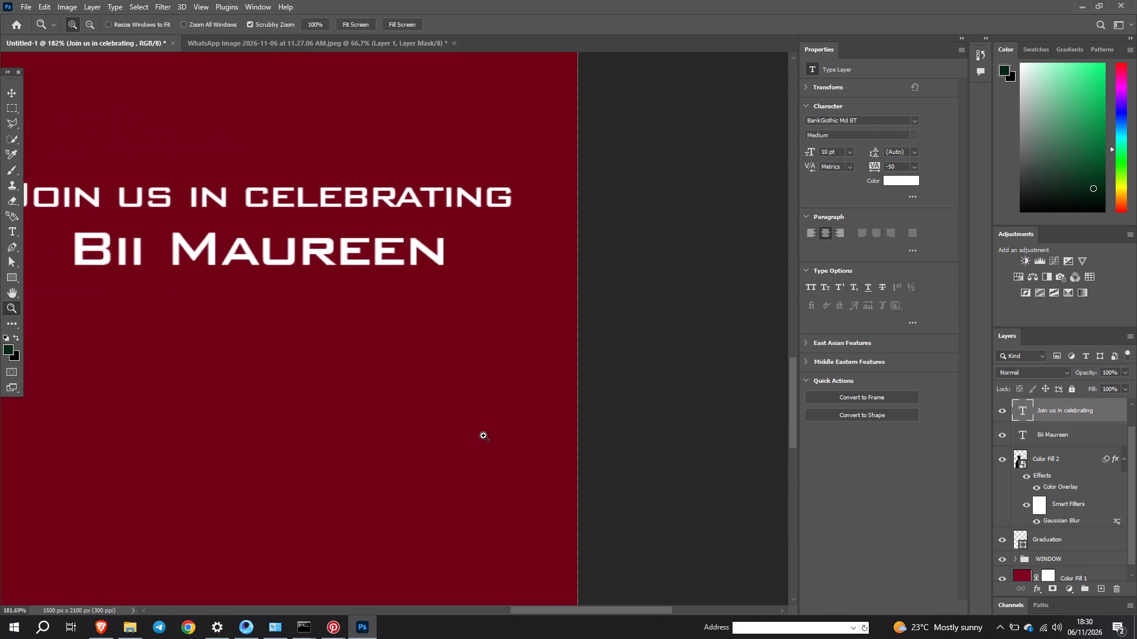
pyautogui.hscroll(-5, 483, 435)
pyautogui.press('v')
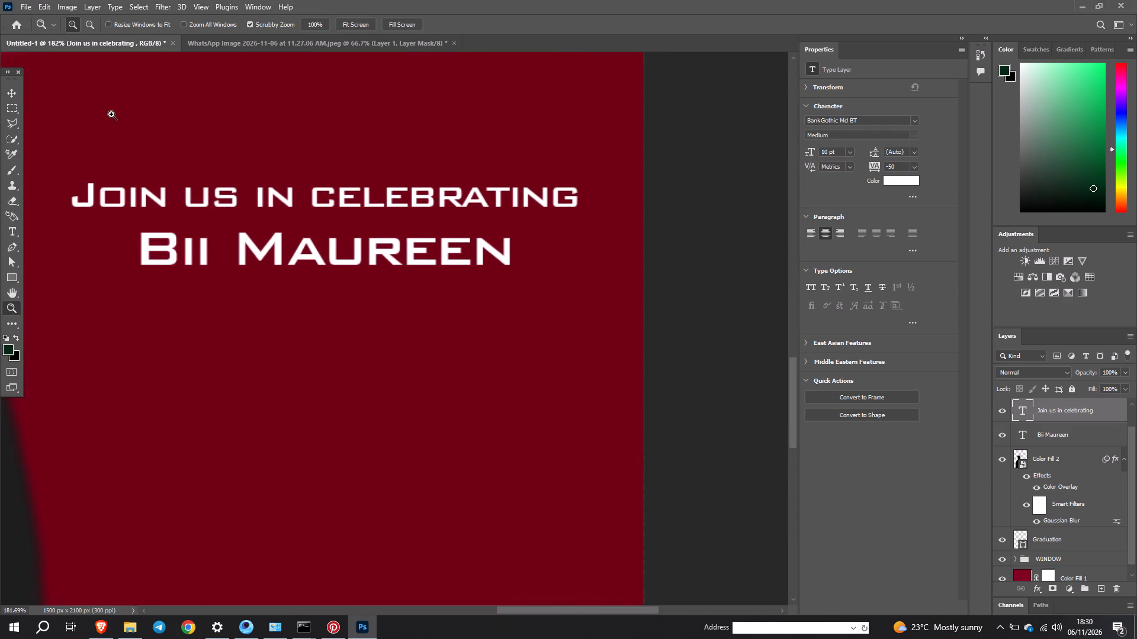
pyautogui.moveTo(207, 195); pyautogui.dragTo(224, 179)
pyautogui.moveTo(275, 245); pyautogui.dragTo(312, 237)
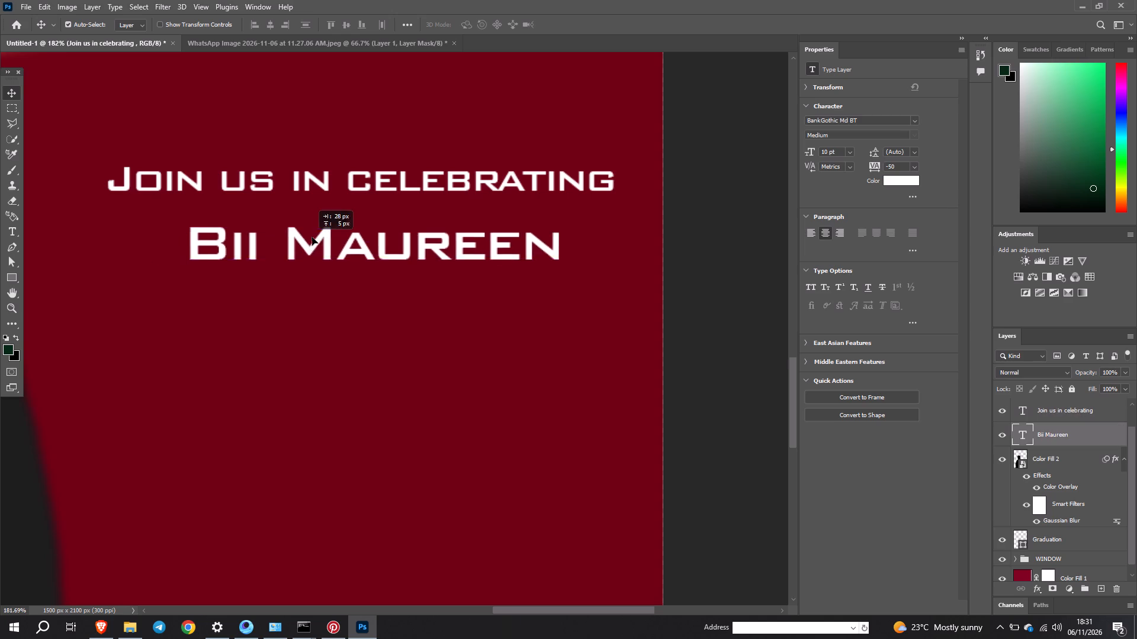
pyautogui.moveTo(312, 237); pyautogui.dragTo(313, 218)
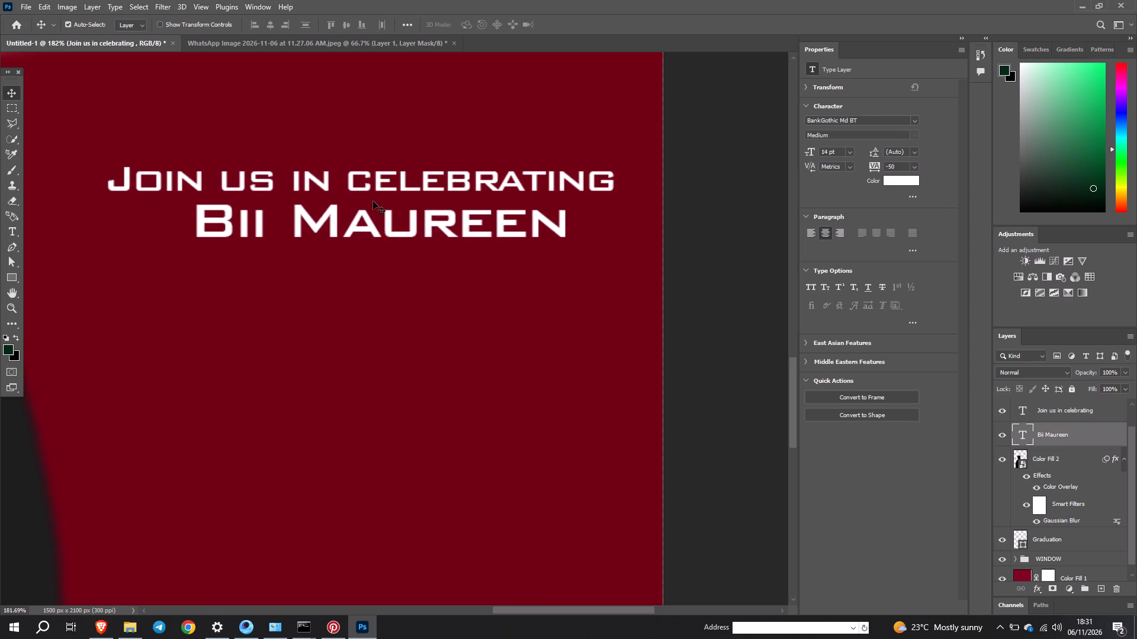
# Change the font of the "Join us in celebrating" line to Montserrat.
pyautogui.click(370, 188)
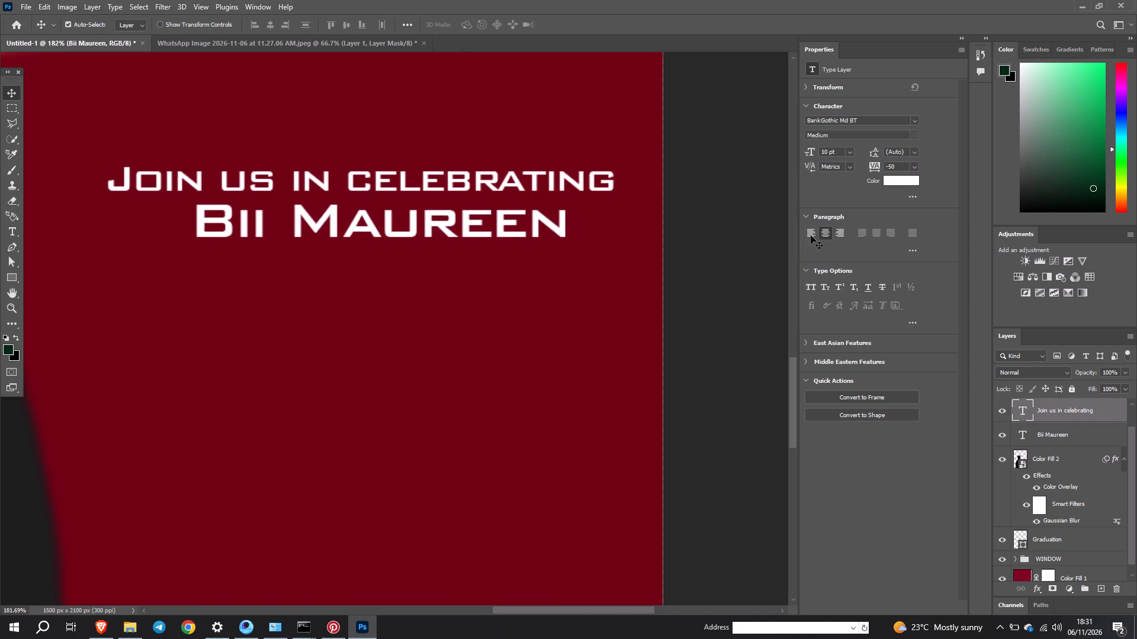
pyautogui.click(914, 118)
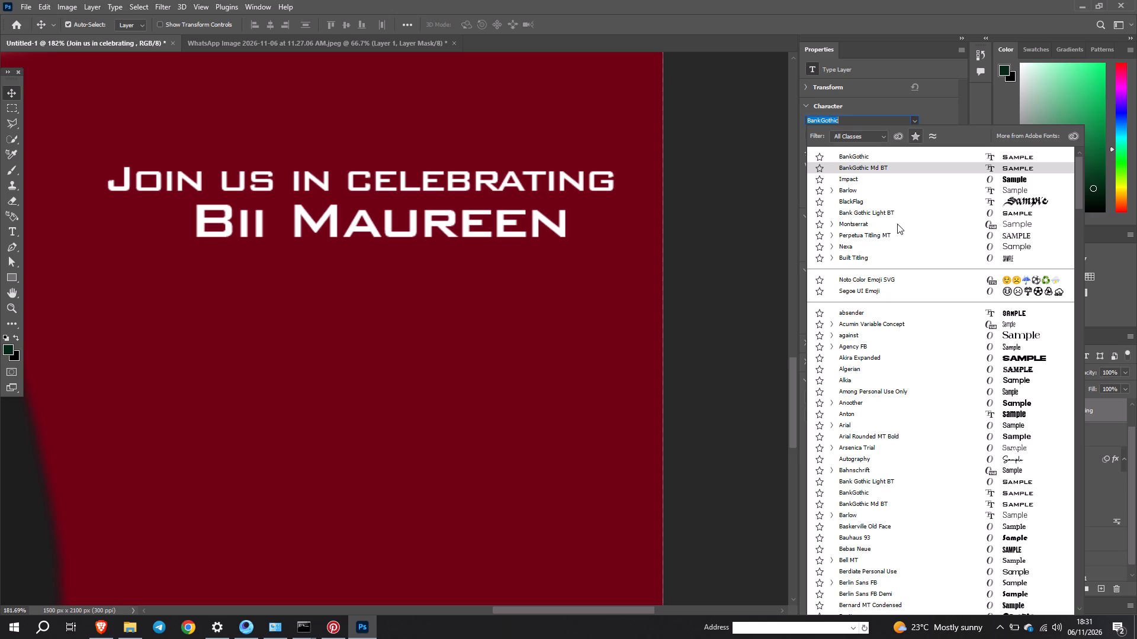
pyautogui.click(897, 224)
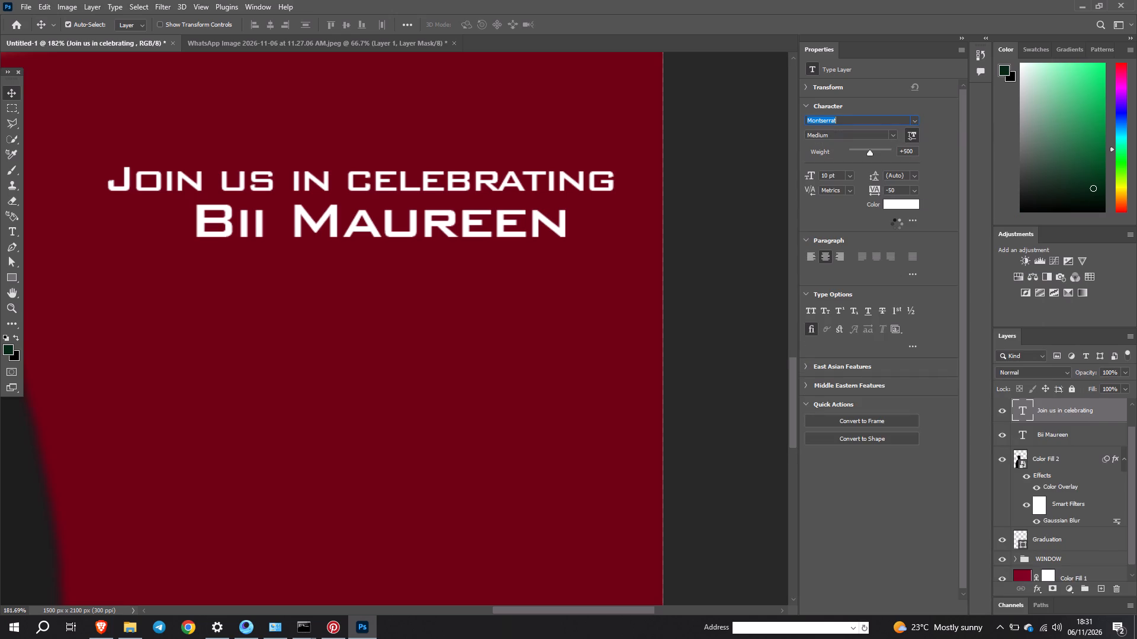
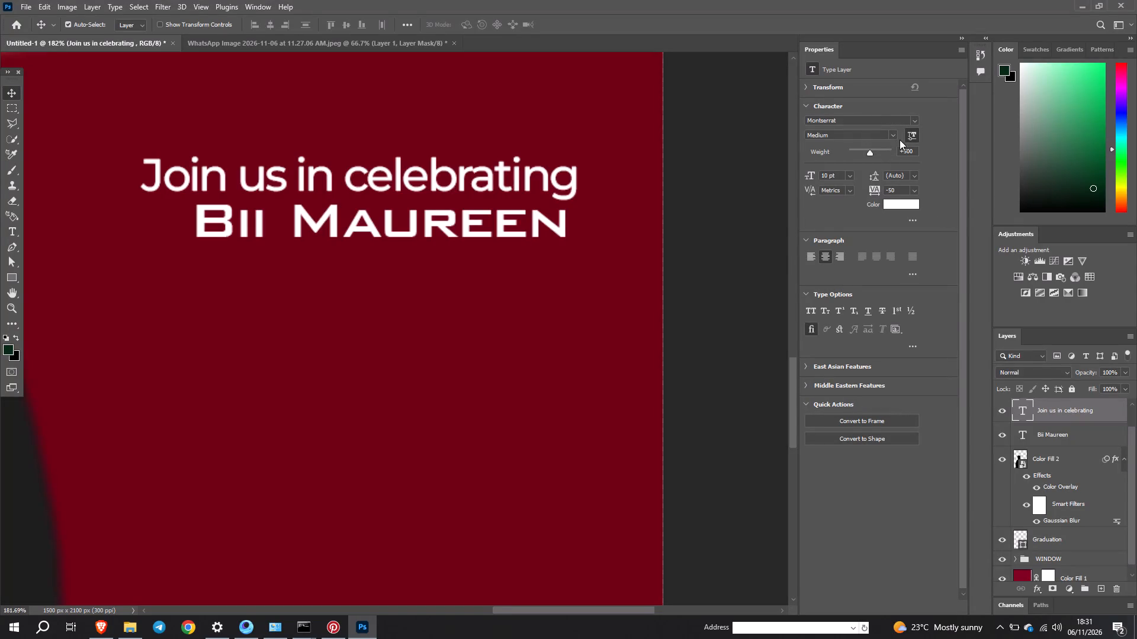
# Set the tracking of the "Join us in celebrating" line to 5.
pyautogui.click(914, 186)
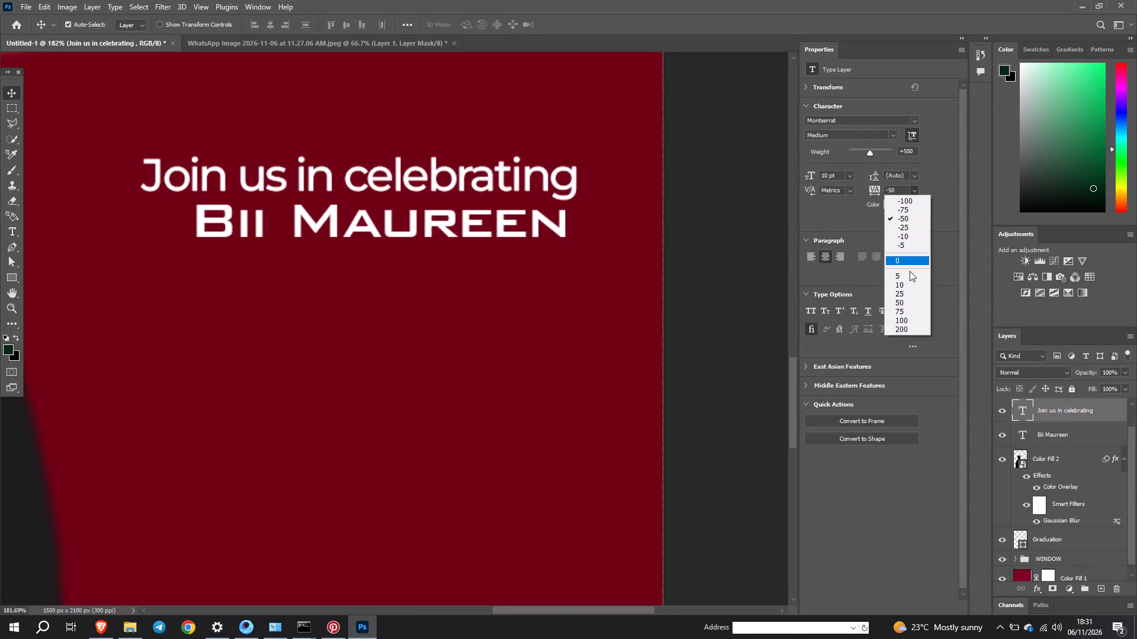
pyautogui.click(908, 275)
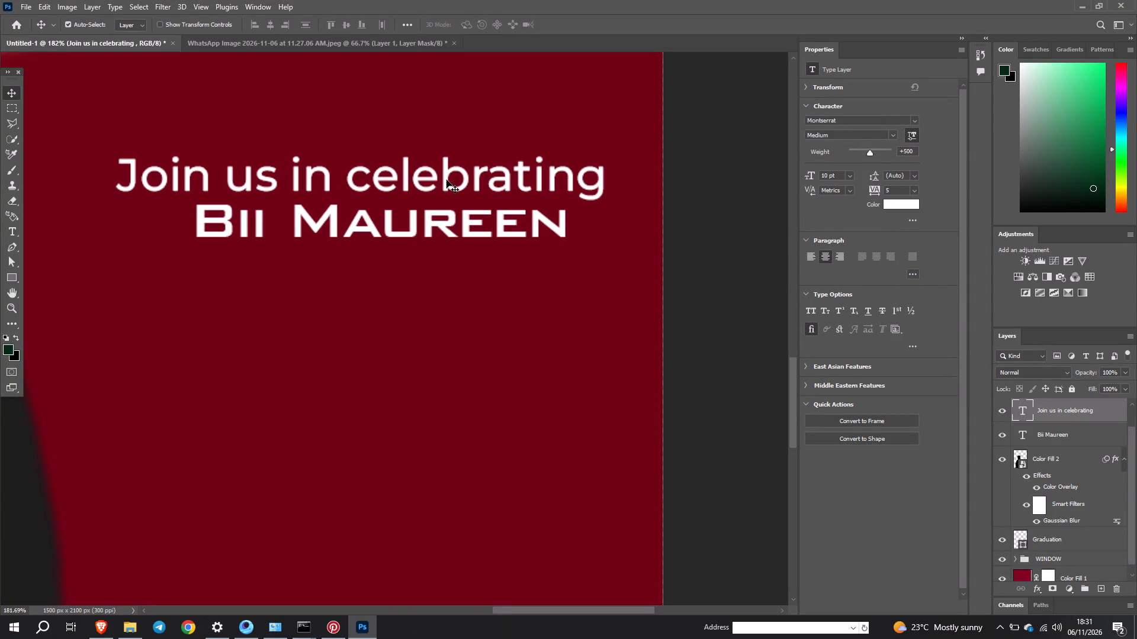
# Shift the graduate's name slightly left beneath the "Join us in celebrating" line.
pyautogui.moveTo(431, 225); pyautogui.dragTo(410, 227)
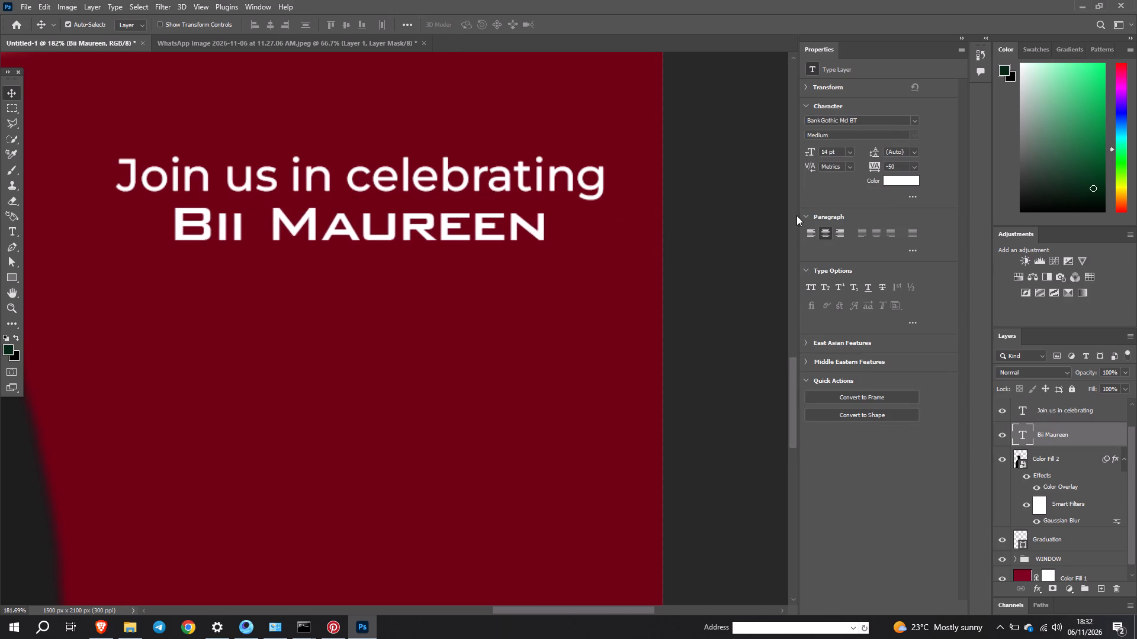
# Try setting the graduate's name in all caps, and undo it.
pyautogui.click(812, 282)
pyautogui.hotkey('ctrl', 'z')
# Set the "Join us in celebrating" line in all caps at a font size of 9 pt.
pyautogui.click(380, 181)
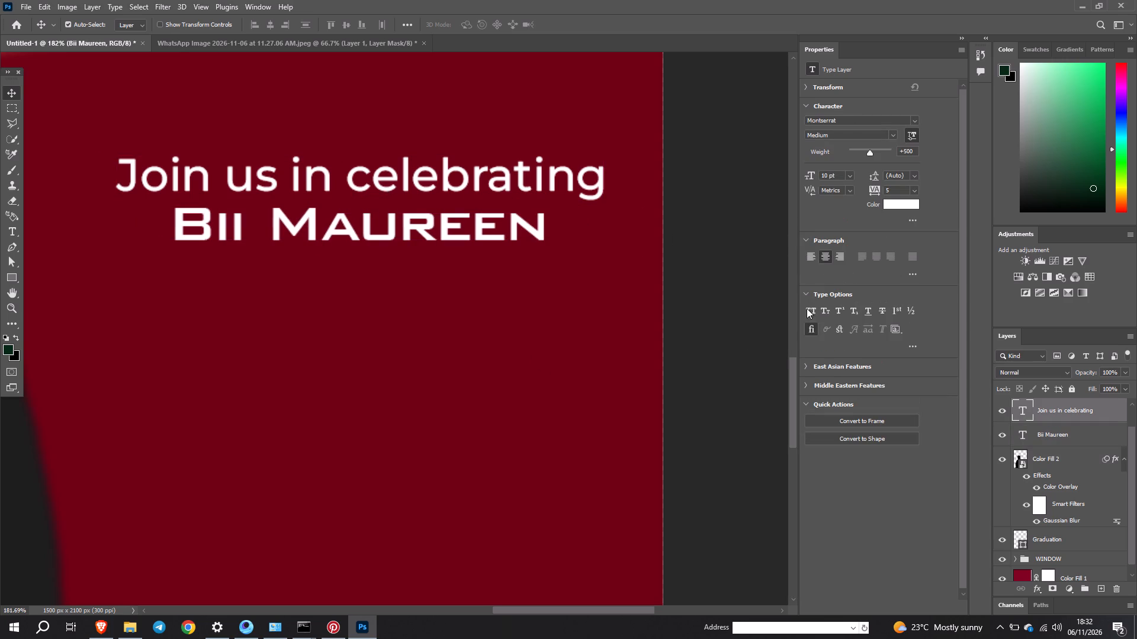
pyautogui.click(811, 312)
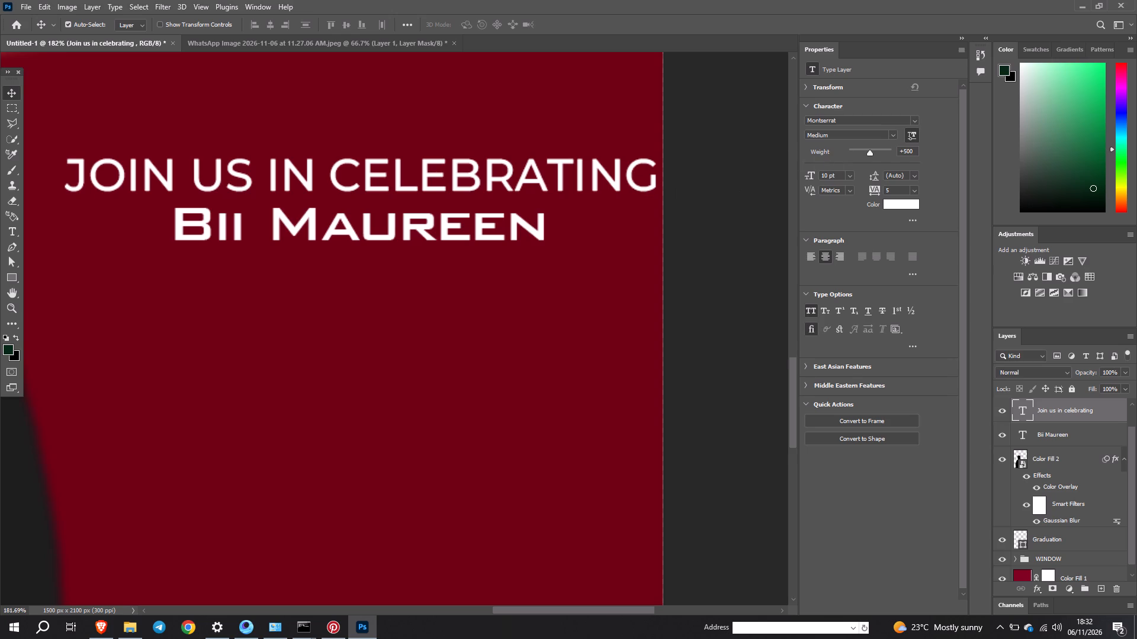
pyautogui.click(849, 175)
pyautogui.click(844, 215)
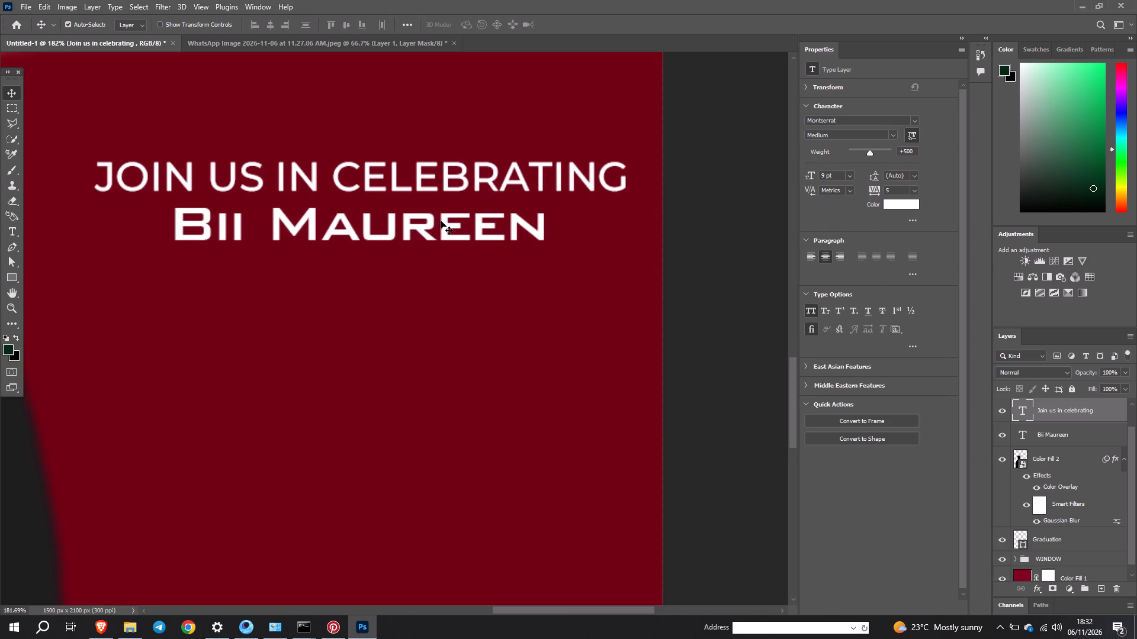
# Move the graduate's name a little further left and slightly down, leaving a small gap under the "Join us in celebrating" line.
pyautogui.moveTo(428, 227); pyautogui.dragTo(415, 228)
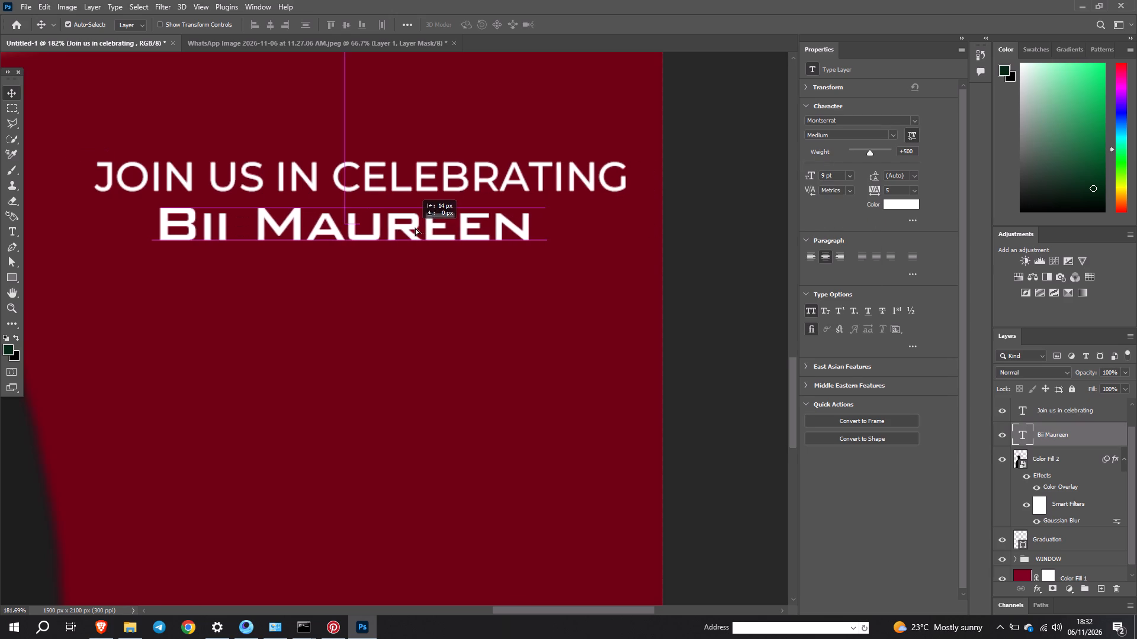
pyautogui.moveTo(415, 228); pyautogui.dragTo(412, 225)
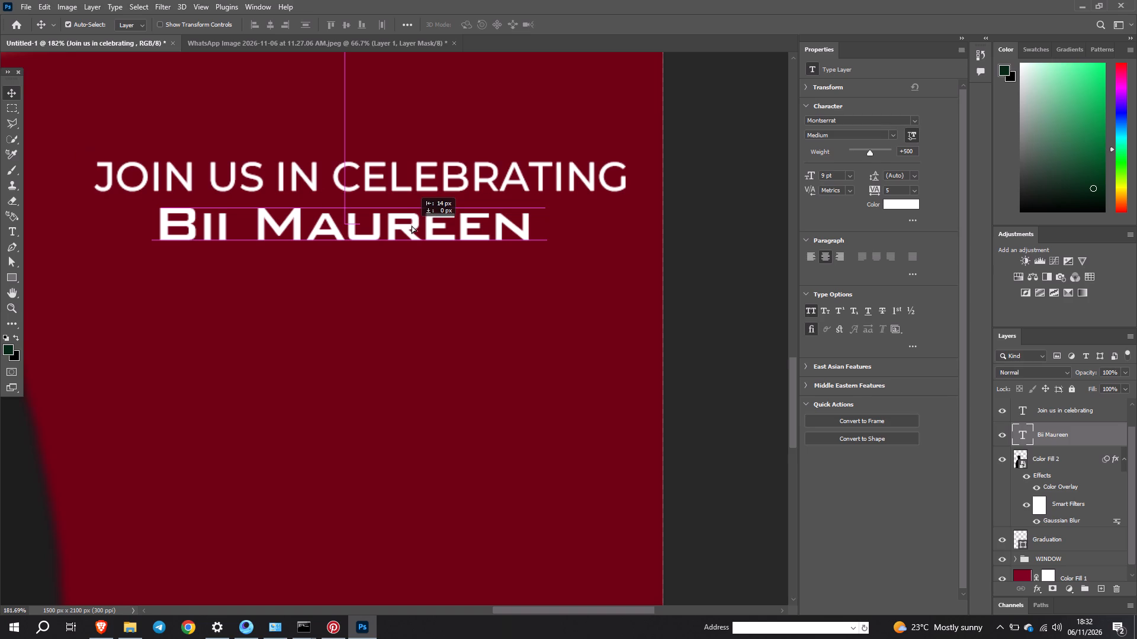
pyautogui.moveTo(412, 225); pyautogui.dragTo(412, 222)
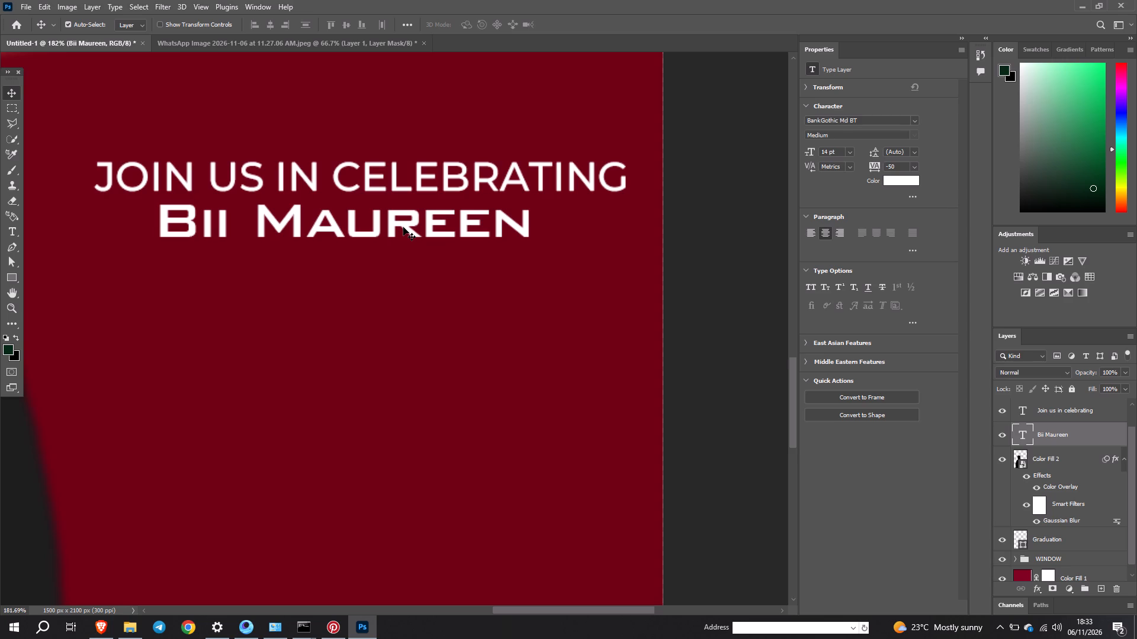
pyautogui.moveTo(390, 226); pyautogui.dragTo(391, 230)
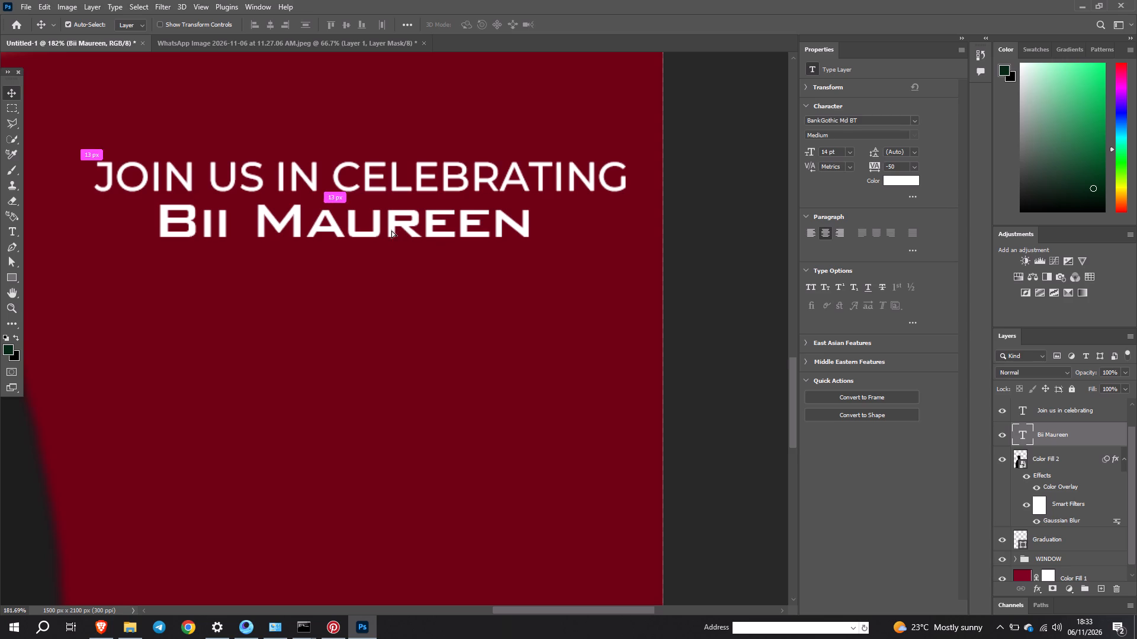
pyautogui.moveTo(391, 230); pyautogui.dragTo(391, 240)
pyautogui.moveTo(391, 237); pyautogui.dragTo(391, 228)
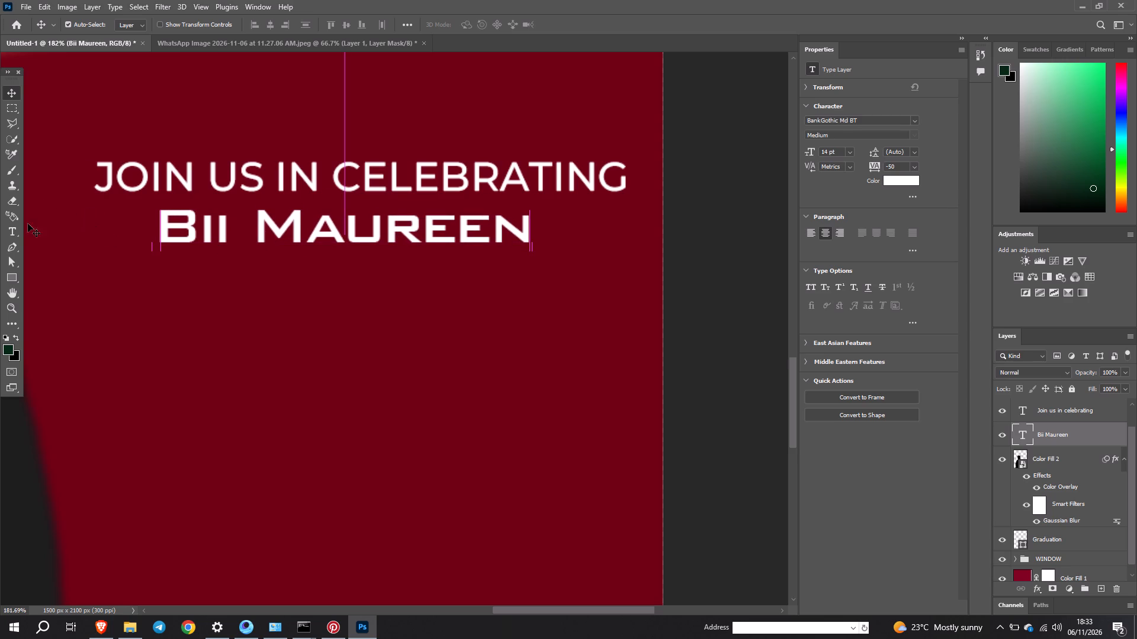
# Draw a rectangle about 521 by 44 px around the "Join us in celebrating" line.
pyautogui.click(15, 280)
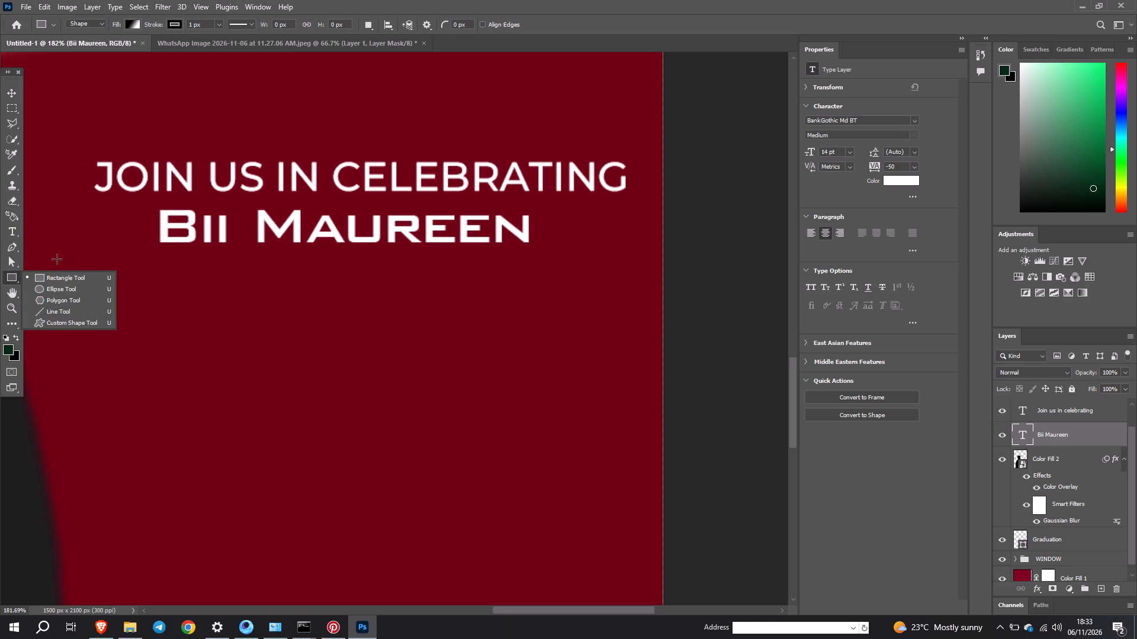
pyautogui.click(50, 276)
pyautogui.moveTo(75, 154); pyautogui.dragTo(307, 193)
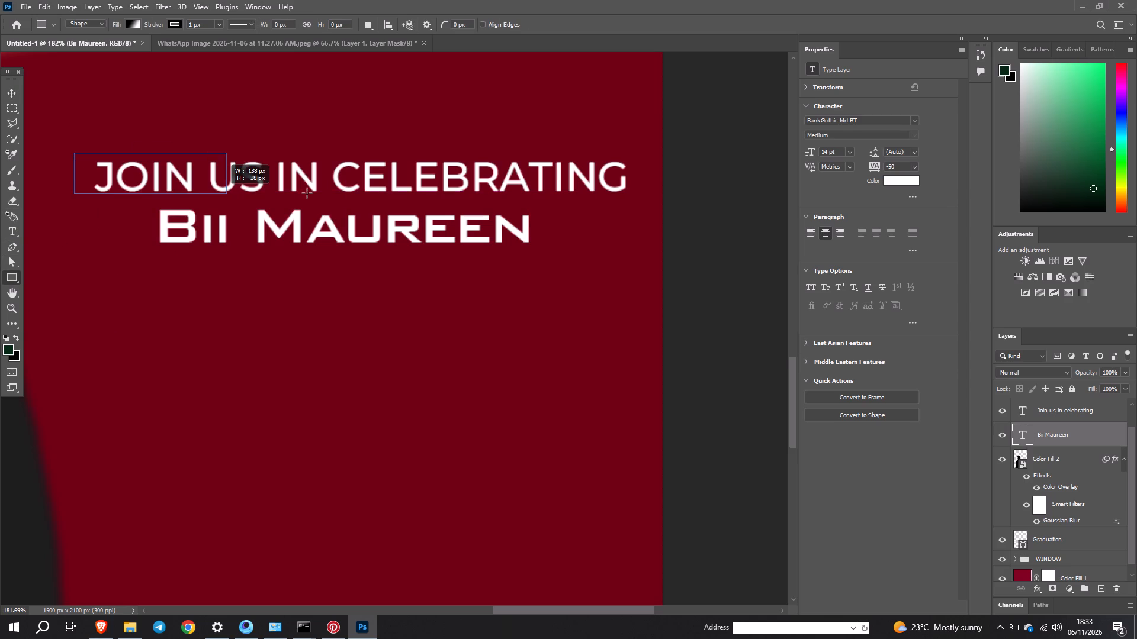
pyautogui.moveTo(307, 193); pyautogui.dragTo(634, 199)
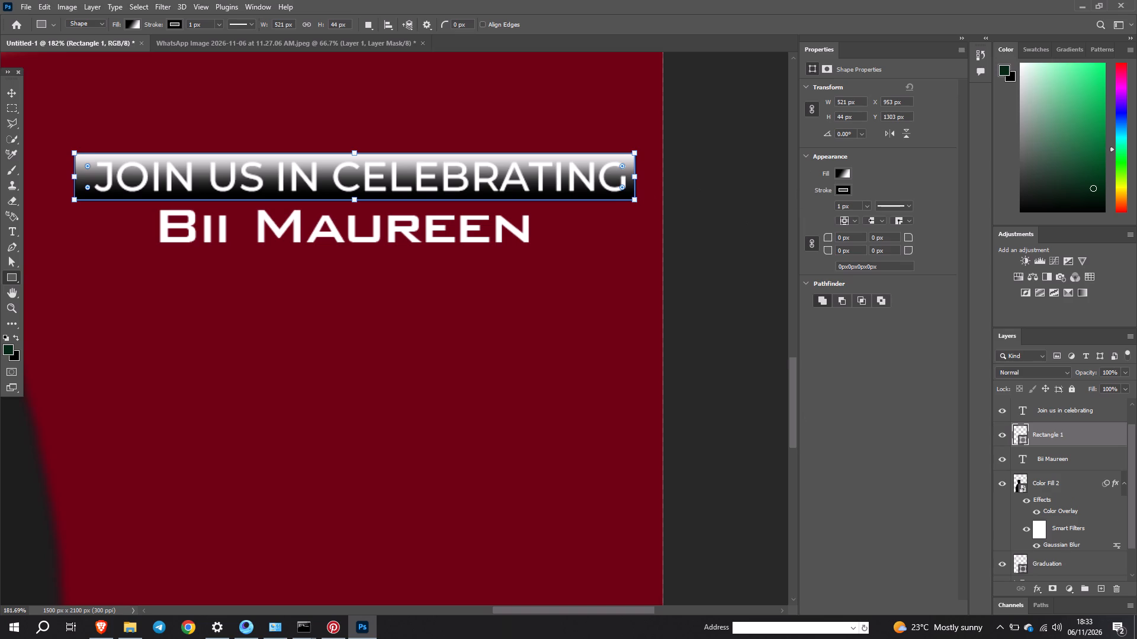
# Remove the gradient fill from the rectangle around the "Join us in celebrating" line.
pyautogui.click(843, 169)
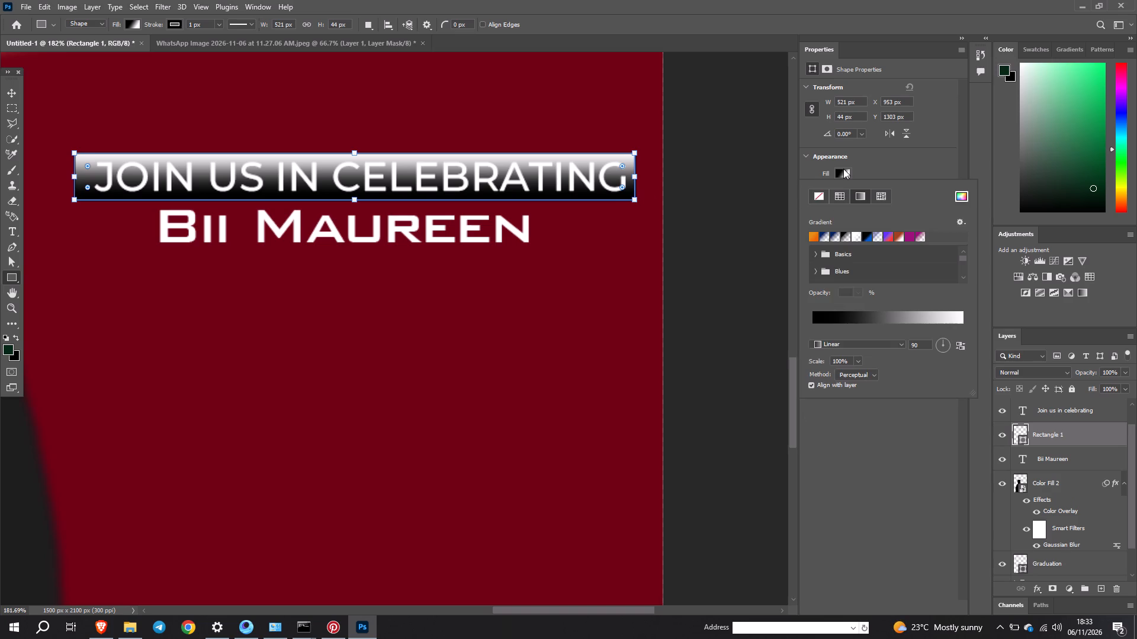
pyautogui.click(815, 198)
pyautogui.click(901, 171)
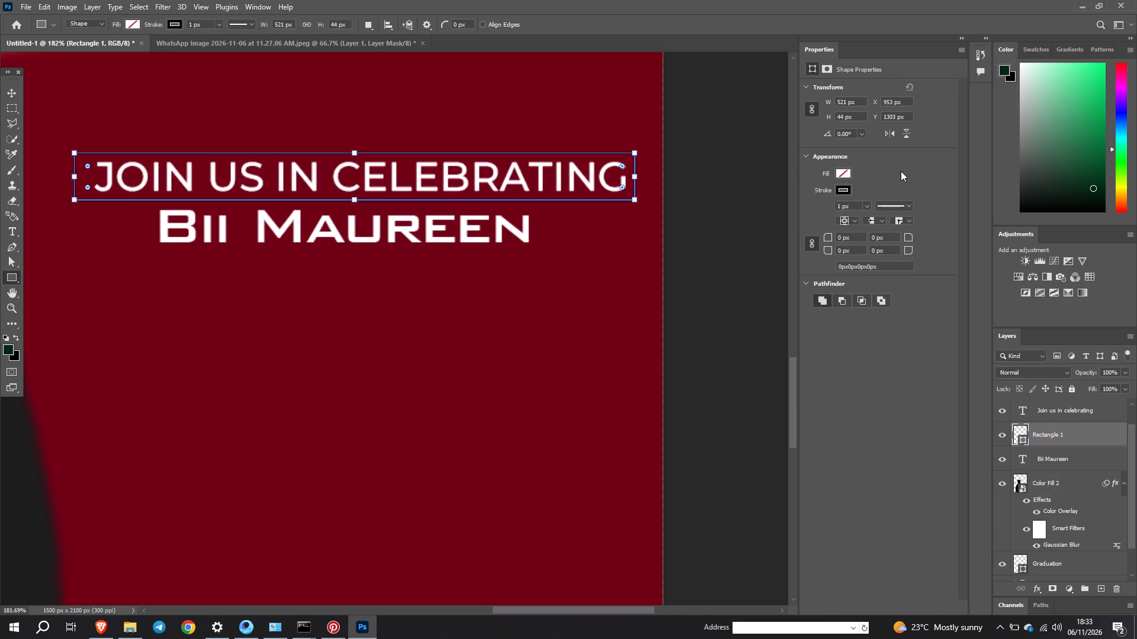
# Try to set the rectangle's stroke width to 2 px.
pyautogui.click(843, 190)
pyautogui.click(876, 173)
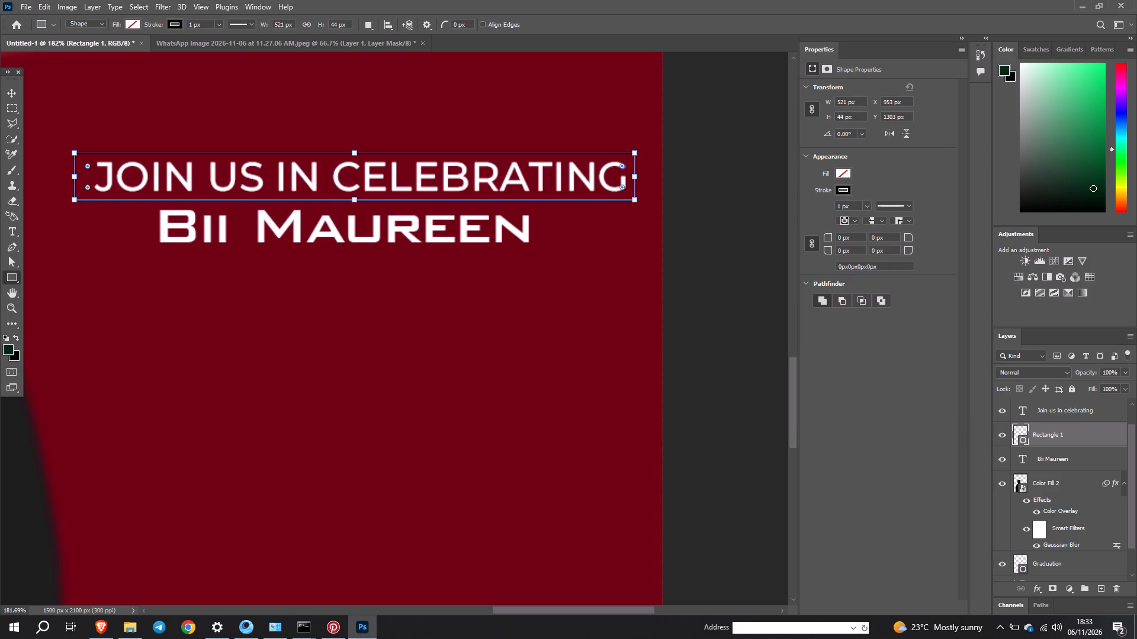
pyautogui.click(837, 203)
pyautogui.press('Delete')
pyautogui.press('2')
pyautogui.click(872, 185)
# Round all four corners of the rectangle to a 10 px radius.
pyautogui.moveTo(827, 239); pyautogui.dragTo(834, 242)
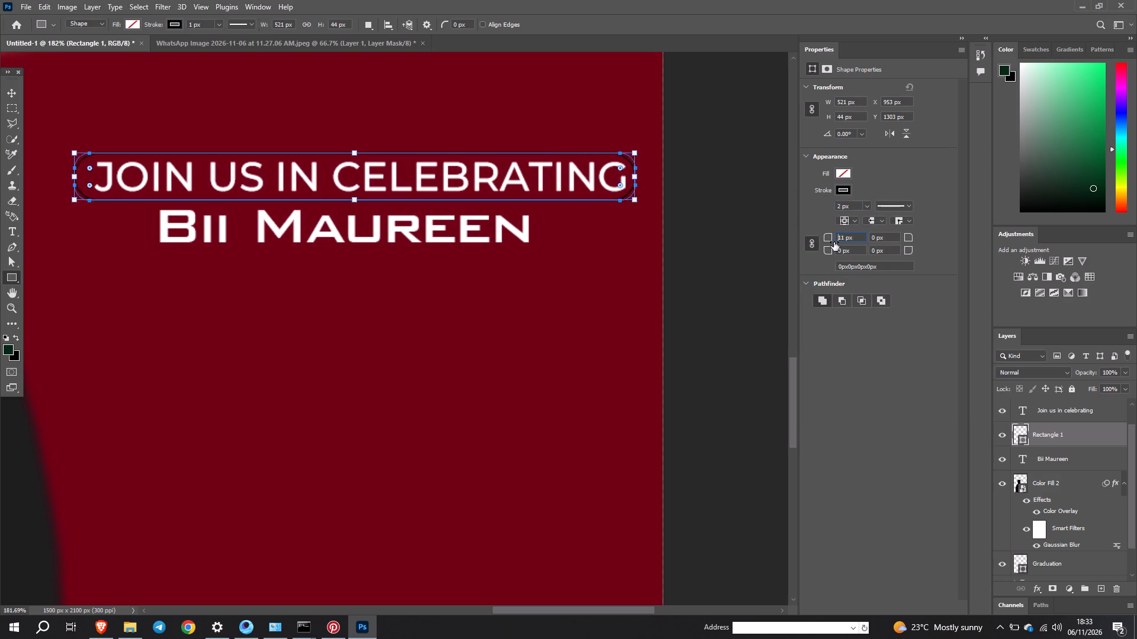
pyautogui.moveTo(834, 242); pyautogui.dragTo(833, 242)
pyautogui.click(901, 170)
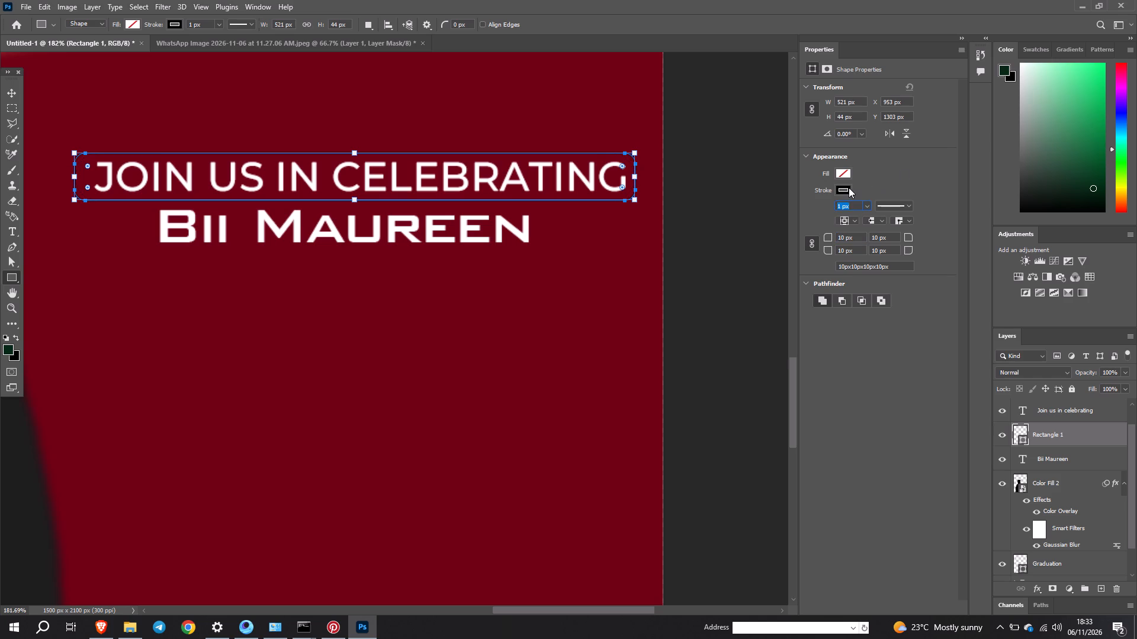
# Change the rounded rectangle's stroke colour to white.
pyautogui.click(849, 188)
pyautogui.click(816, 252)
pyautogui.click(900, 169)
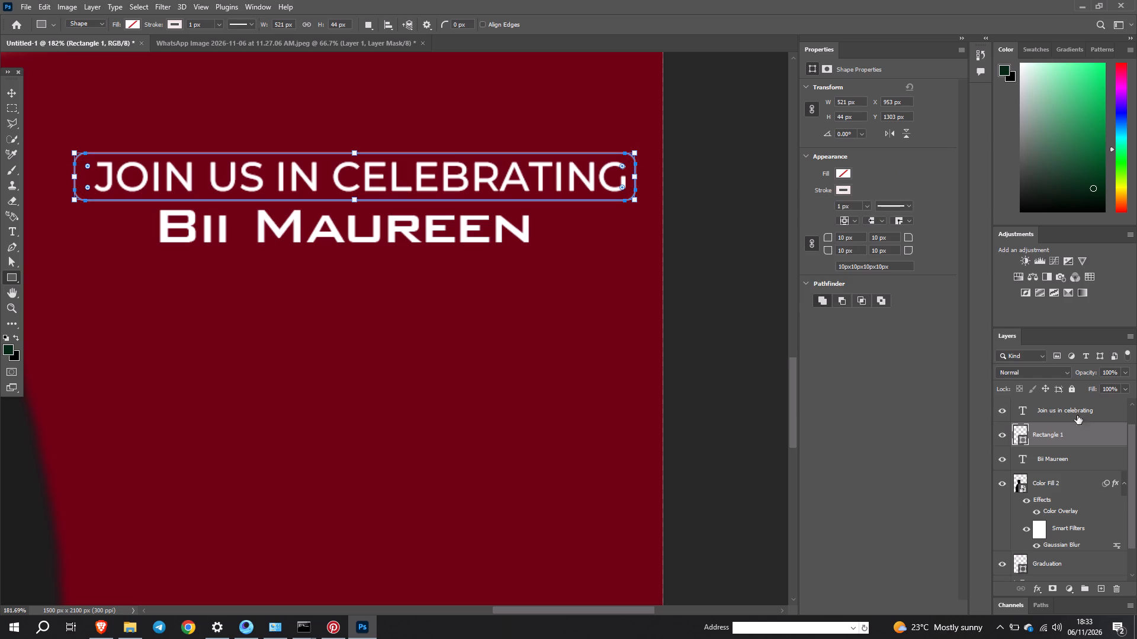
# Align the "Join us in celebrating" line and its rounded rectangle on their horizontal and vertical centres.
pyautogui.keyDown('ctrl'); pyautogui.click(1090, 405); pyautogui.keyUp('ctrl')
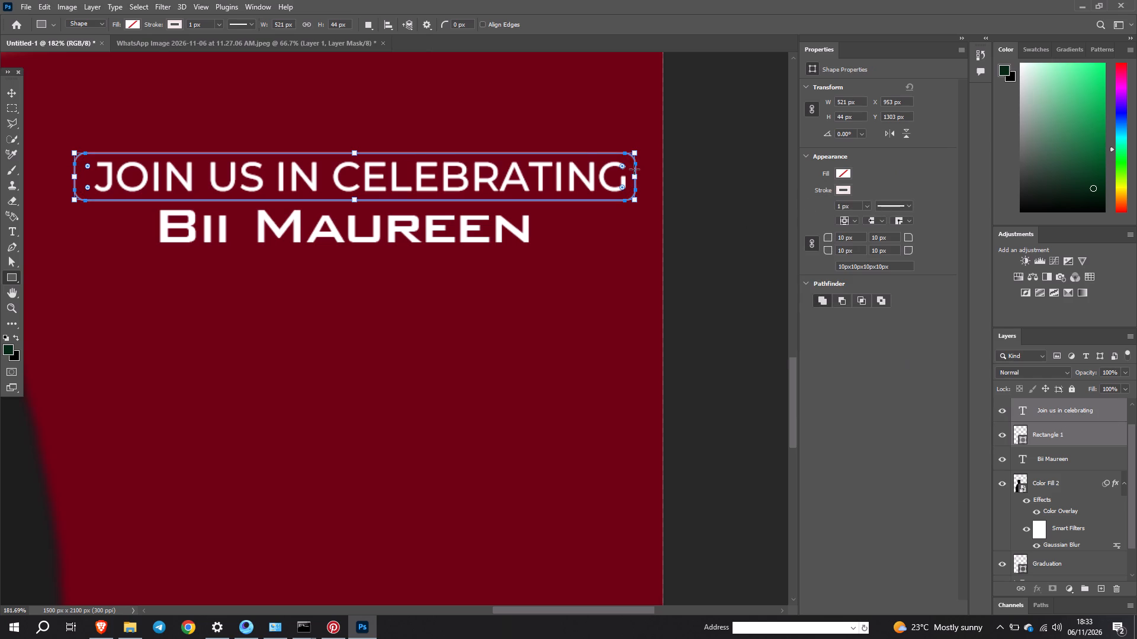
pyautogui.press('v')
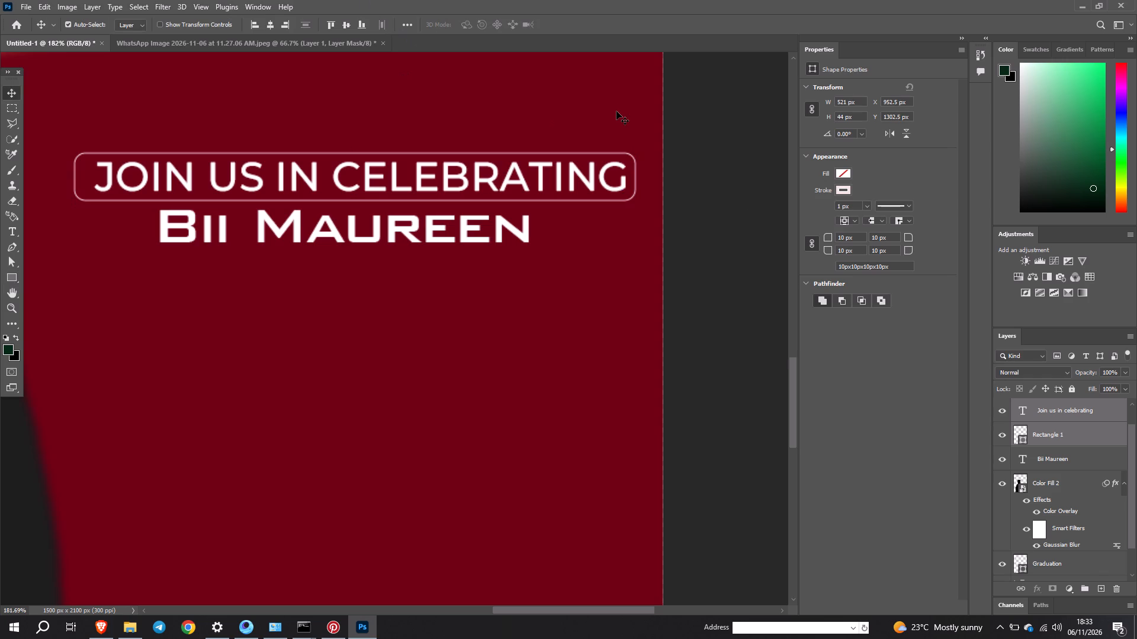
pyautogui.click(274, 27)
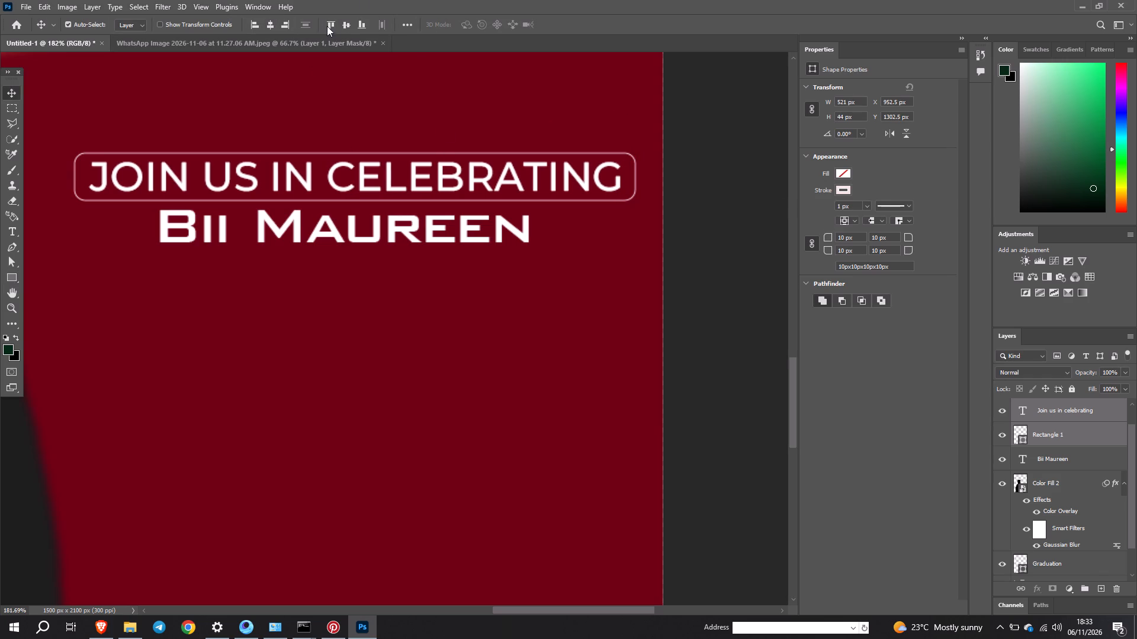
pyautogui.click(345, 27)
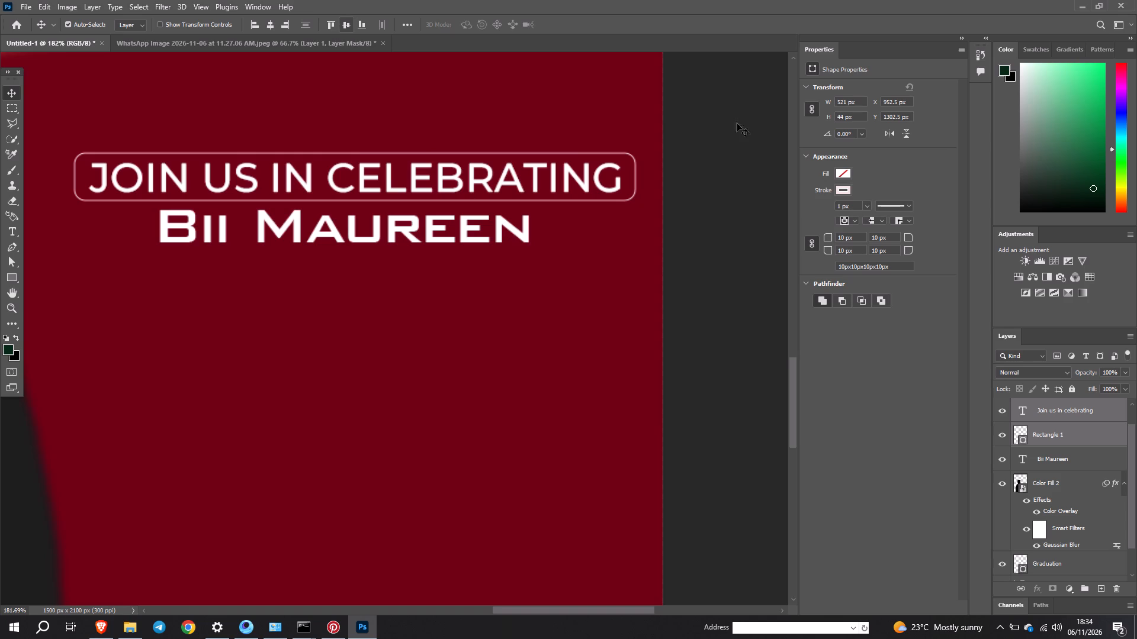
pyautogui.click(896, 177)
# Set the stroke width of the rounded rectangle around "Join us in celebrating" to 1.5 px.
pyautogui.click(1072, 436)
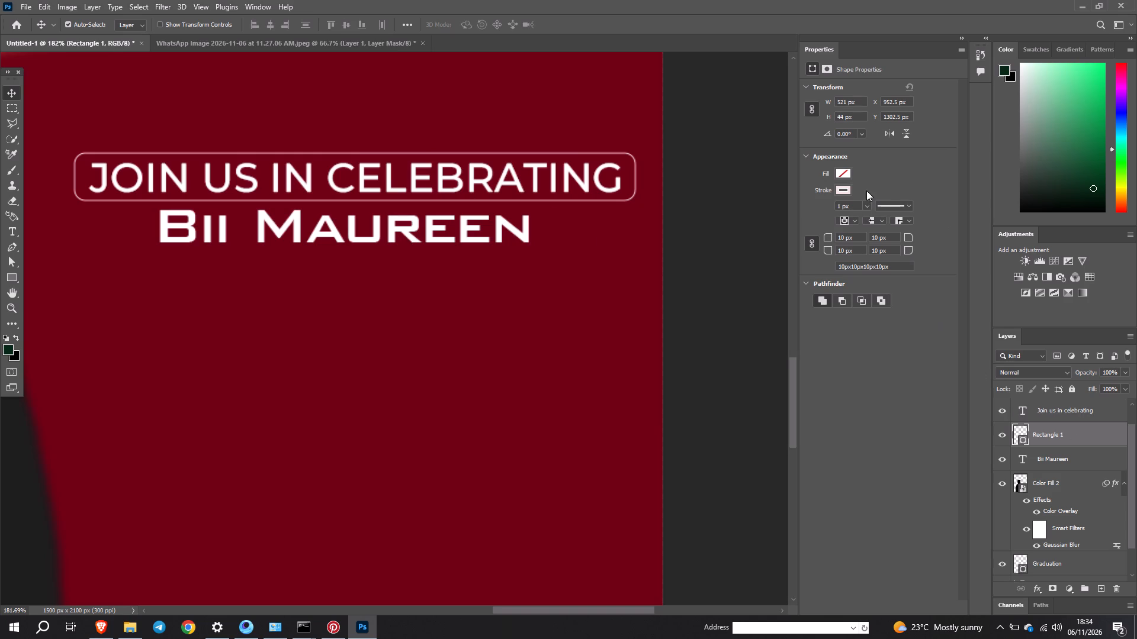
pyautogui.click(836, 202)
pyautogui.press('Delete')
pyautogui.write('1.5')
pyautogui.press('Return')
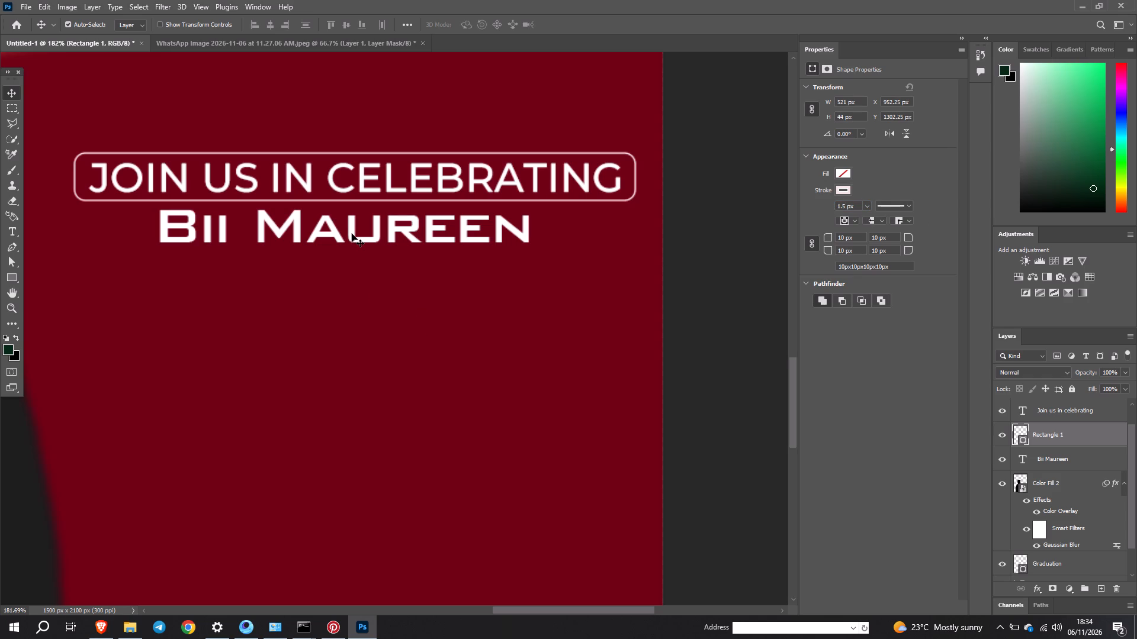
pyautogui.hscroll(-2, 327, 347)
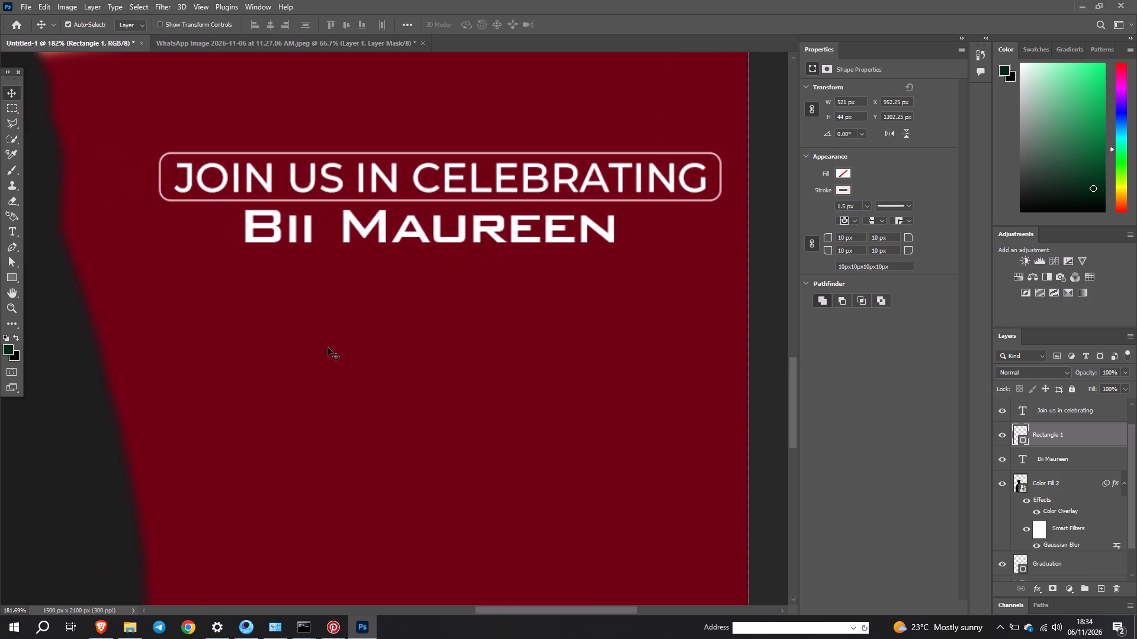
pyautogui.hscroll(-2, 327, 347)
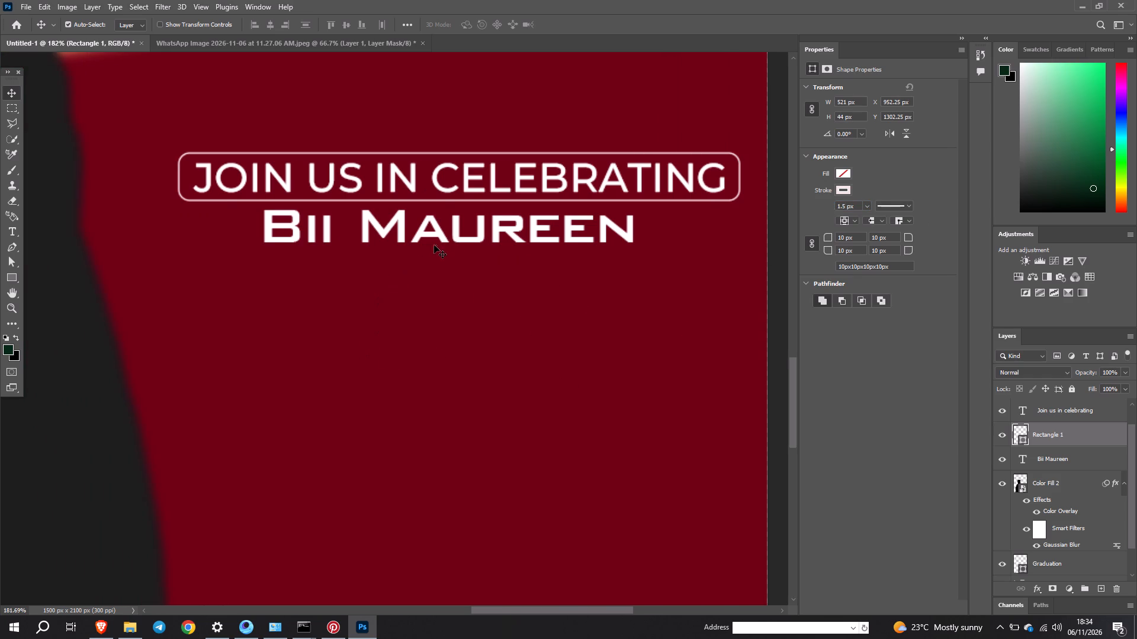
# Move the graduate's name slightly down, away from the framed "Join us in celebrating" line.
pyautogui.moveTo(408, 229); pyautogui.dragTo(408, 235)
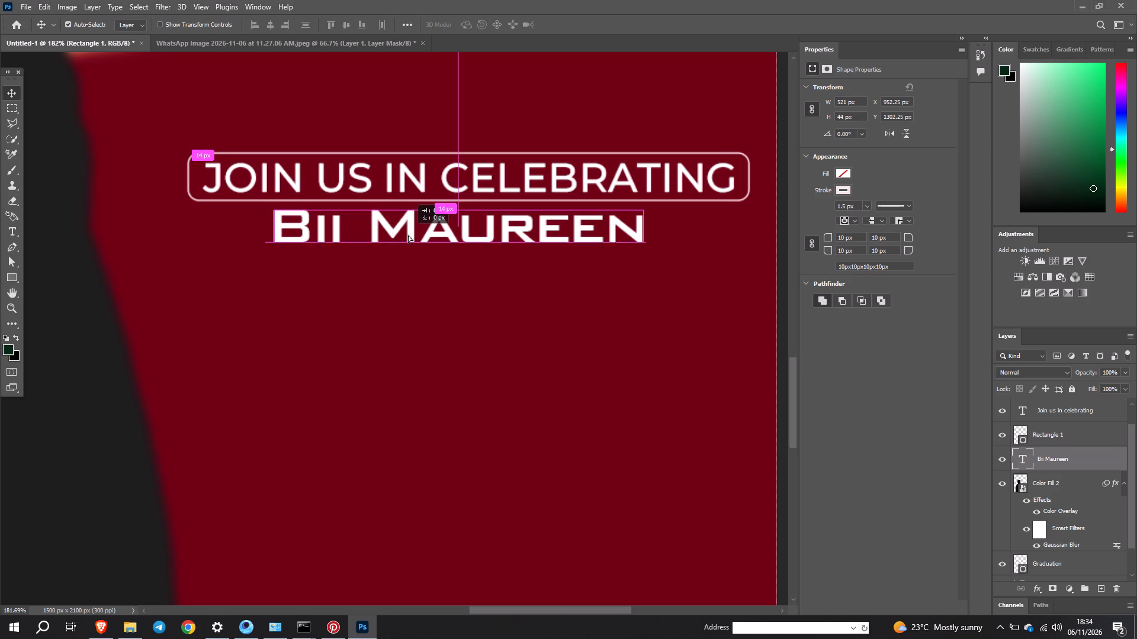
pyautogui.moveTo(408, 235); pyautogui.dragTo(408, 237)
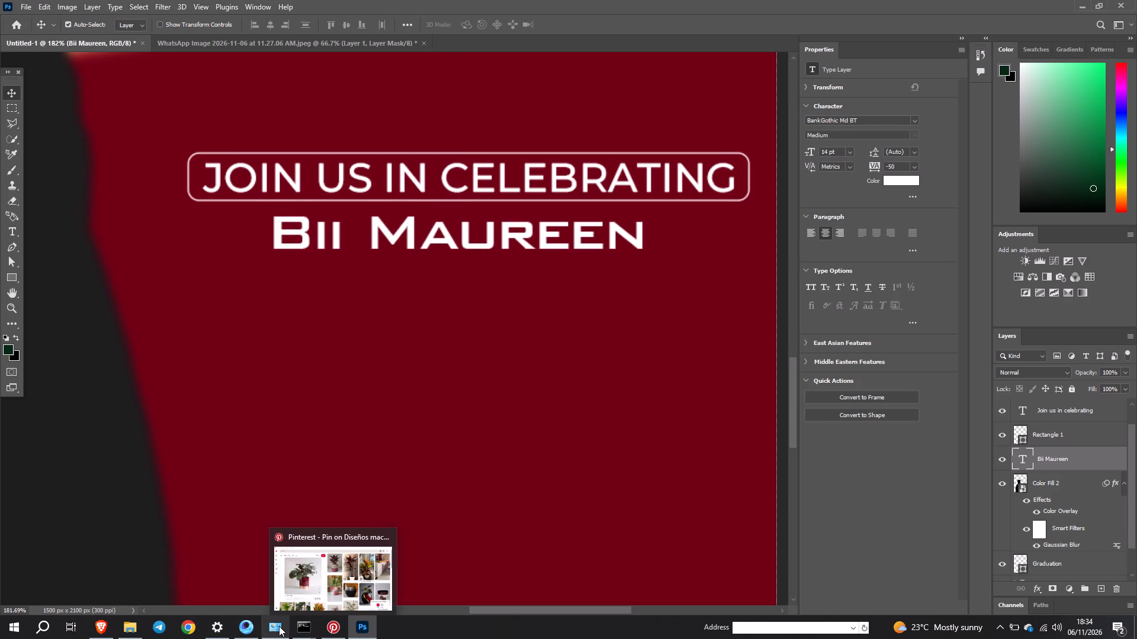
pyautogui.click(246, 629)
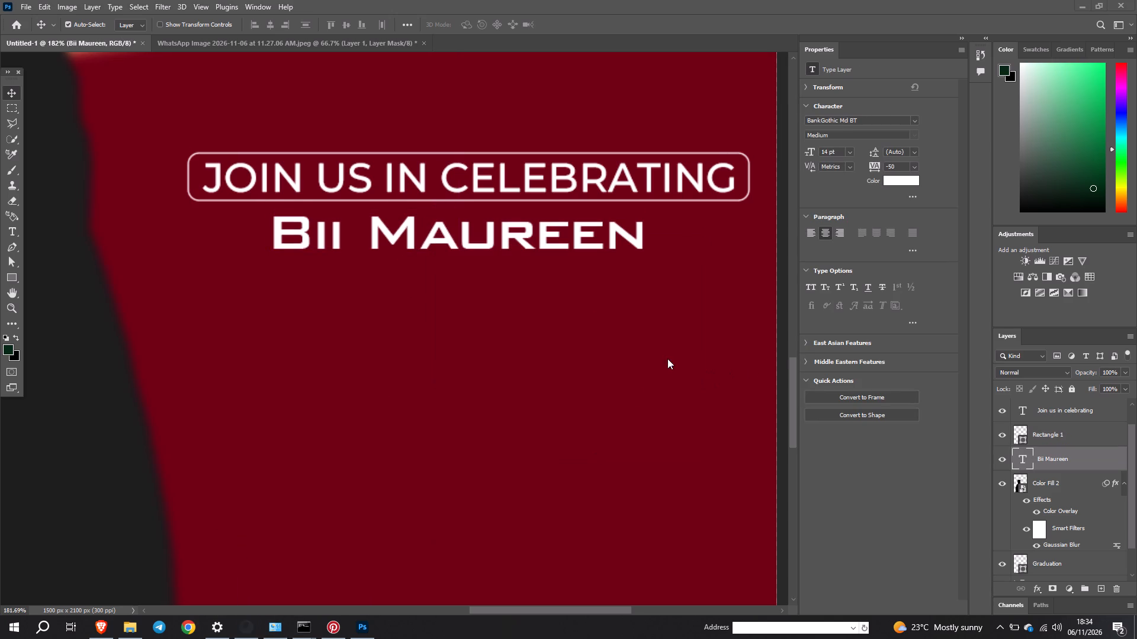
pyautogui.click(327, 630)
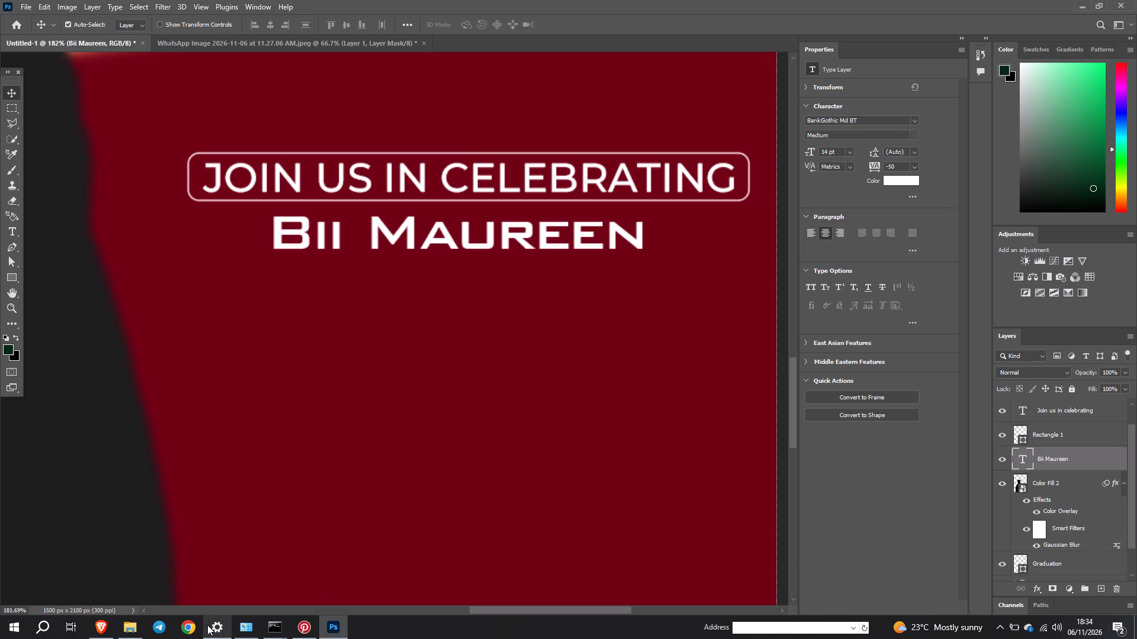
# Switch to WorldQuant BRAIN in the browser and paste the copied alpha "Idea" text into the Selection Expression and Combo Expression descriptions.
pyautogui.click(110, 621)
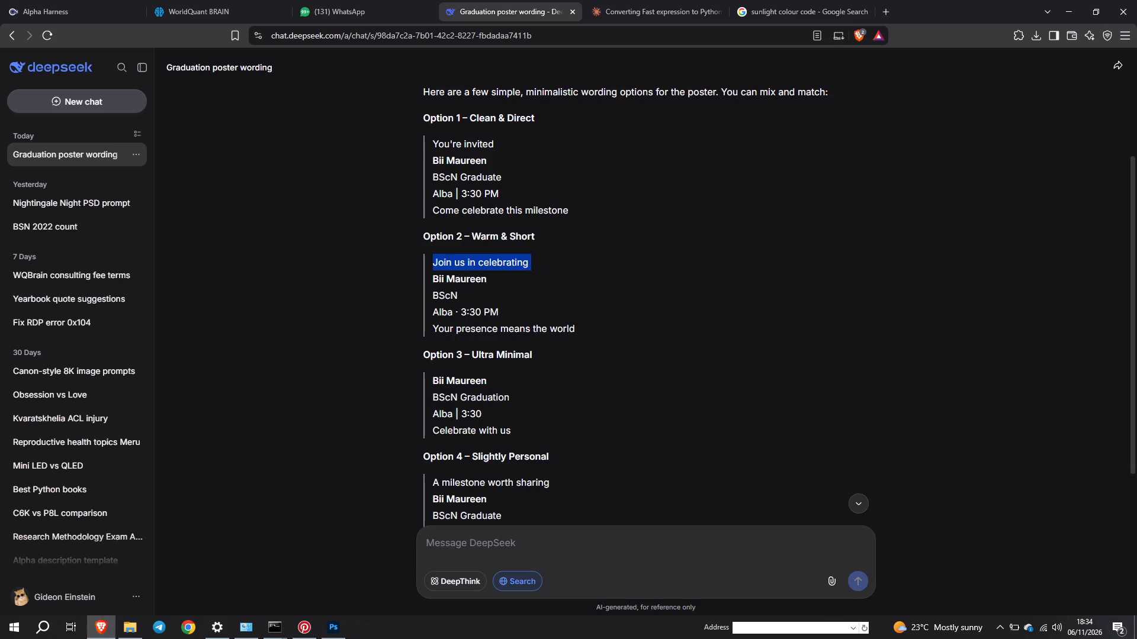
pyautogui.click(182, 0)
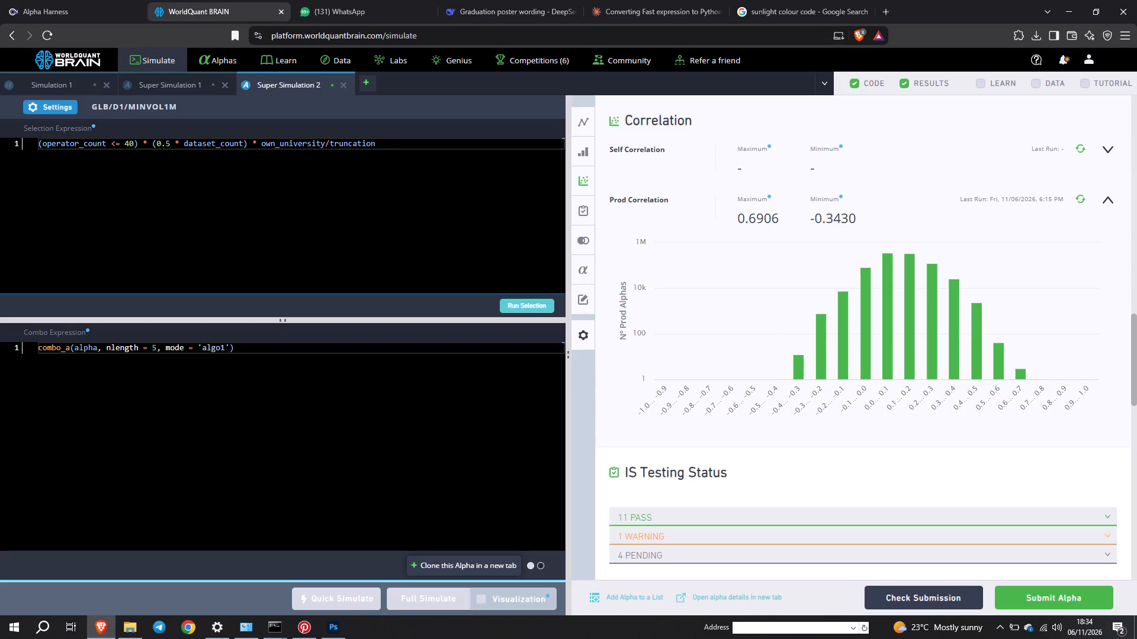
pyautogui.scroll(-4, 724, 462)
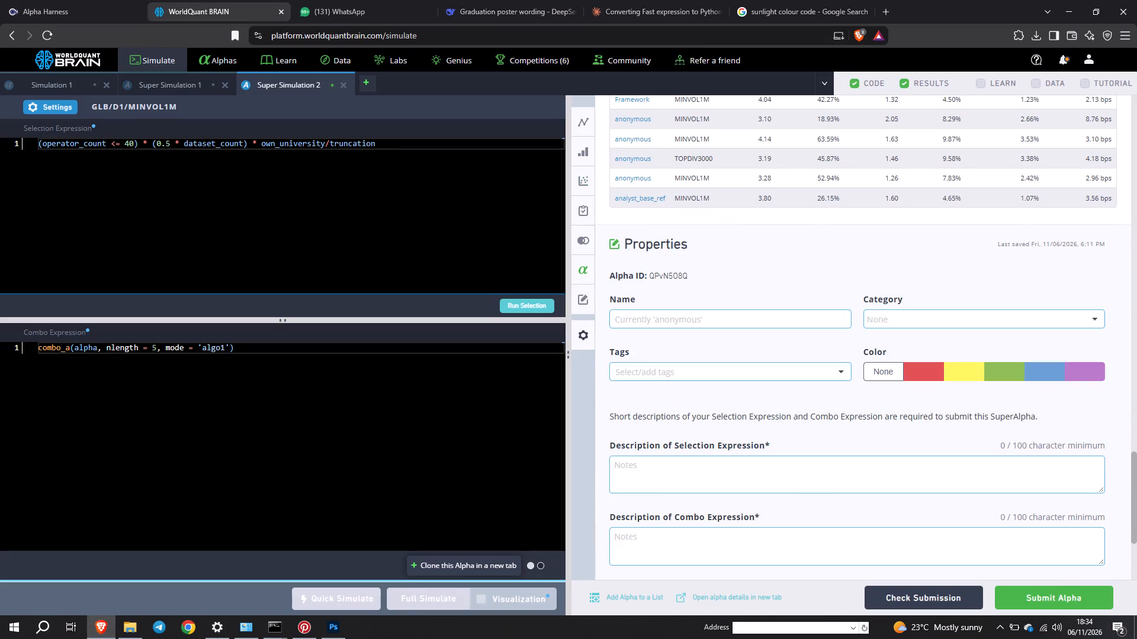
pyautogui.click(701, 493)
pyautogui.press('super+v')
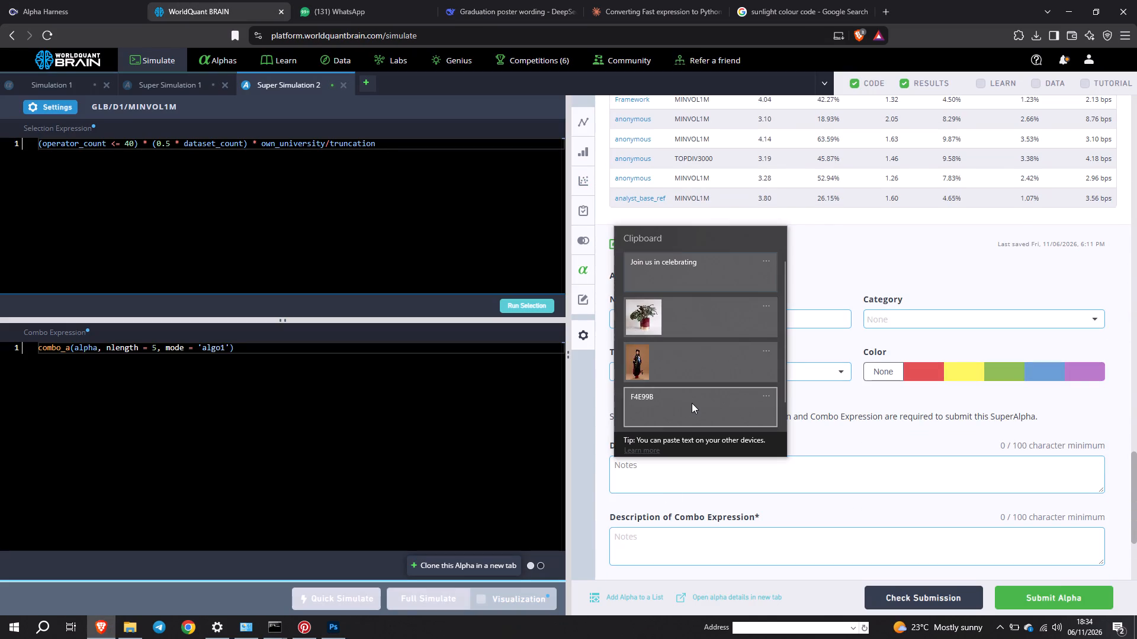
pyautogui.scroll(-2, 692, 403)
pyautogui.click(685, 418)
pyautogui.hotkey('ctrl', 'v')
pyautogui.click(682, 547)
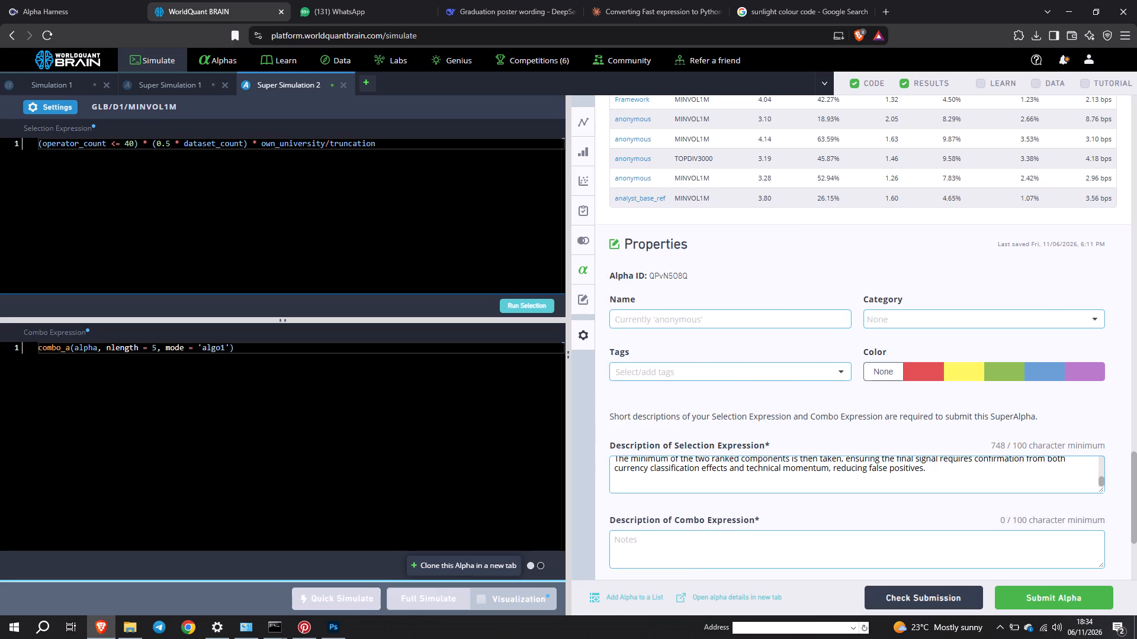
pyautogui.hotkey('ctrl', 'v')
# Review the super simulation's PnL chart and IS Summary, showing the summary for the IS period.
pyautogui.scroll(7, 682, 547)
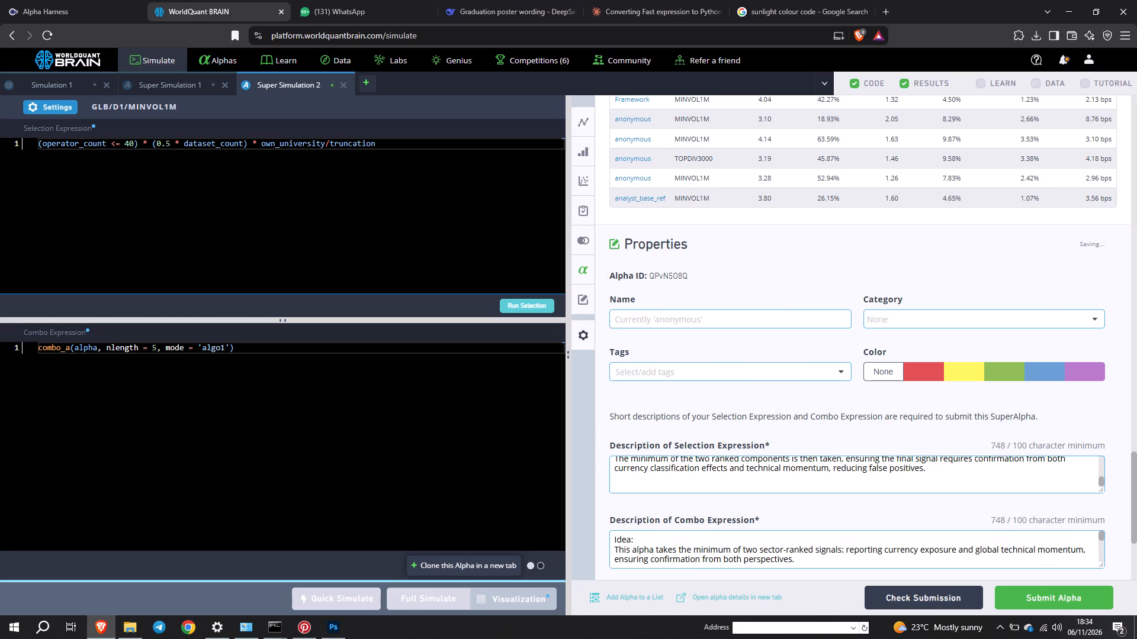
pyautogui.scroll(6, 844, 376)
pyautogui.scroll(6, 1049, 264)
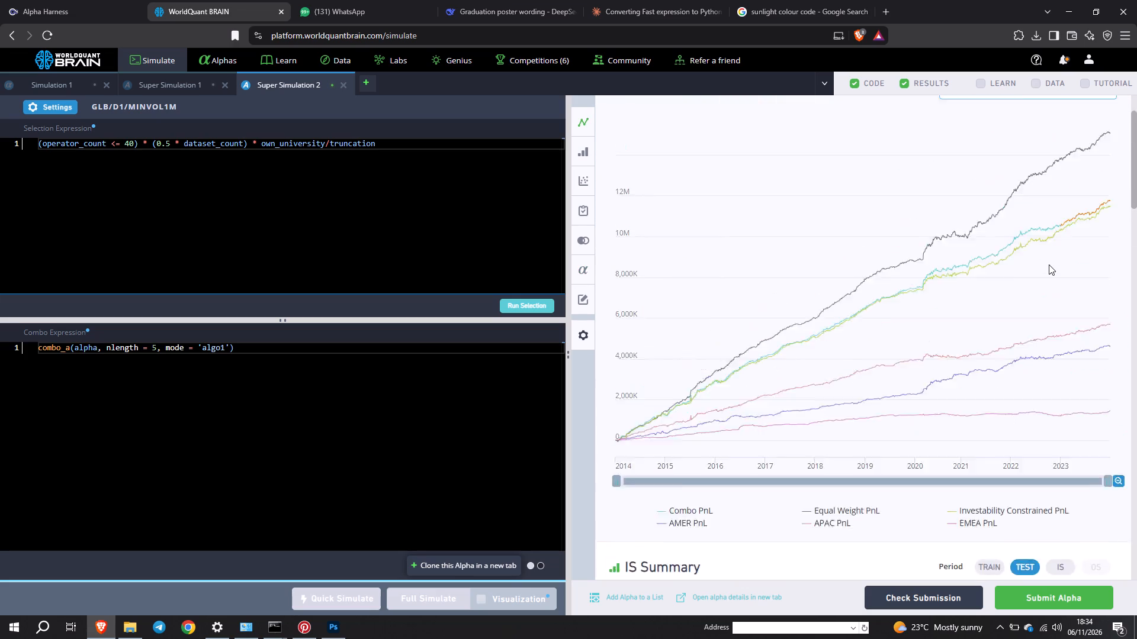
pyautogui.scroll(7, 1049, 264)
pyautogui.scroll(-2, 1049, 264)
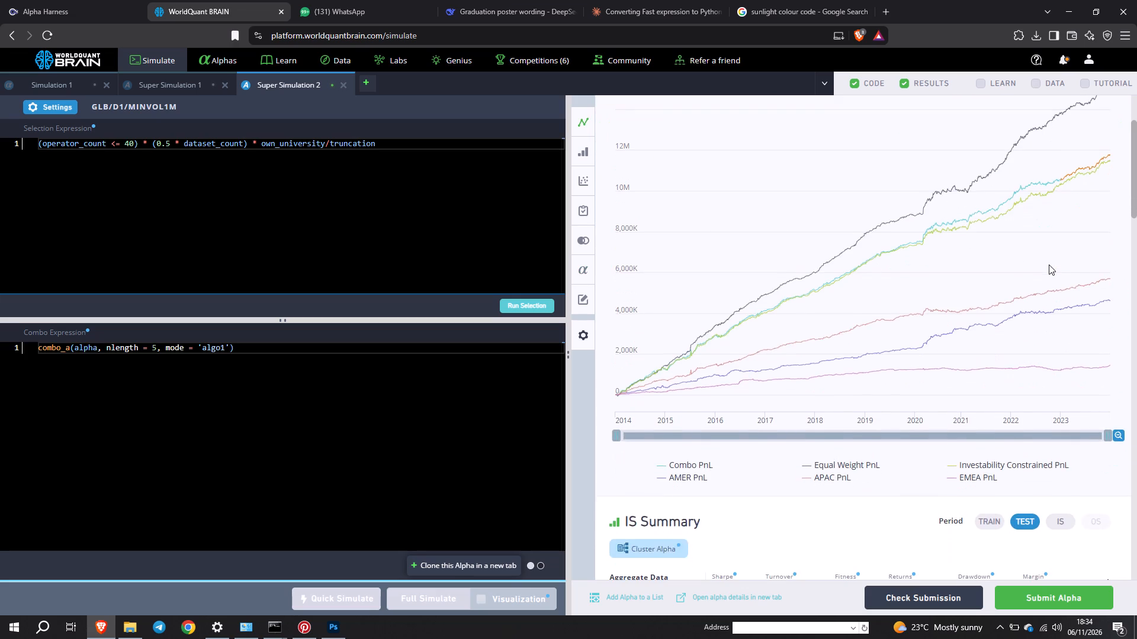
pyautogui.scroll(4, 1049, 264)
pyautogui.scroll(-3, 1041, 253)
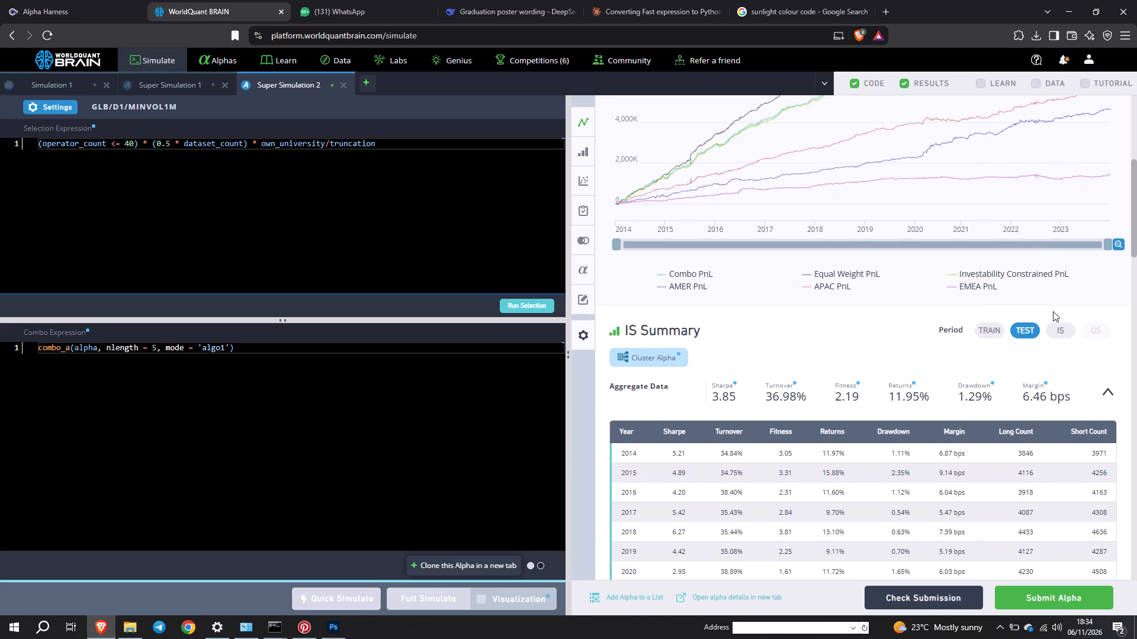
pyautogui.click(1054, 331)
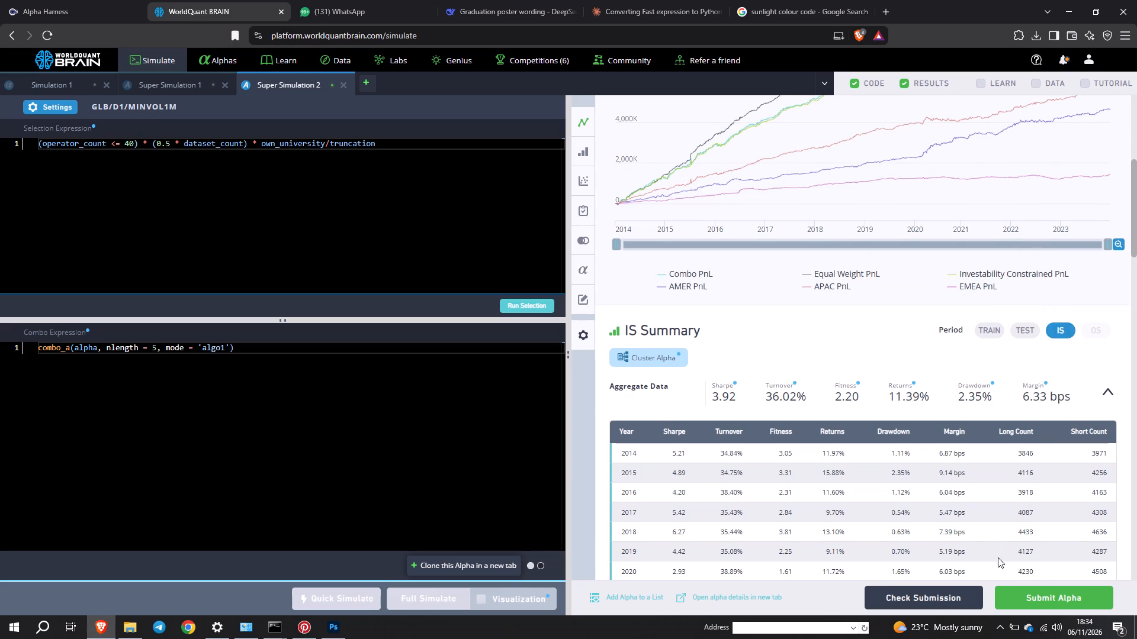
# Submit the super simulation's alpha.
pyautogui.click(1004, 605)
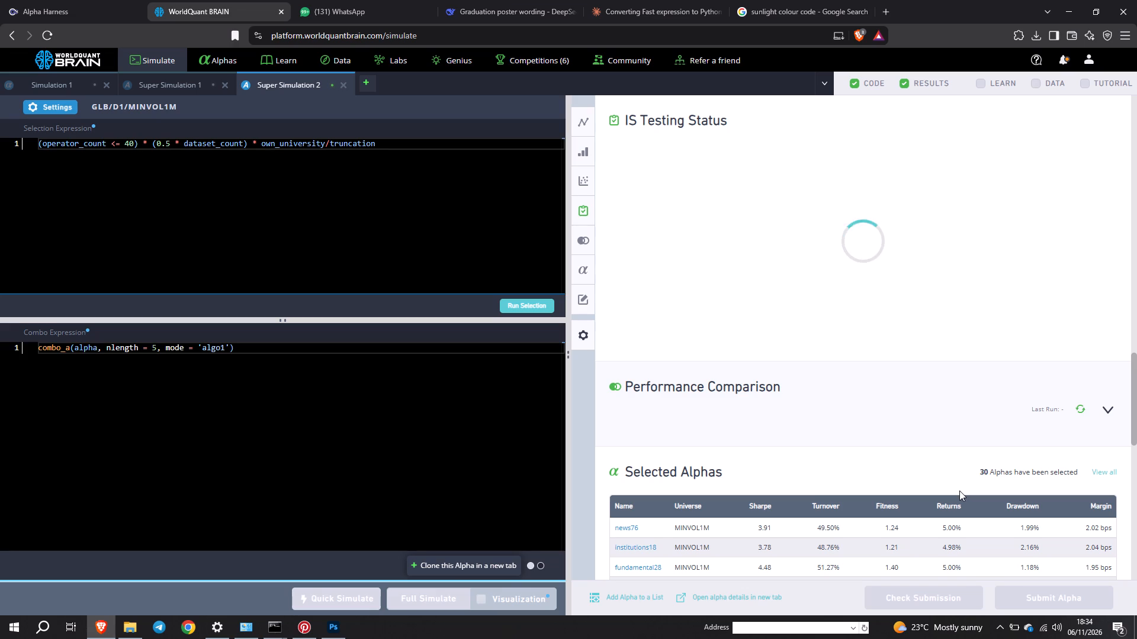
# Return to Photoshop and move the graduate's name further down to widen the gap below the rounded frame.
pyautogui.click(339, 621)
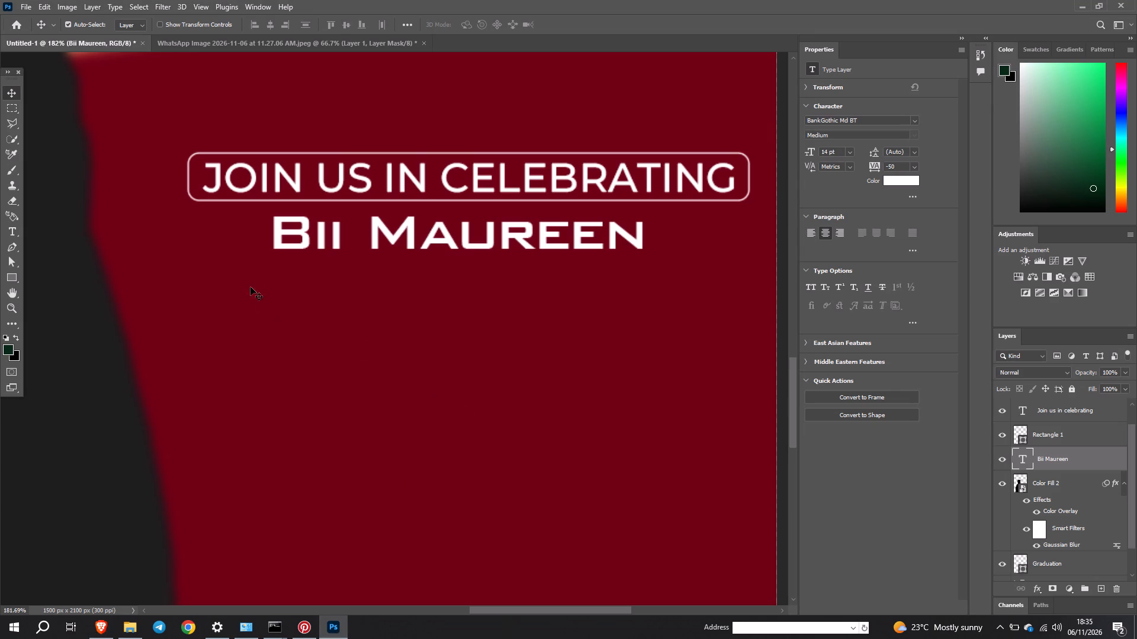
pyautogui.moveTo(412, 230); pyautogui.dragTo(410, 246)
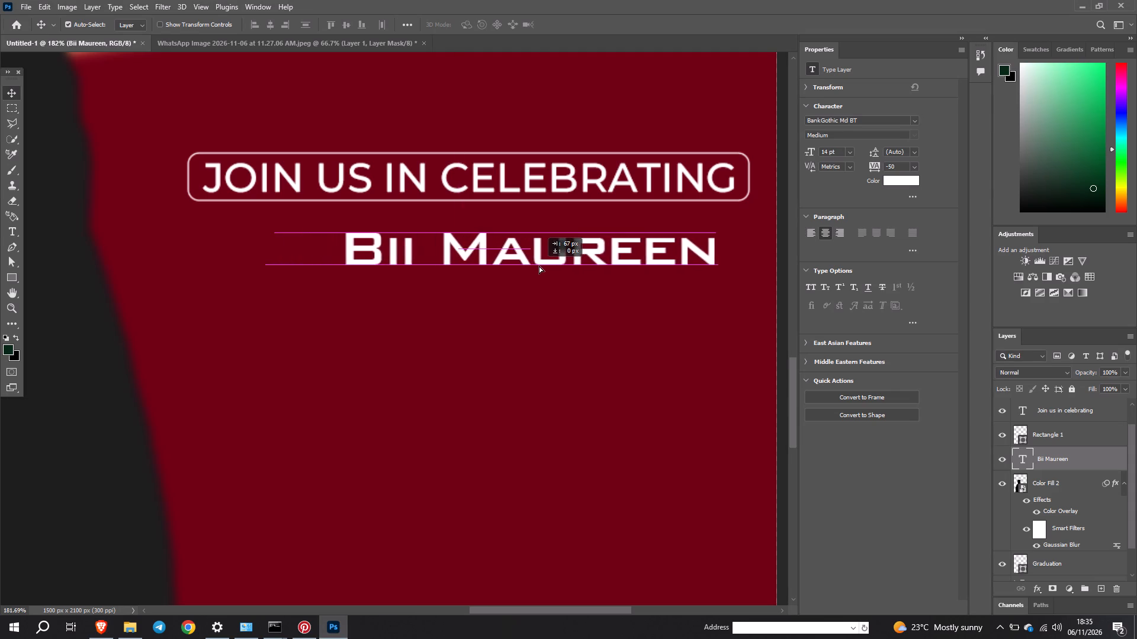
pyautogui.moveTo(539, 266); pyautogui.dragTo(551, 266)
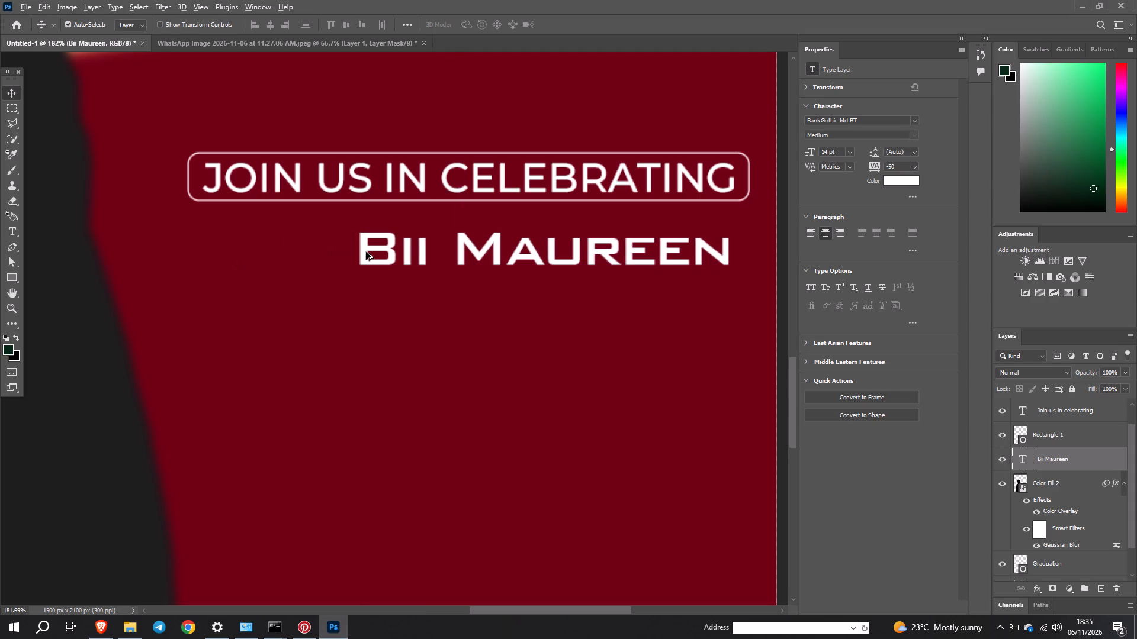
# Duplicate the graduate's name to its left on the same line and replace the copy's text with "BScN".
pyautogui.keyDown('alt'); pyautogui.keyDown('shift'); pyautogui.moveTo(366, 252); pyautogui.dragTo(235, 256); pyautogui.keyUp('shift'); pyautogui.keyUp('alt')
pyautogui.doubleClick(235, 256)
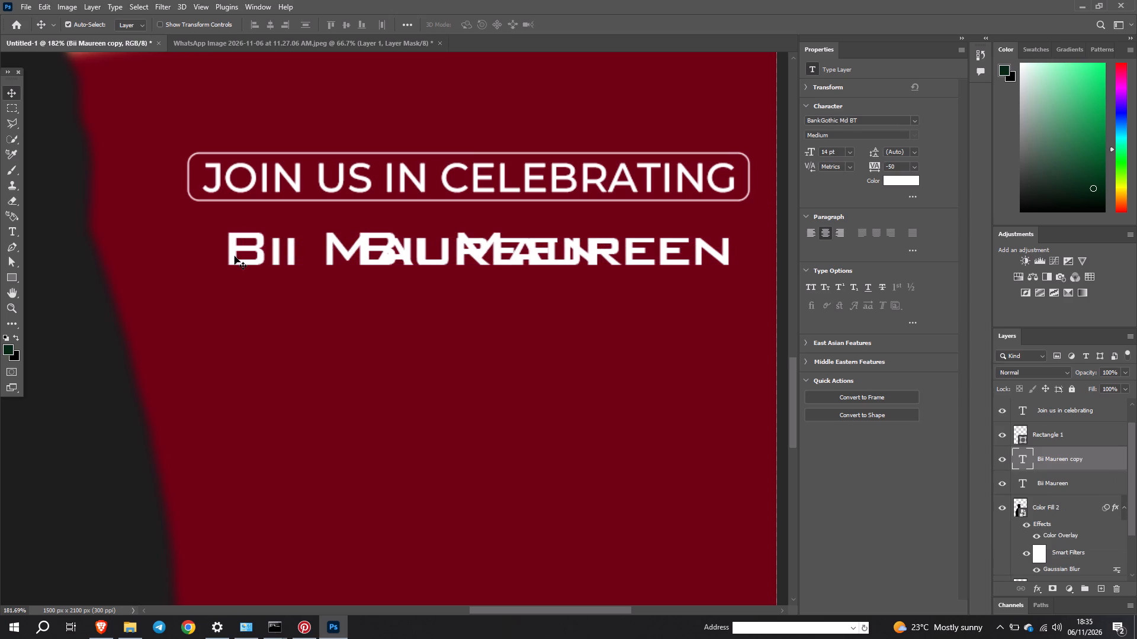
pyautogui.hotkey('ctrl', 'v')
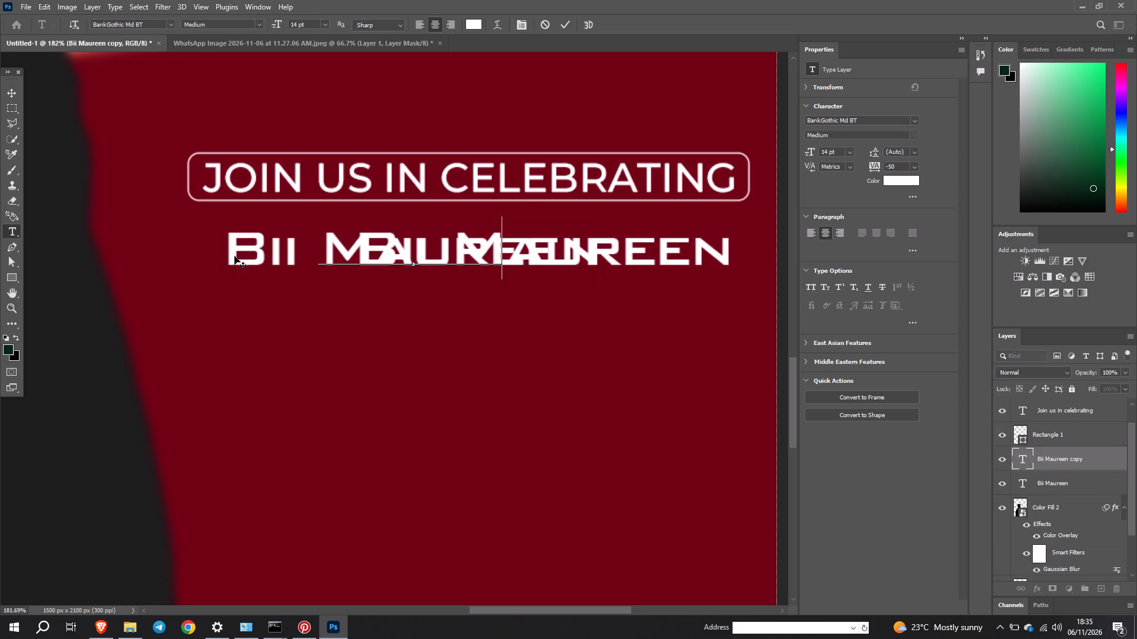
pyautogui.click(569, 30)
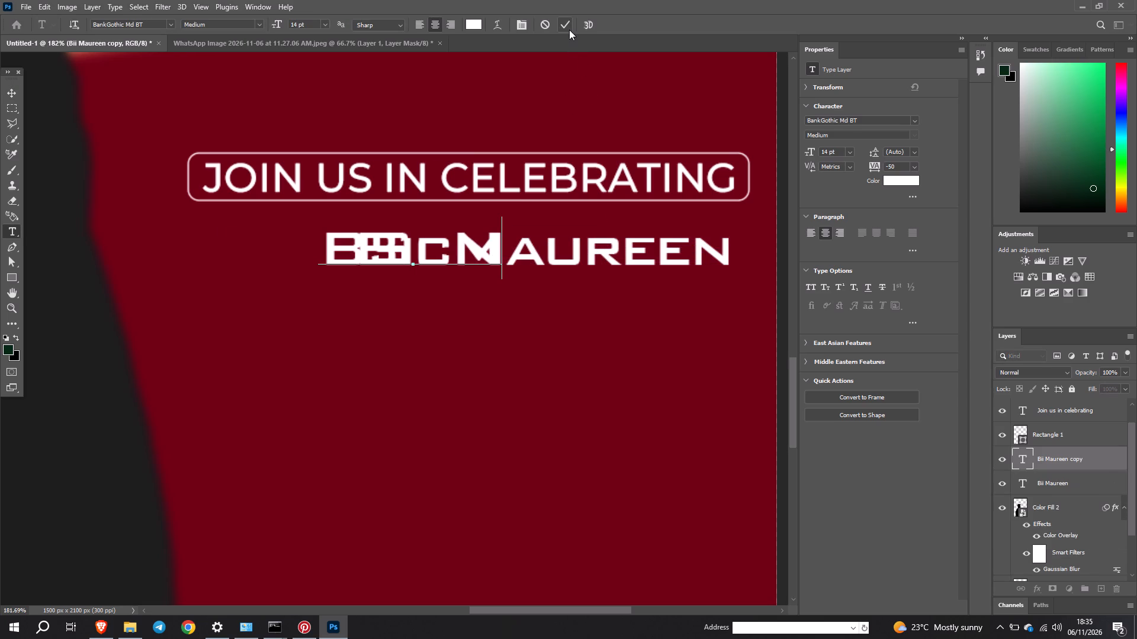
# Position "BScN" just before the graduate's name on one line, with their outer ends aligned to the rounded frame's left and right edges.
pyautogui.moveTo(330, 249); pyautogui.dragTo(326, 249)
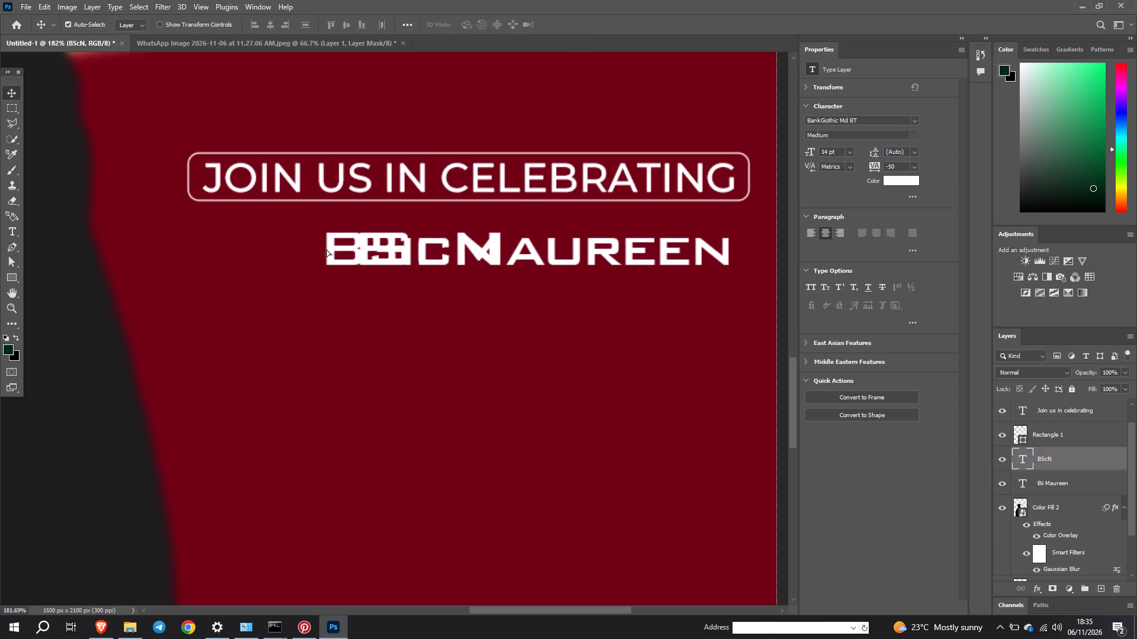
pyautogui.moveTo(326, 249); pyautogui.dragTo(182, 246)
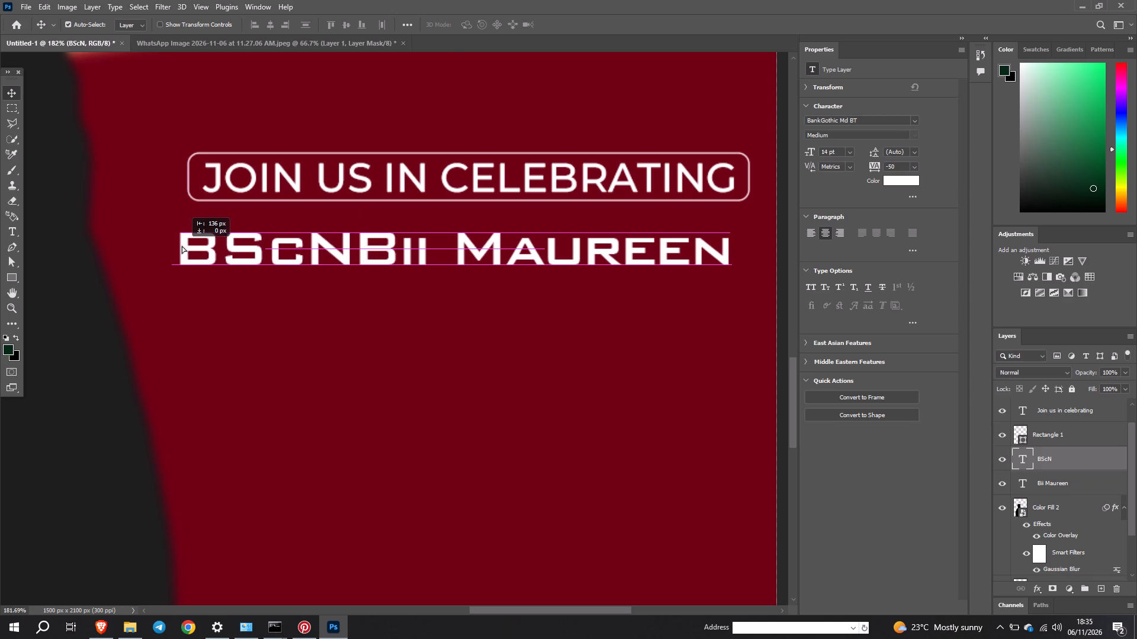
pyautogui.moveTo(182, 246); pyautogui.dragTo(159, 246)
pyautogui.moveTo(391, 250); pyautogui.dragTo(403, 251)
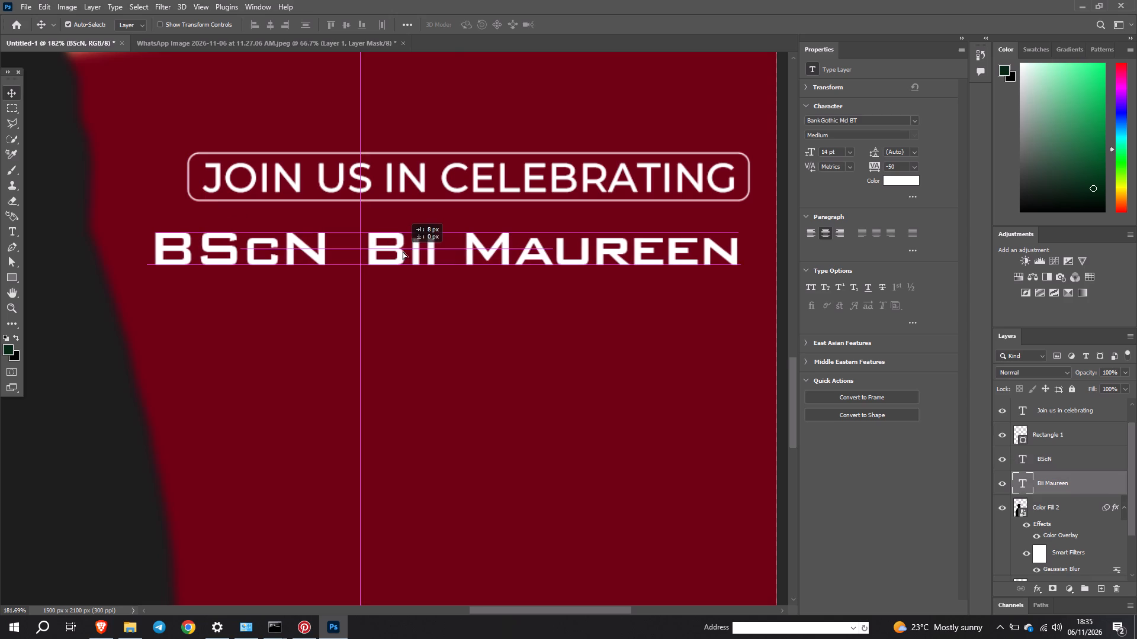
pyautogui.moveTo(403, 251); pyautogui.dragTo(407, 251)
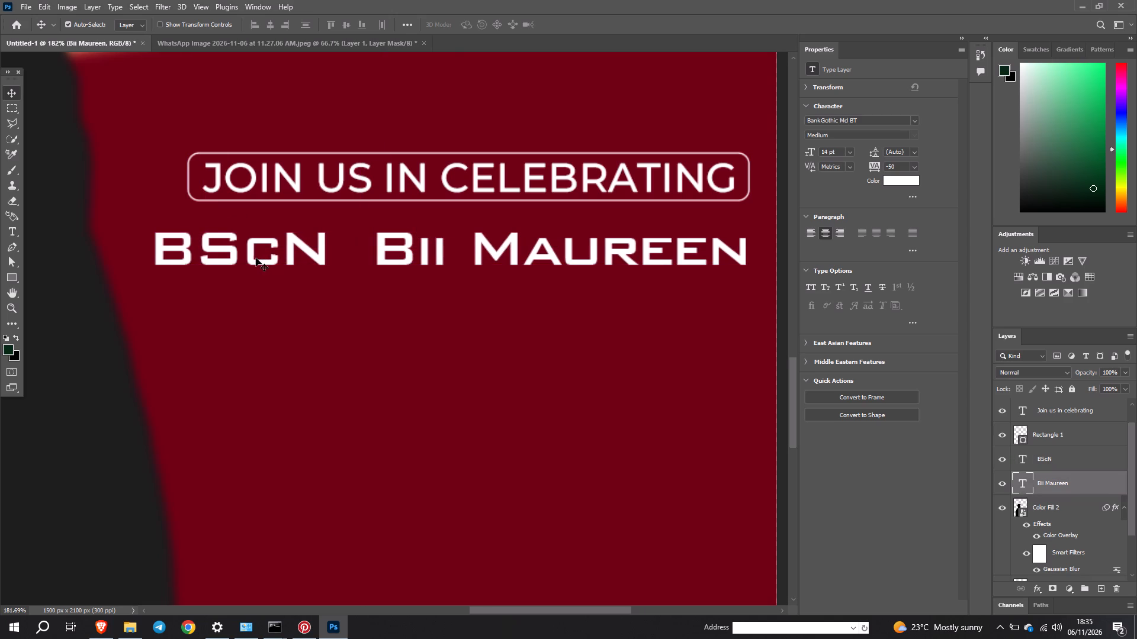
pyautogui.moveTo(254, 258); pyautogui.dragTo(266, 258)
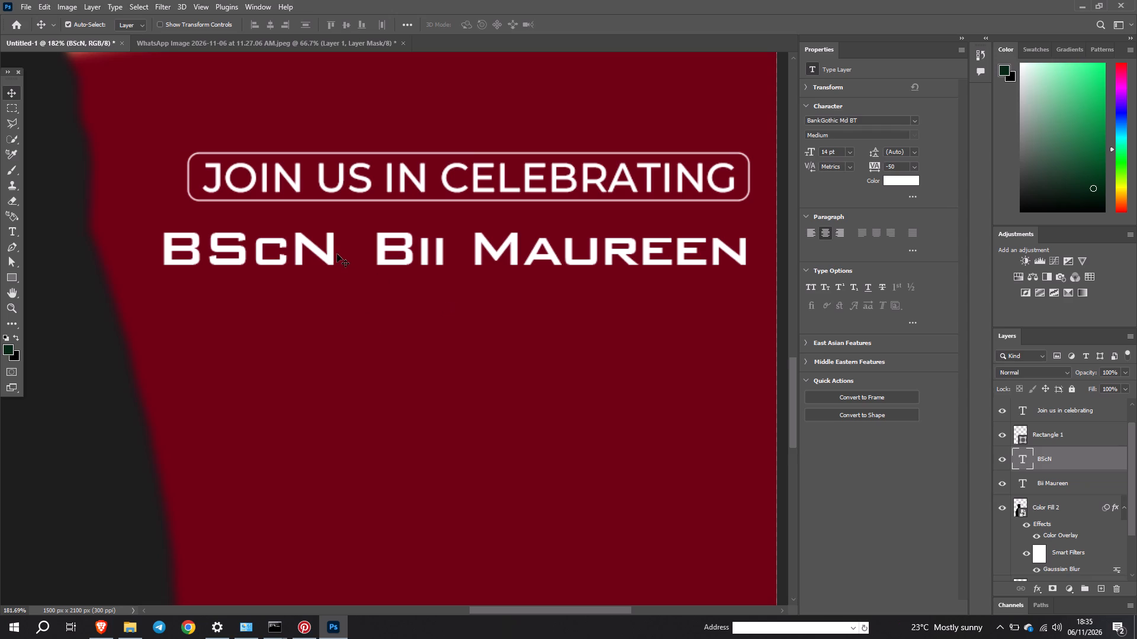
pyautogui.moveTo(332, 252); pyautogui.dragTo(351, 254)
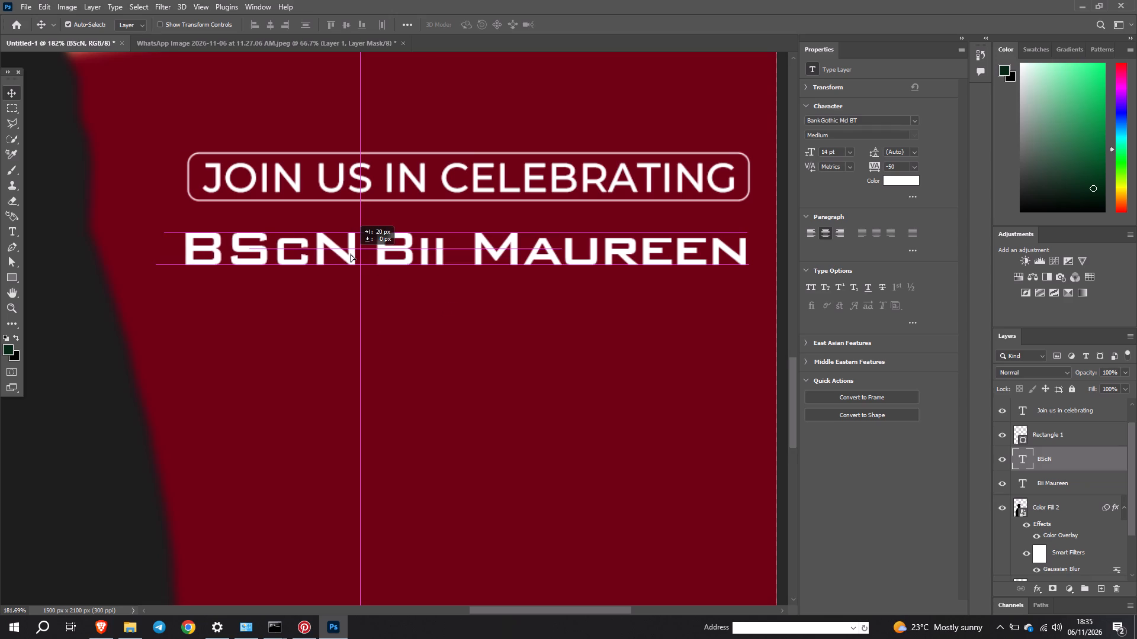
pyautogui.moveTo(351, 254); pyautogui.dragTo(355, 256)
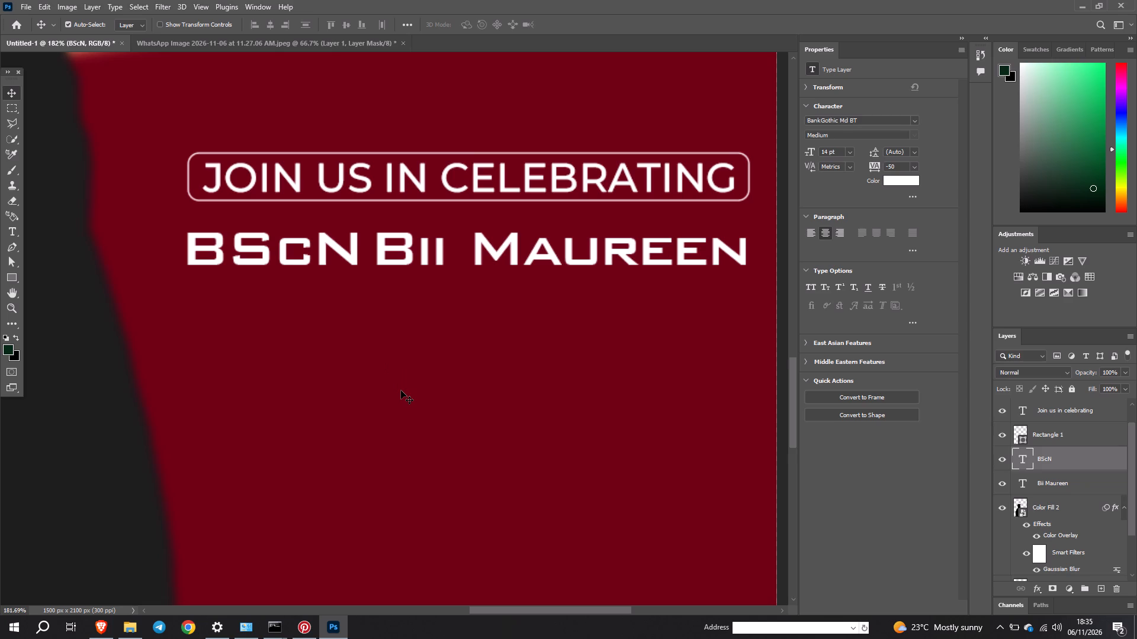
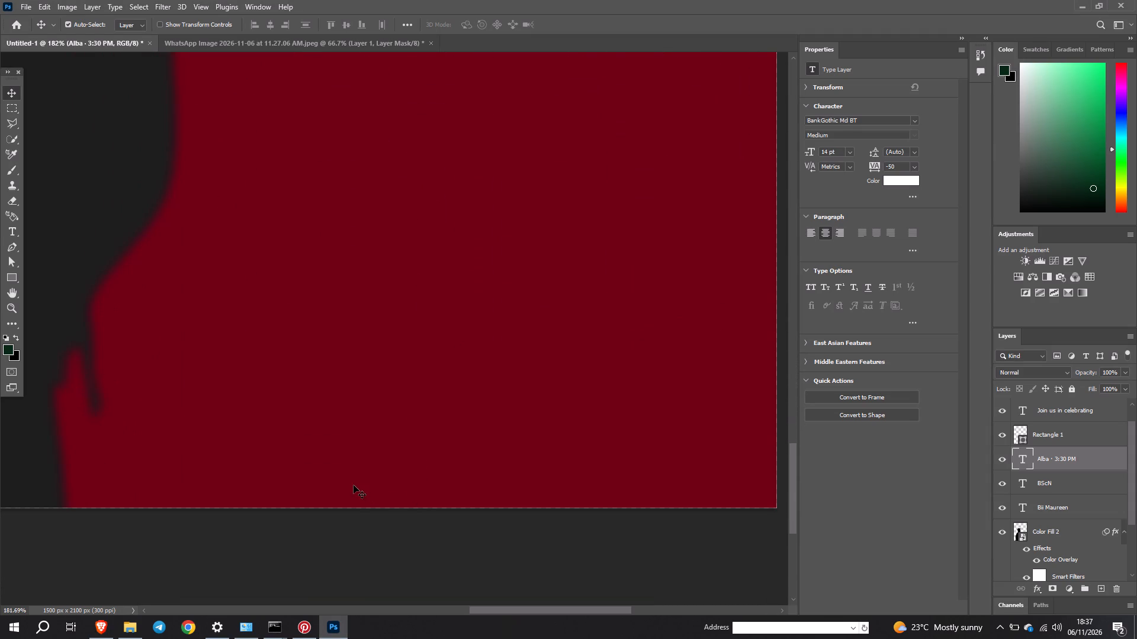
pyautogui.press('z')
pyautogui.moveTo(260, 406); pyautogui.dragTo(243, 411)
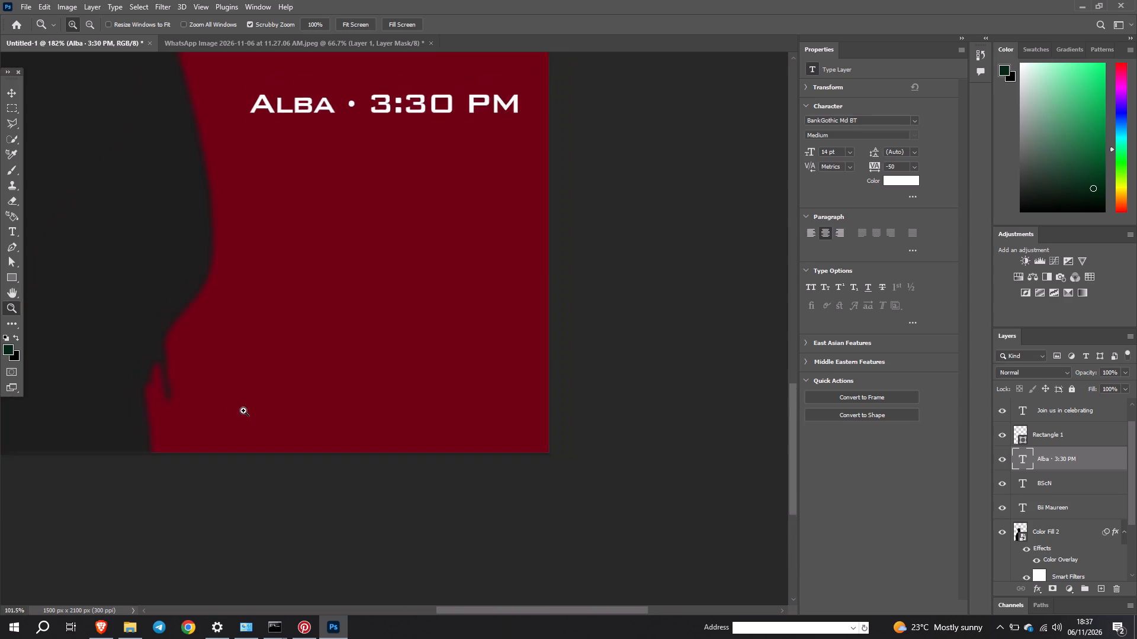
pyautogui.moveTo(243, 411); pyautogui.dragTo(198, 385)
pyautogui.hscroll(-2, 198, 385)
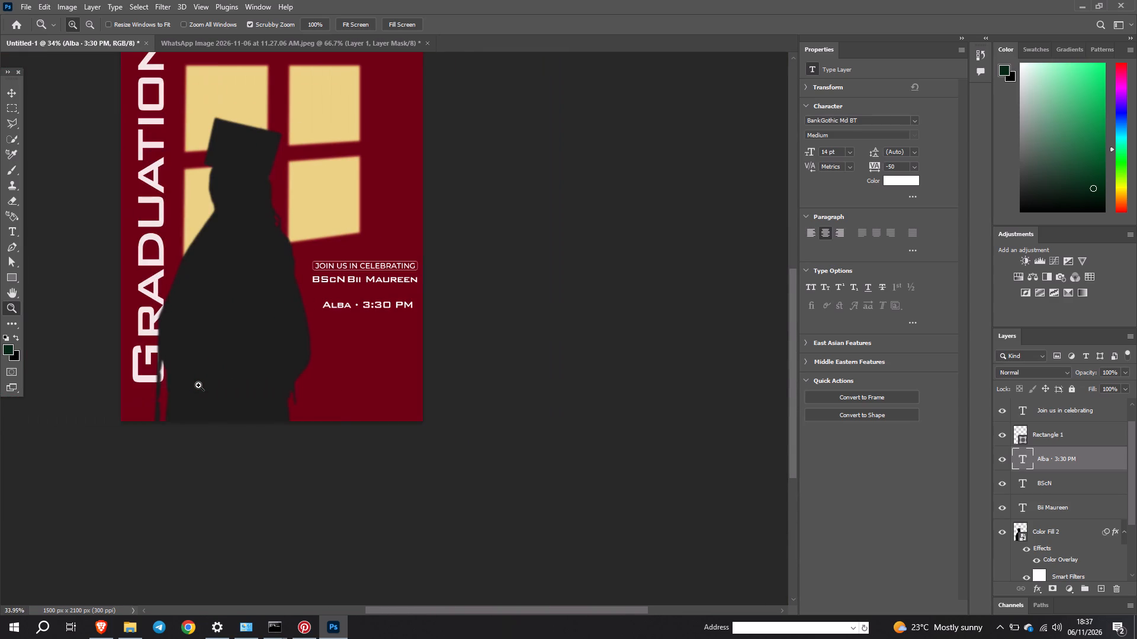
pyautogui.hscroll(-1, 198, 385)
pyautogui.scroll(4, 198, 385)
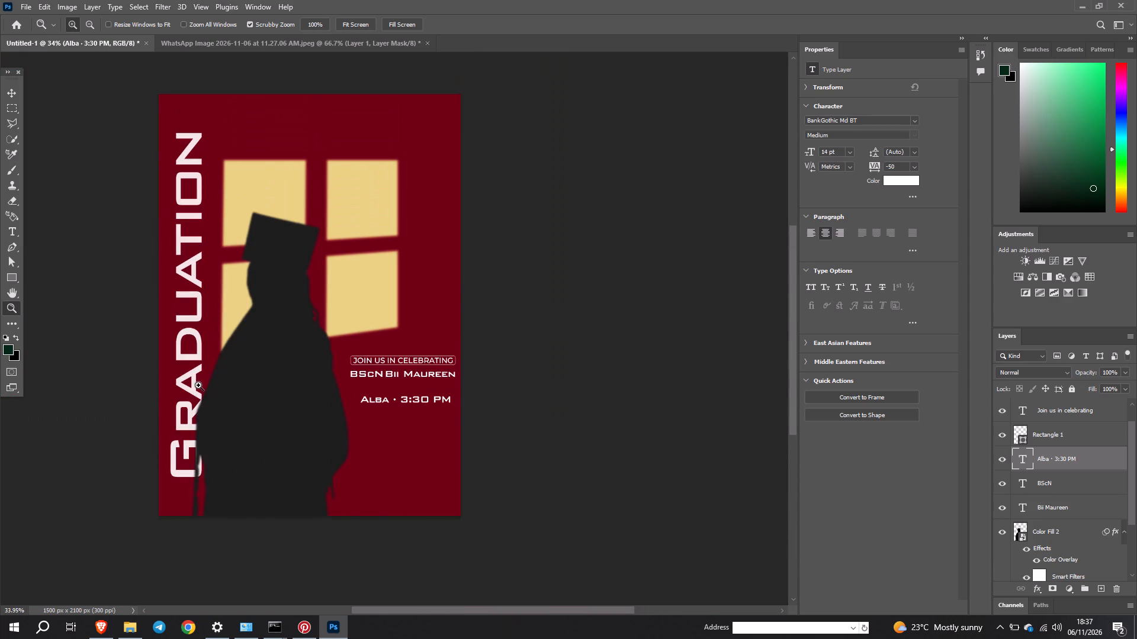
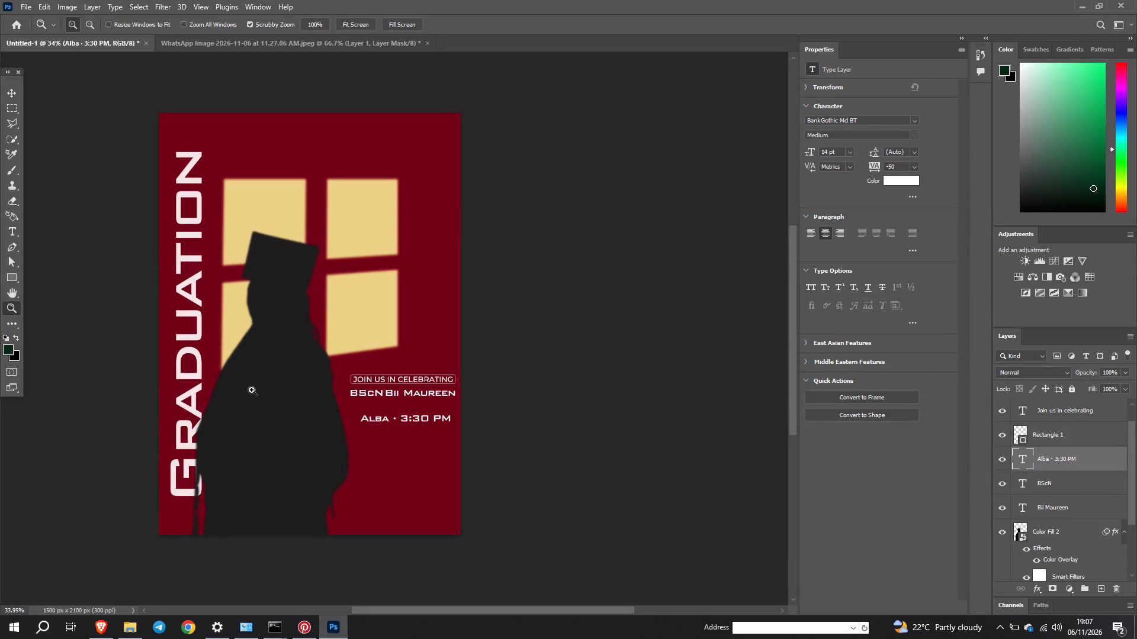
# Delete the rounded rectangle outline around "Join us in celebrating".
pyautogui.moveTo(290, 437); pyautogui.dragTo(297, 438)
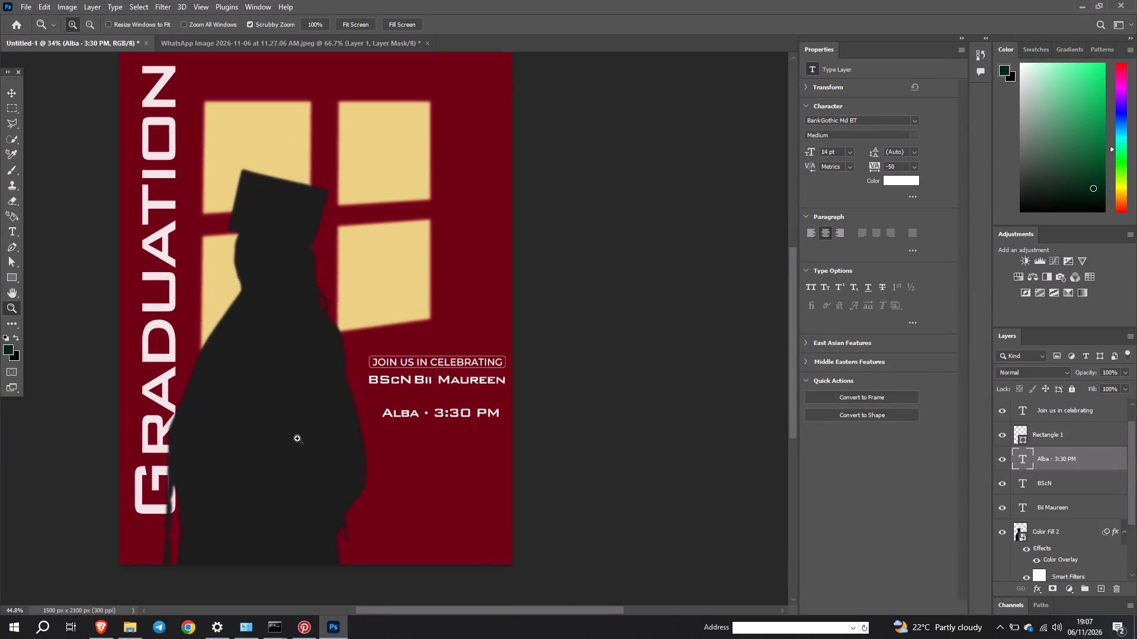
pyautogui.moveTo(297, 438); pyautogui.dragTo(304, 440)
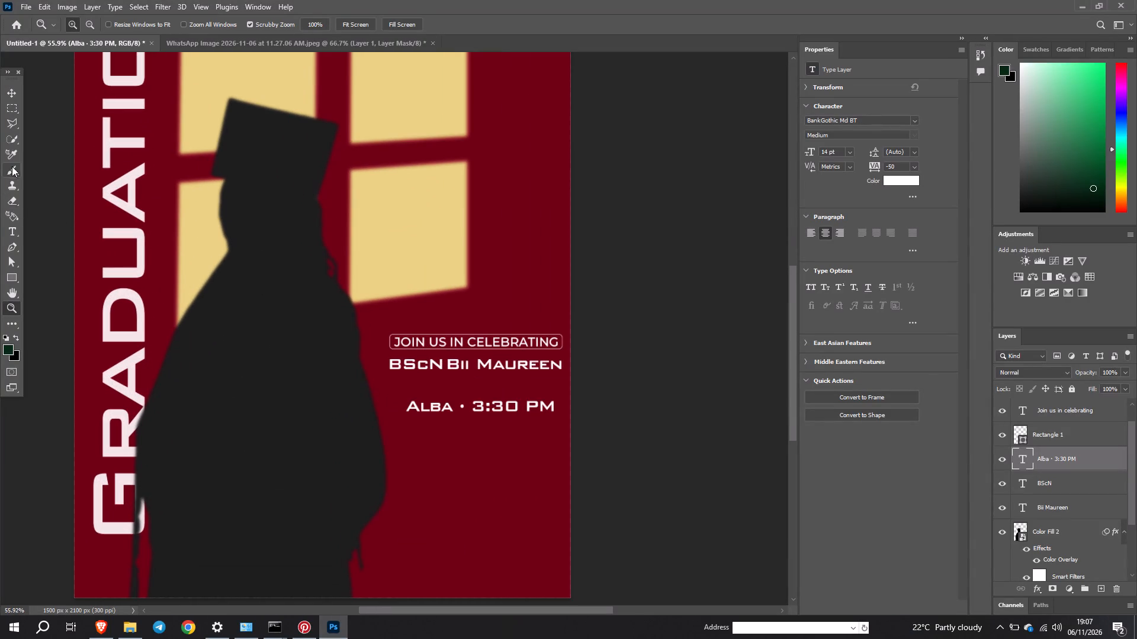
pyautogui.click(8, 93)
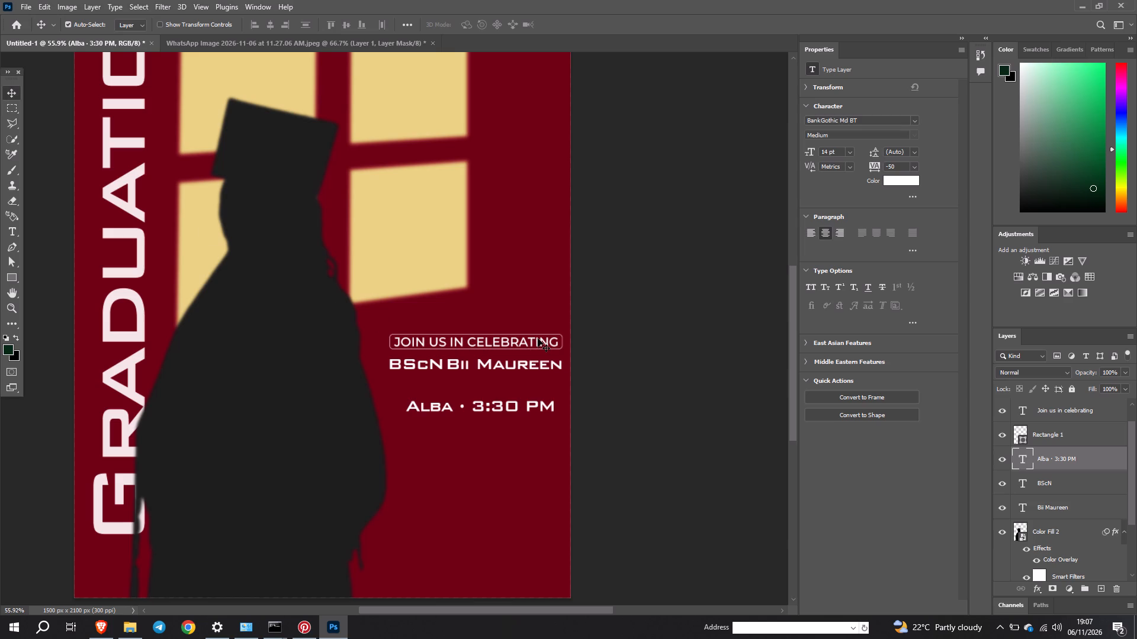
pyautogui.click(521, 334)
pyautogui.press('BackSpace')
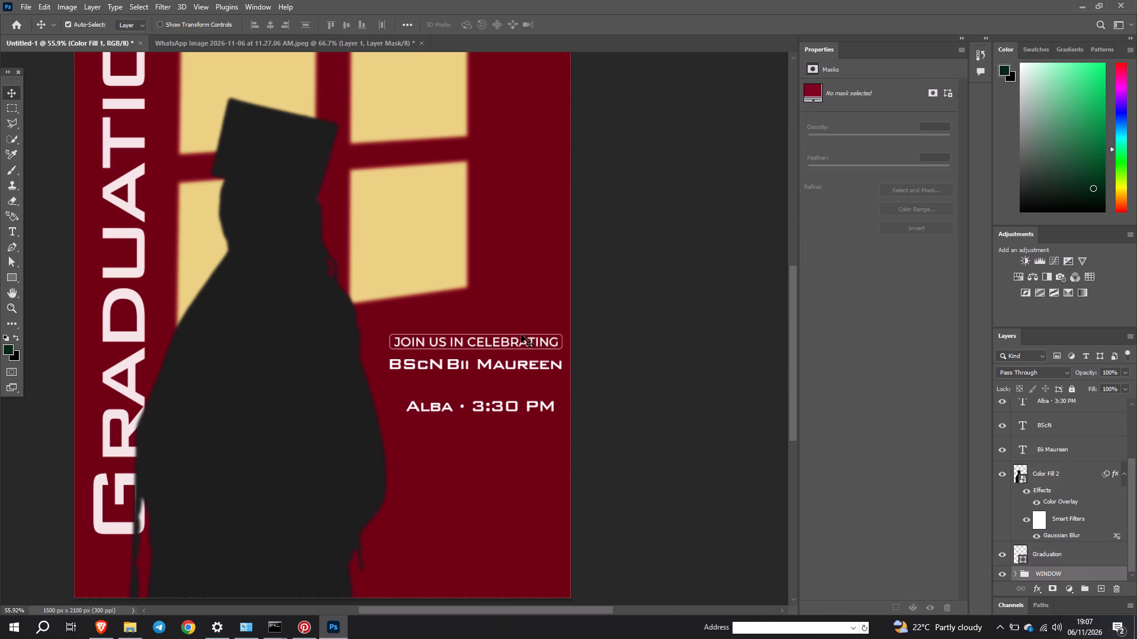
pyautogui.hotkey('ctrl', 'z')
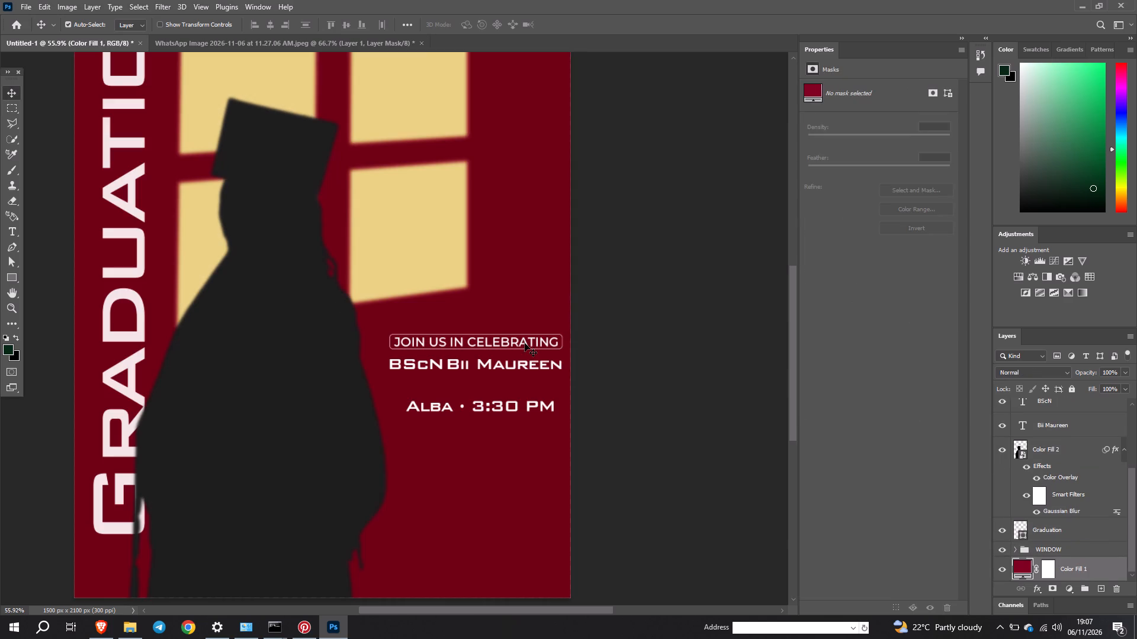
pyautogui.scroll(3, 1066, 431)
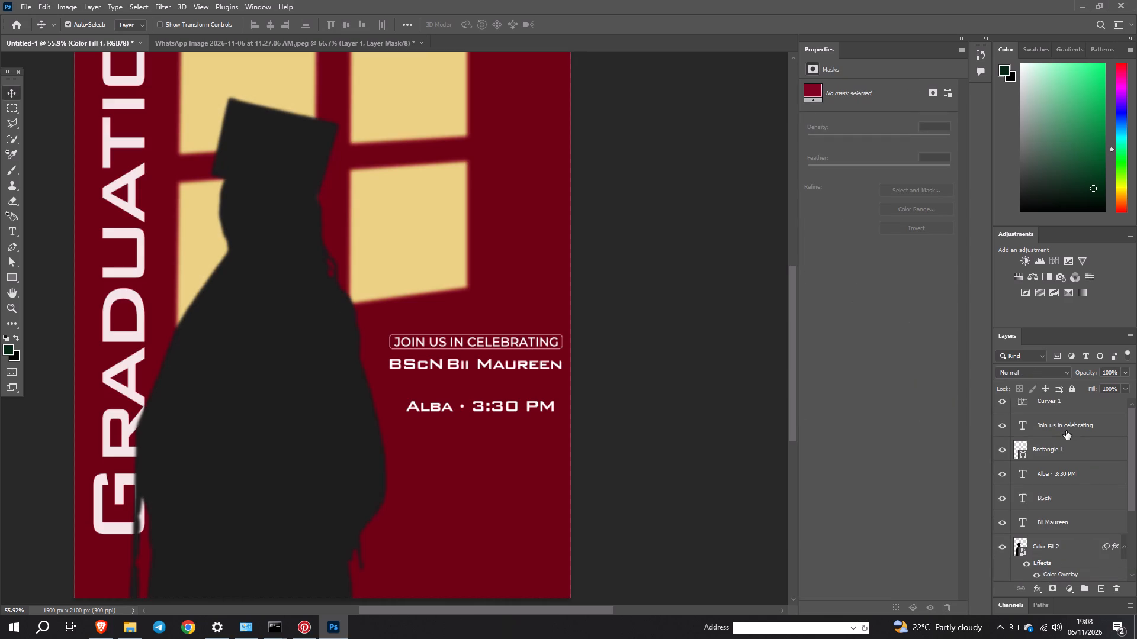
pyautogui.click(1060, 456)
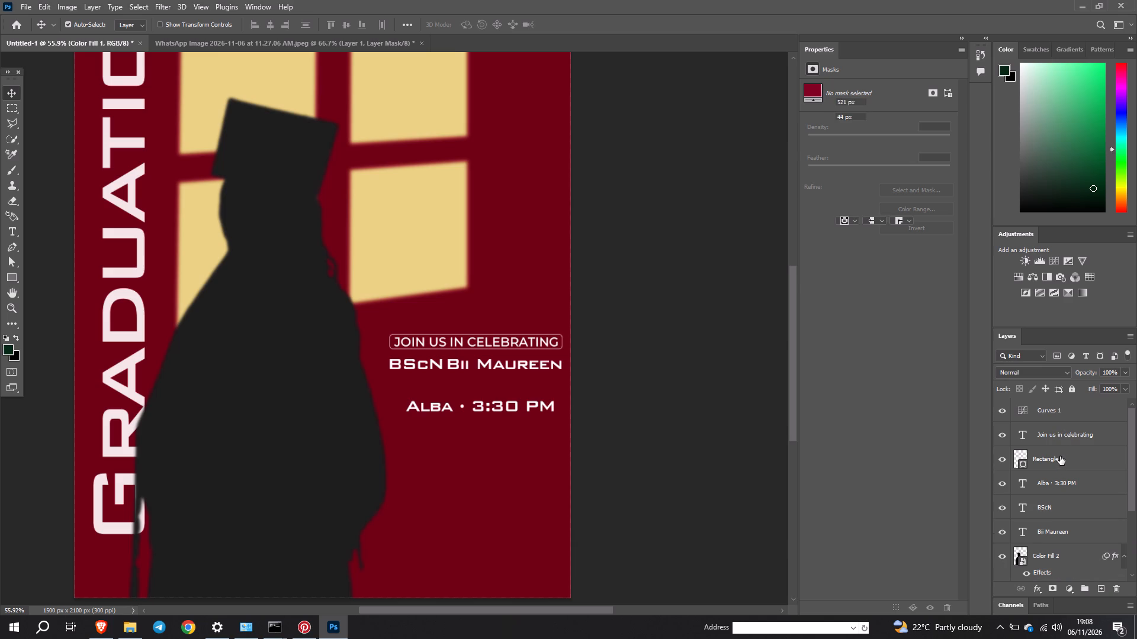
pyautogui.press('BackSpace')
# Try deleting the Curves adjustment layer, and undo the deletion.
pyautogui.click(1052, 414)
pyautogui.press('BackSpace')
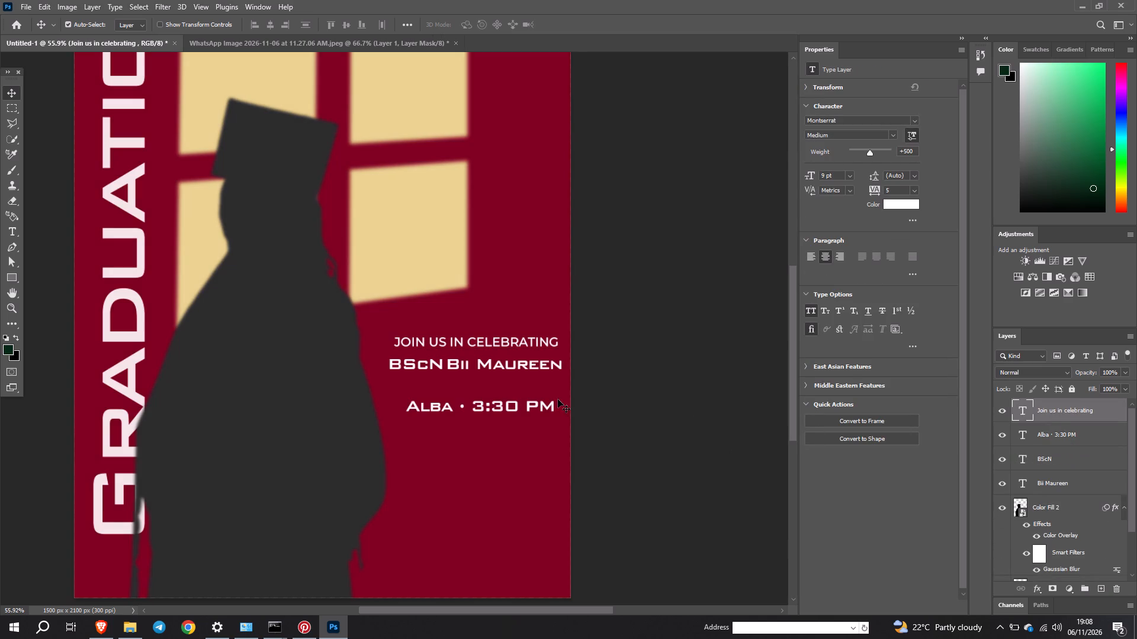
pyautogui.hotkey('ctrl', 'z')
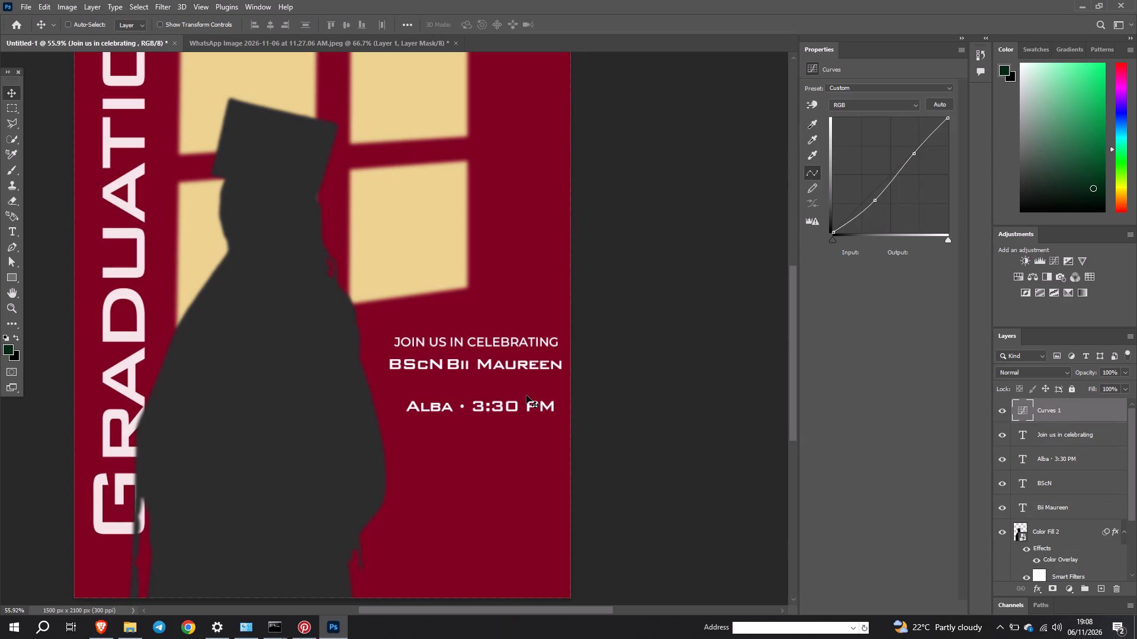
# Delete the "BScN" text in front of the graduate's name.
pyautogui.click(1053, 441)
pyautogui.click(1047, 532)
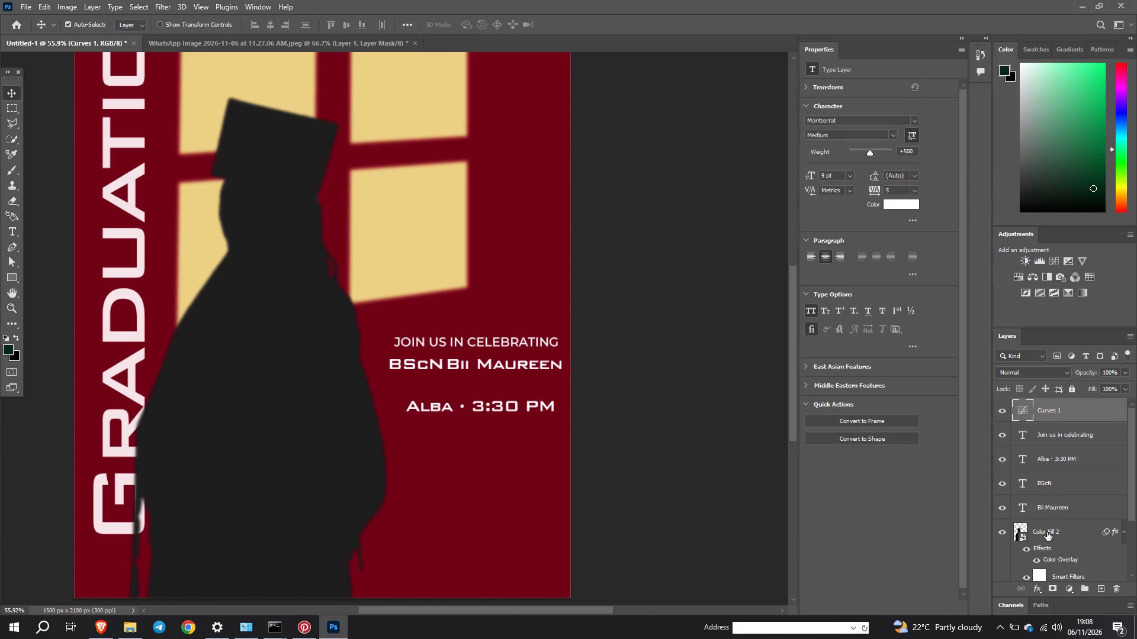
pyautogui.scroll(-2, 1047, 532)
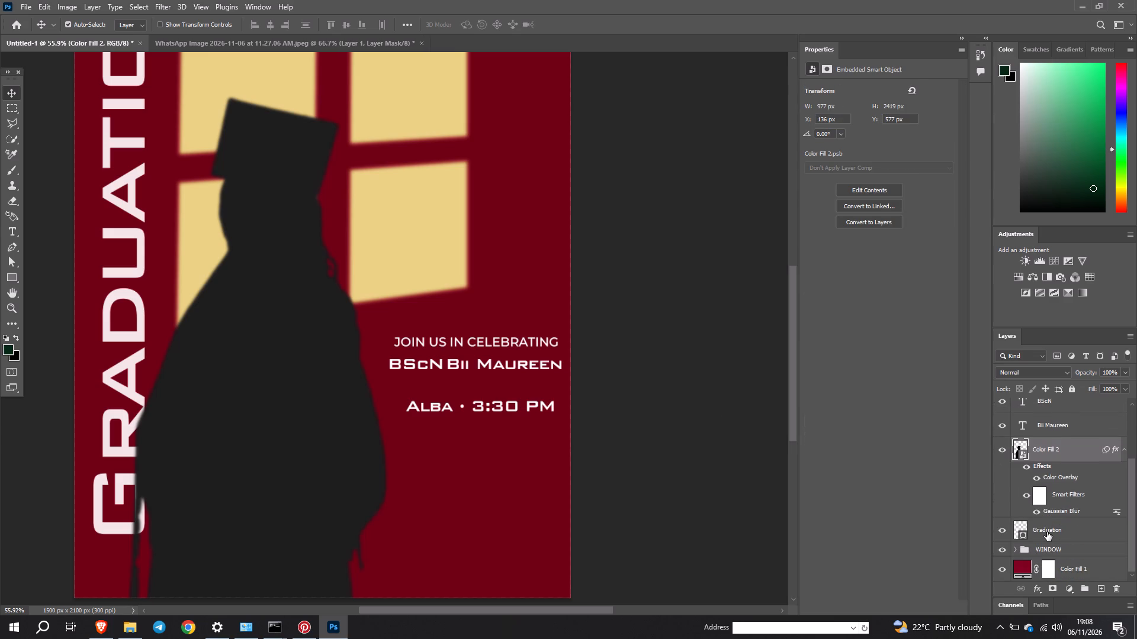
pyautogui.scroll(2, 1047, 532)
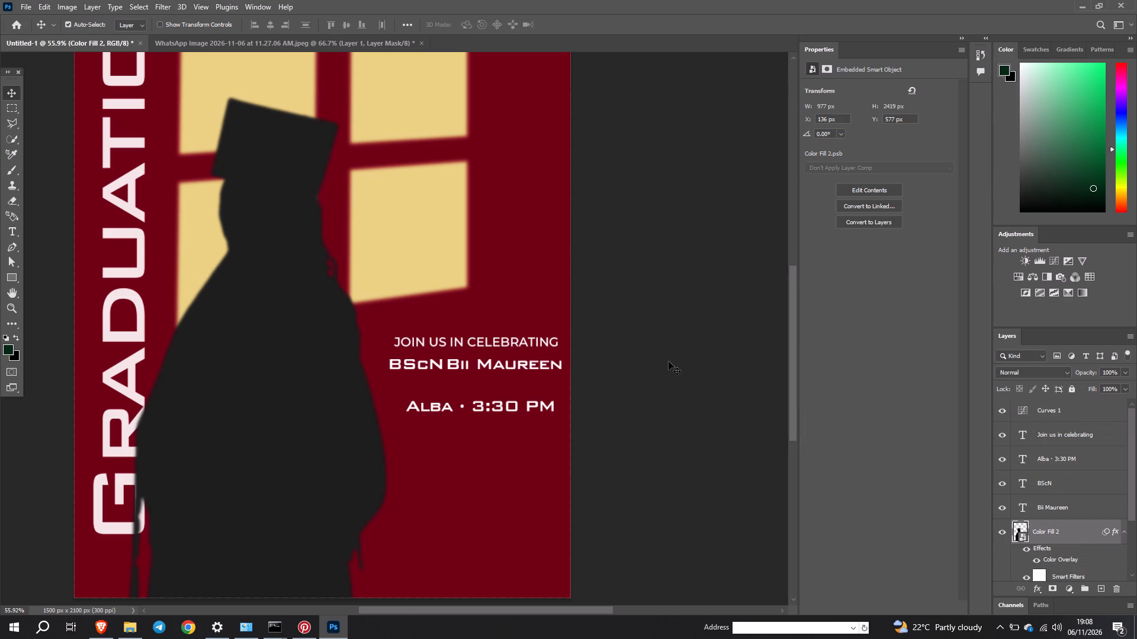
pyautogui.click(431, 366)
pyautogui.press('BackSpace')
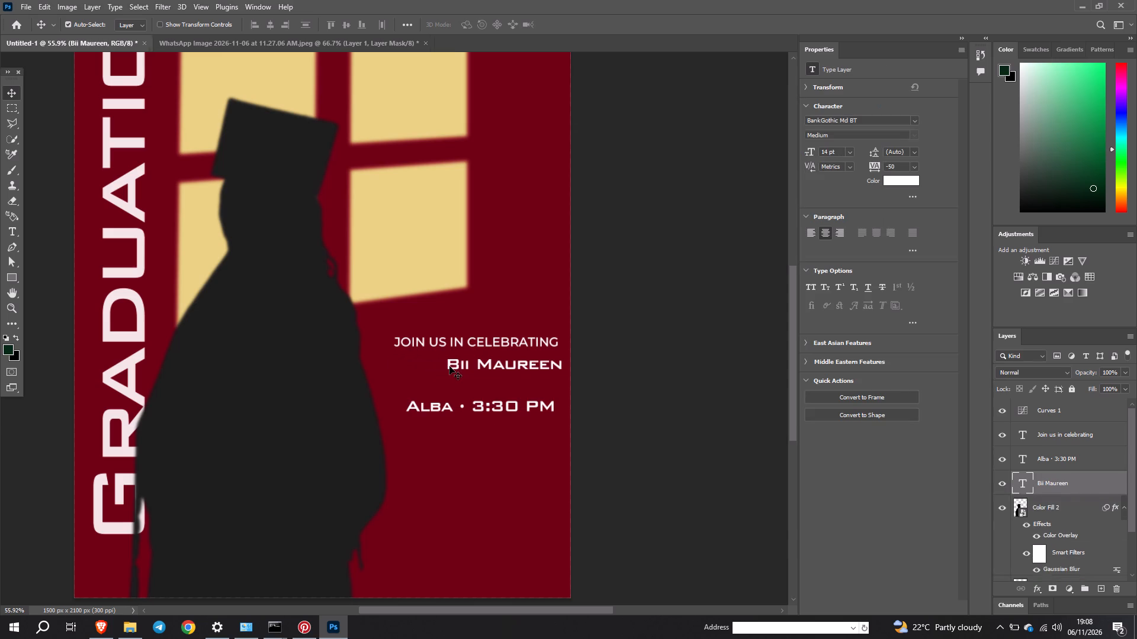
# Move the graduate's name line beneath "Join us in celebrating", roughly centred and evenly spaced between it and the "Alba · 3:30 PM" line.
pyautogui.moveTo(447, 365); pyautogui.dragTo(432, 367)
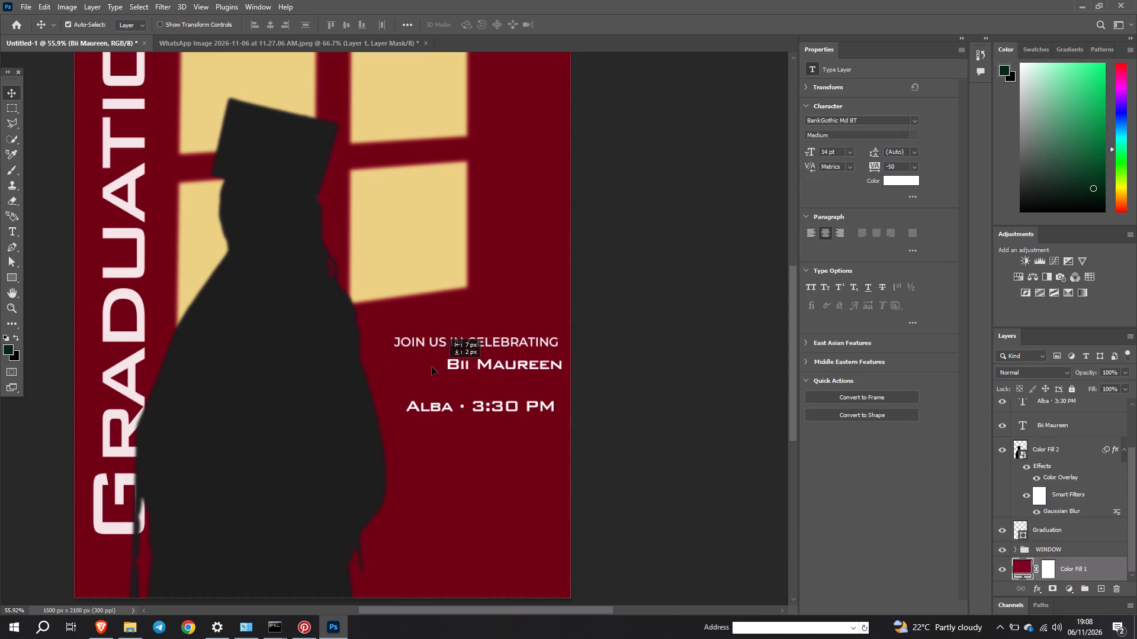
pyautogui.moveTo(432, 367); pyautogui.dragTo(425, 367)
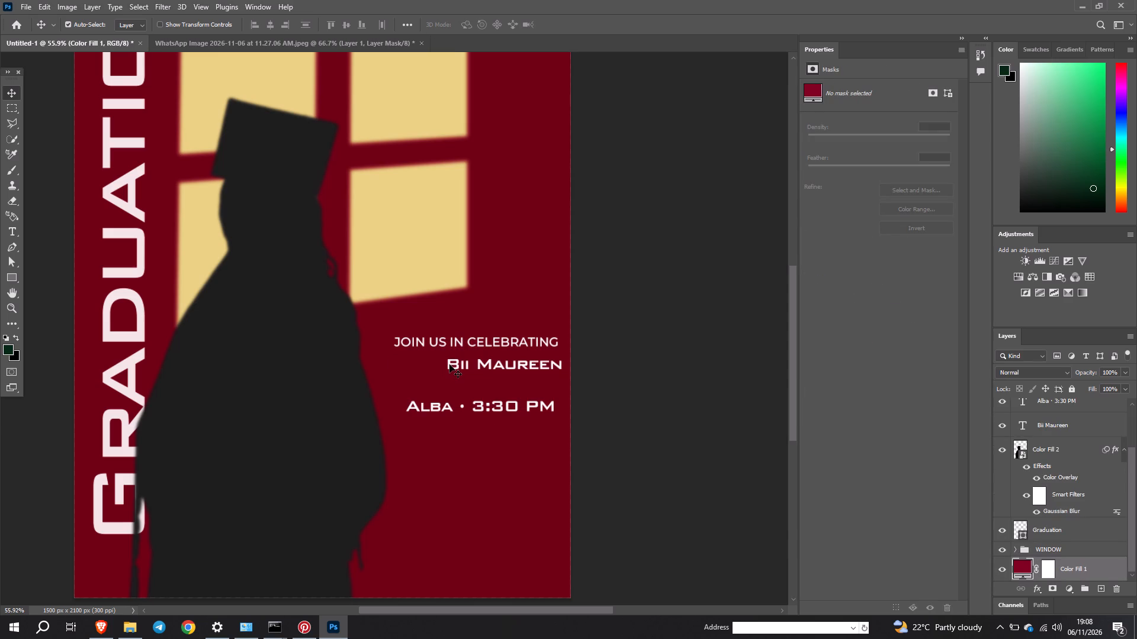
pyautogui.moveTo(449, 364); pyautogui.dragTo(426, 364)
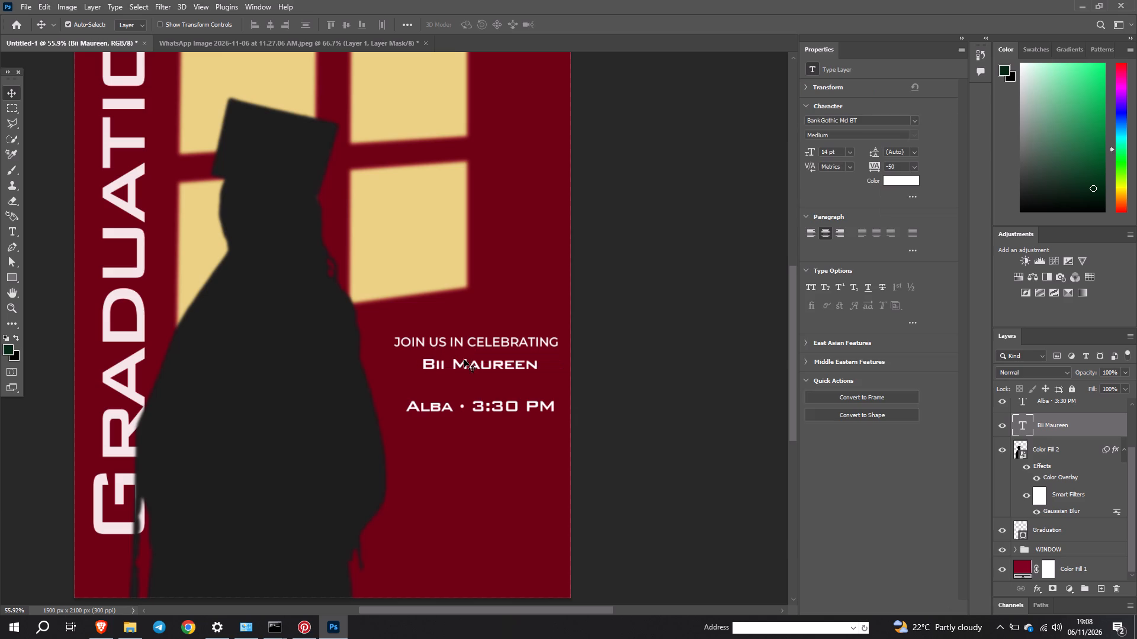
pyautogui.press('Up')
pyautogui.press('Up')
pyautogui.press('Up')
pyautogui.press('Up')
pyautogui.press('Up')
pyautogui.press('Up')
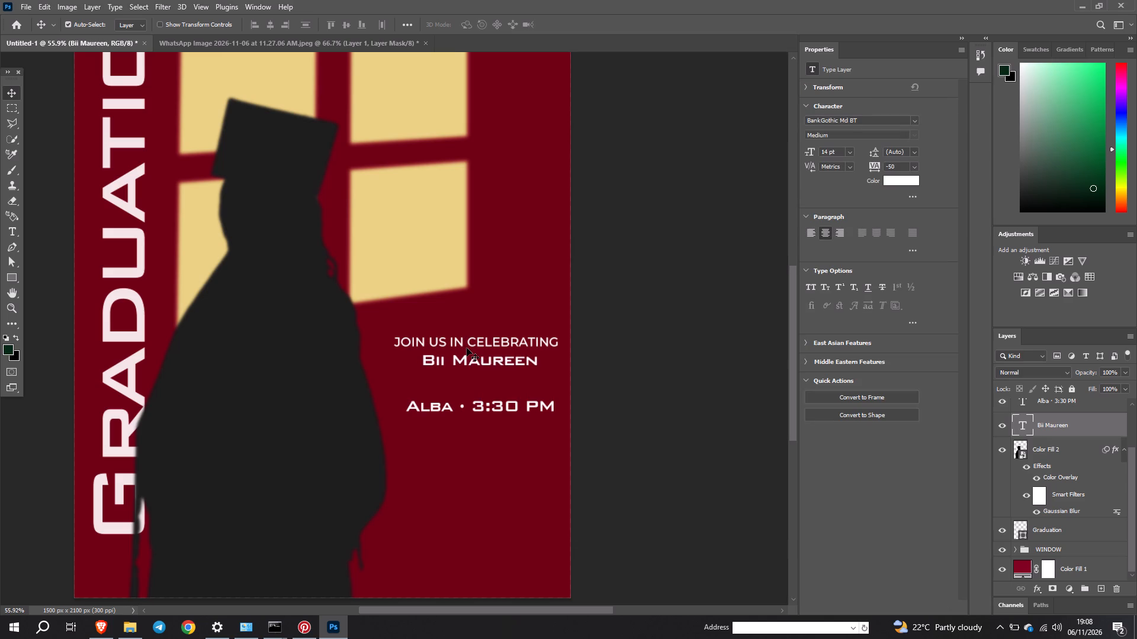
pyautogui.click(449, 408)
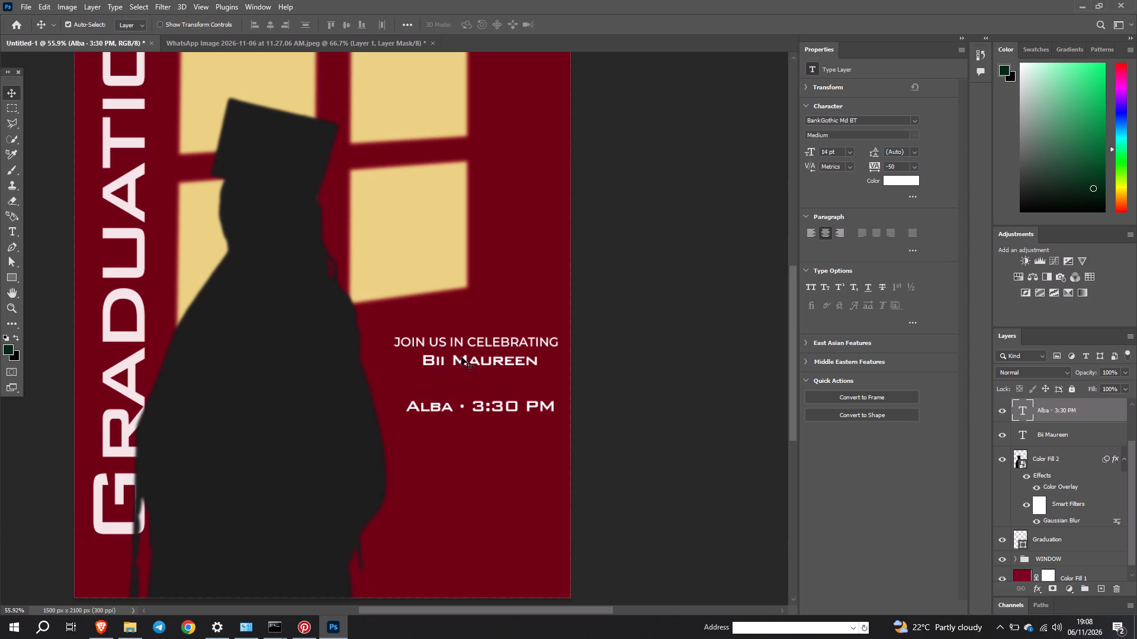
pyautogui.moveTo(460, 359); pyautogui.dragTo(460, 372)
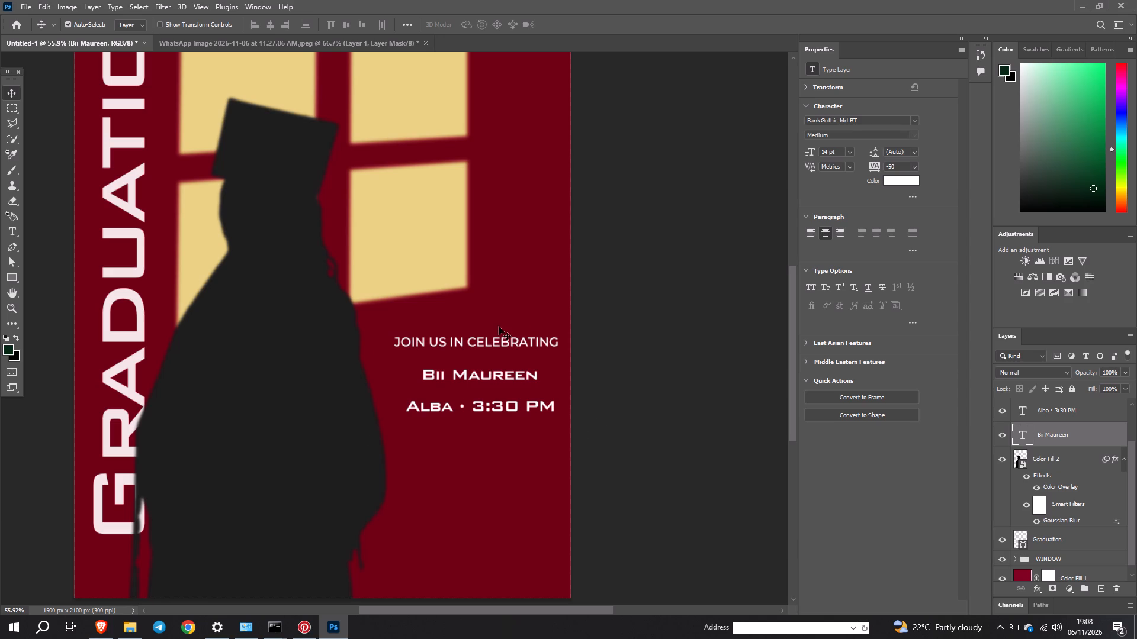
# Move "Join us in celebrating" slightly down and to the right, closer to the graduate's name line.
pyautogui.moveTo(487, 343); pyautogui.dragTo(487, 346)
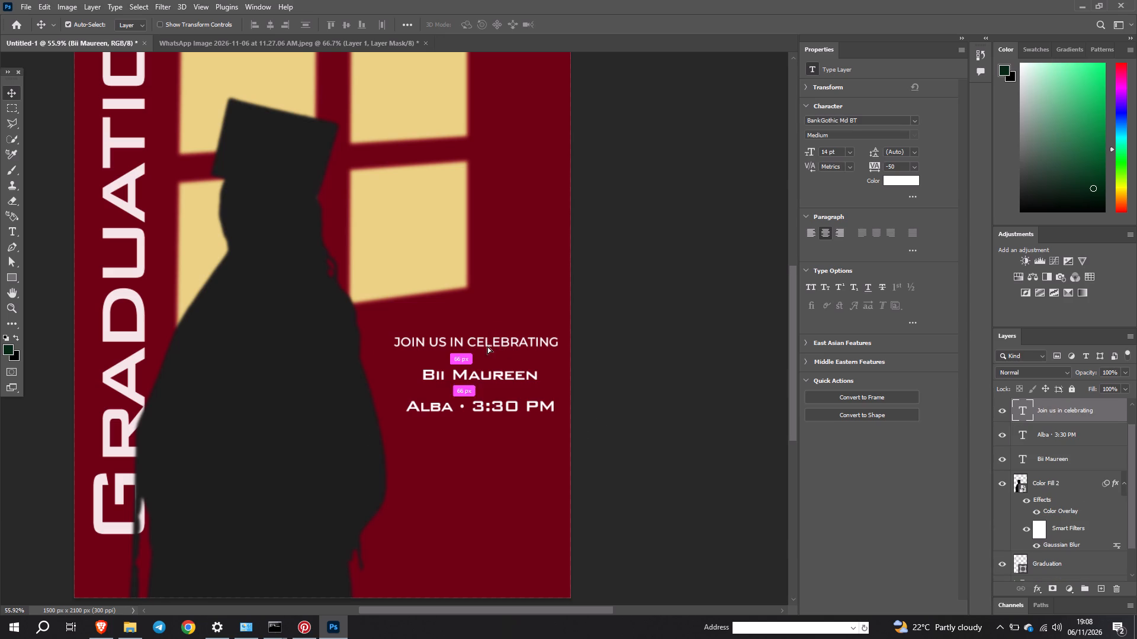
pyautogui.moveTo(487, 346); pyautogui.dragTo(493, 351)
# Examine the poster from top to bottom for a free area near the vertical "Graduation" lettering for another text line.
pyautogui.scroll(-5, 524, 434)
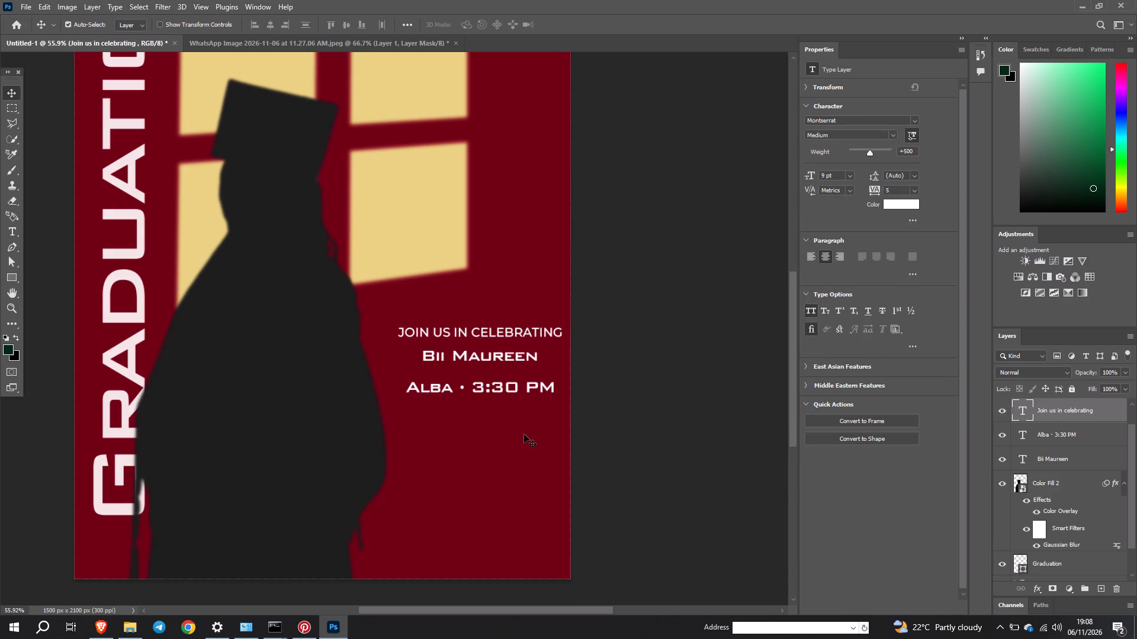
pyautogui.scroll(-2, 524, 434)
pyautogui.scroll(6, 524, 434)
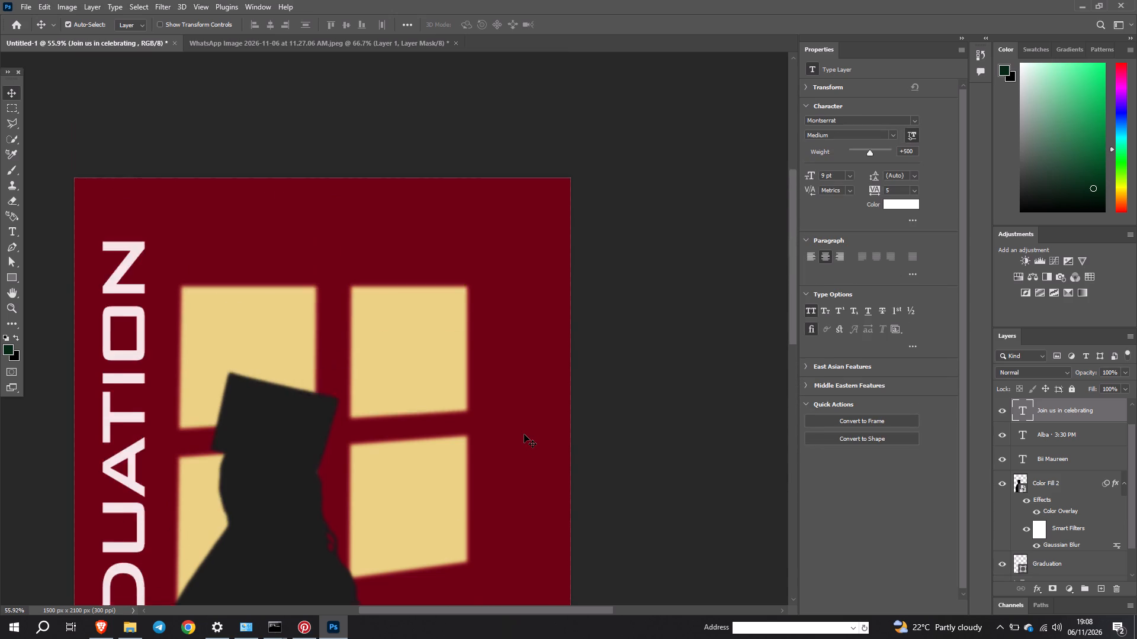
pyautogui.scroll(-9, 524, 434)
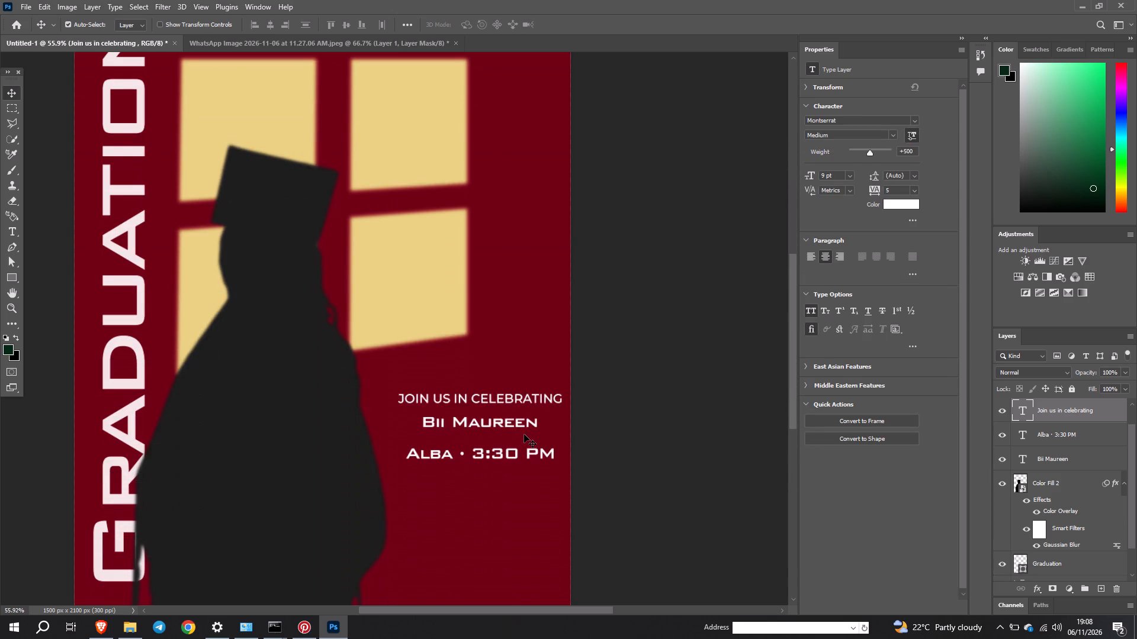
pyautogui.scroll(4, 385, 396)
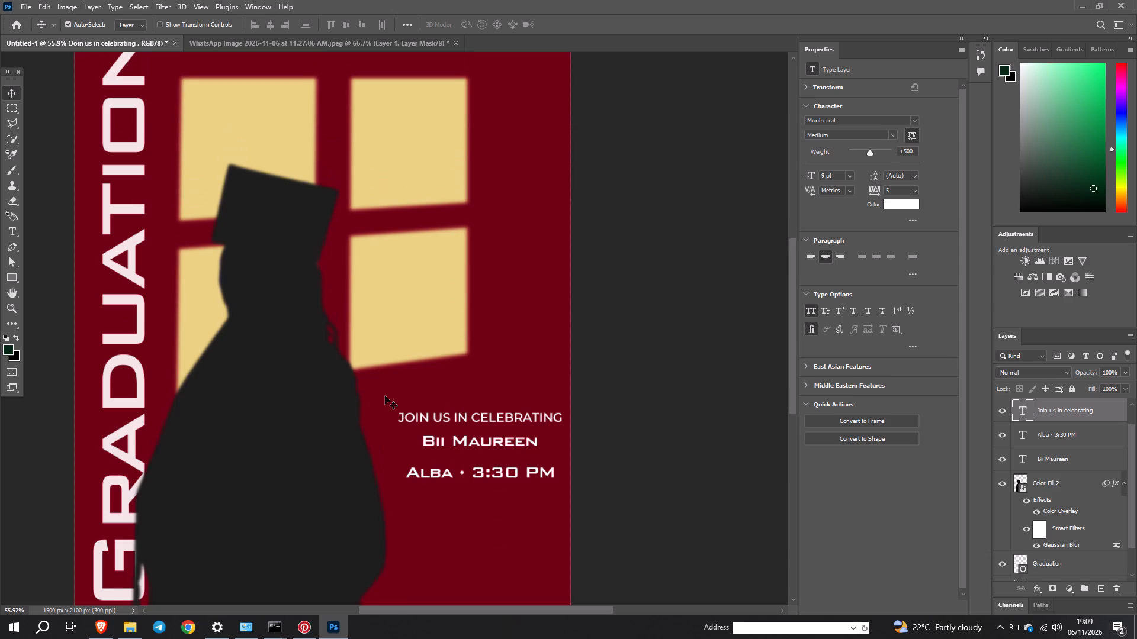
pyautogui.scroll(3, 346, 455)
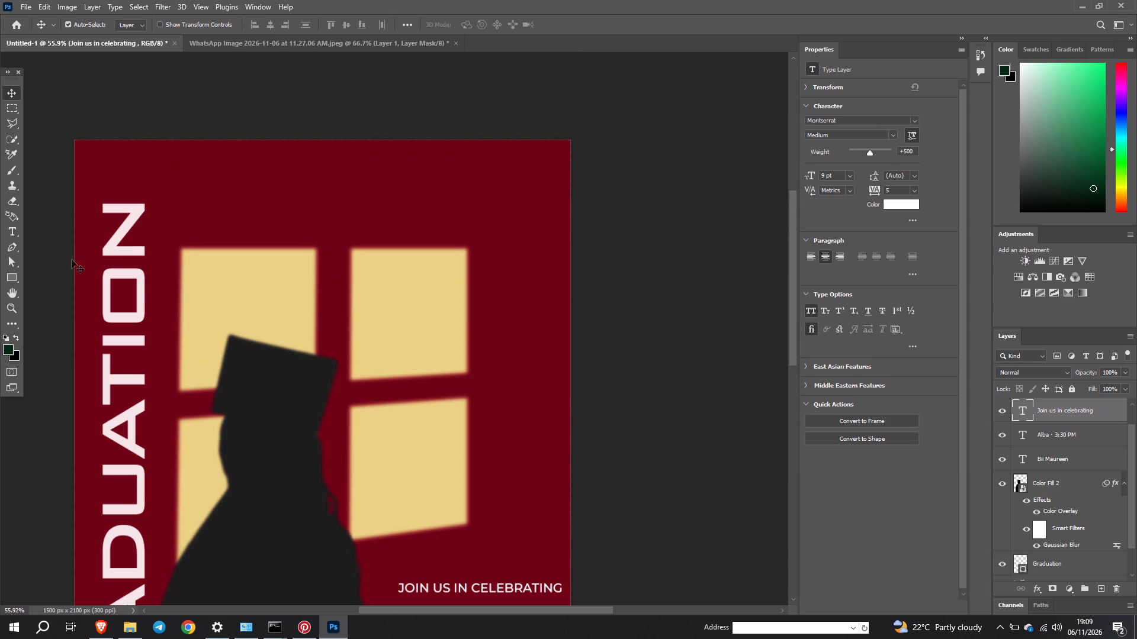
pyautogui.scroll(-1, 460, 571)
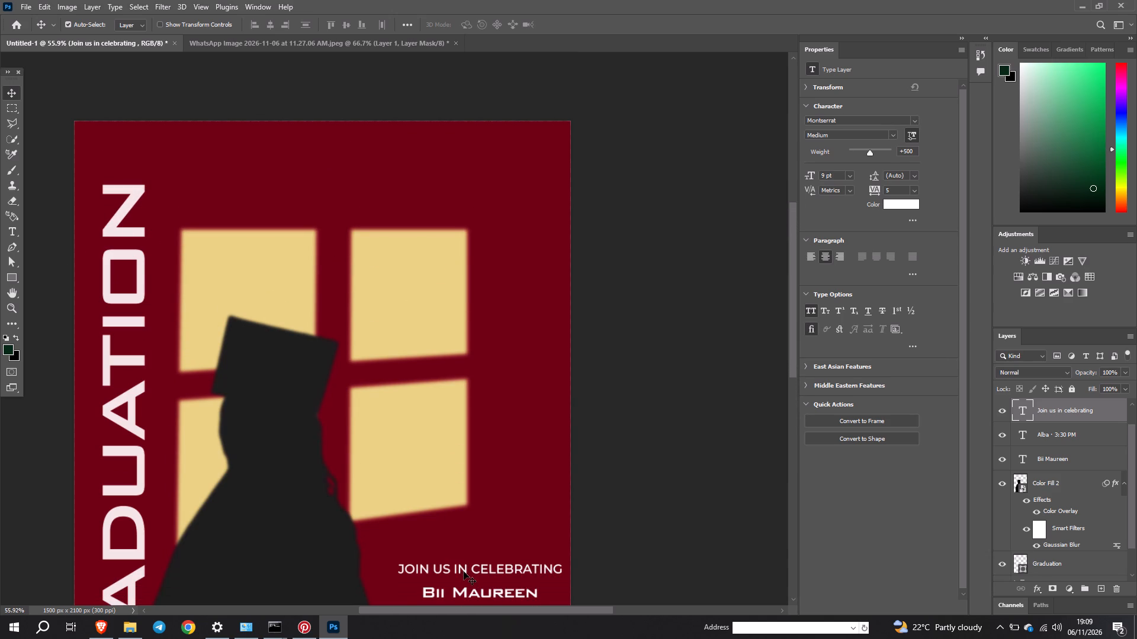
# Duplicate the graduate's name line and place the copy directly above the top of the vertical "Graduation" lettering.
pyautogui.click(464, 572)
pyautogui.keyDown('alt'); pyautogui.keyDown('shift'); pyautogui.moveTo(462, 572); pyautogui.dragTo(175, 92); pyautogui.keyUp('shift'); pyautogui.keyUp('alt')
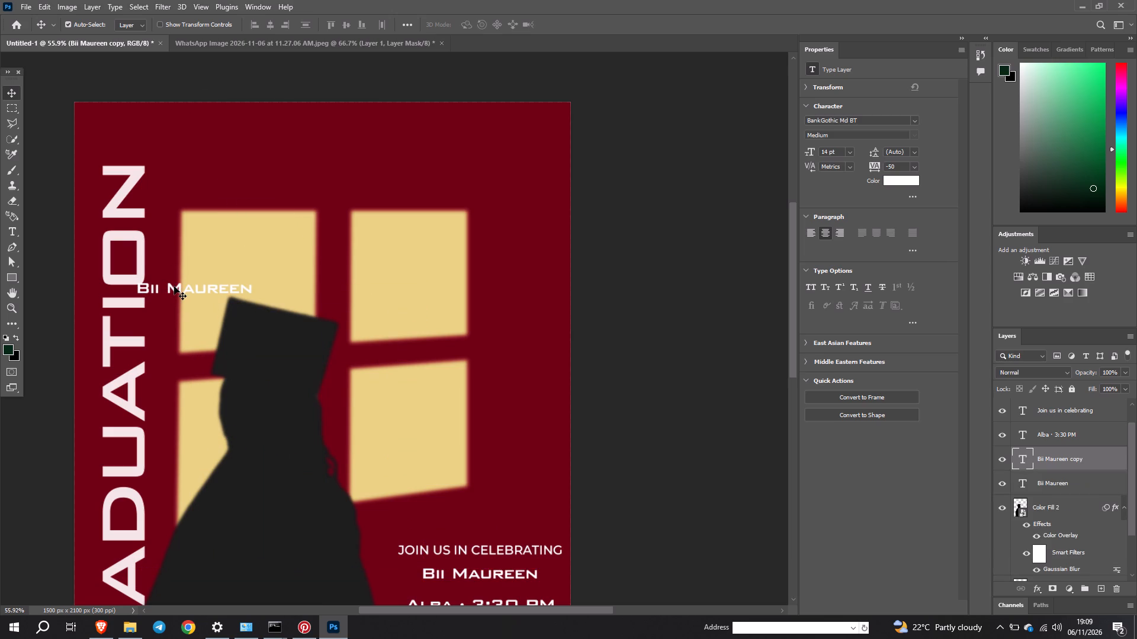
pyautogui.moveTo(174, 287); pyautogui.dragTo(146, 130)
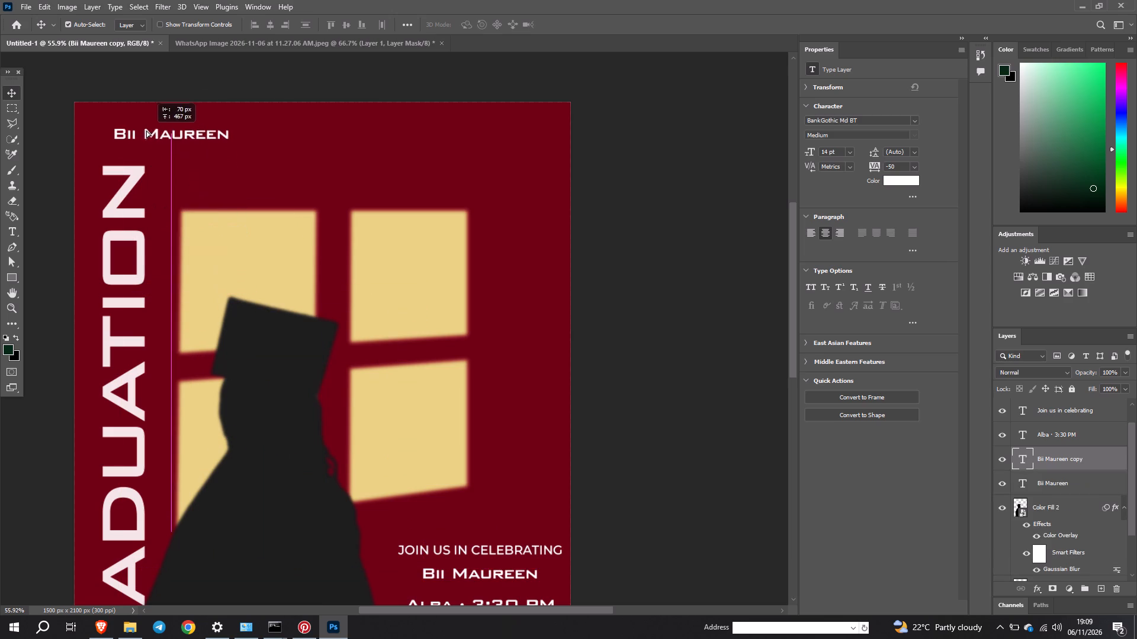
pyautogui.moveTo(146, 130); pyautogui.dragTo(140, 152)
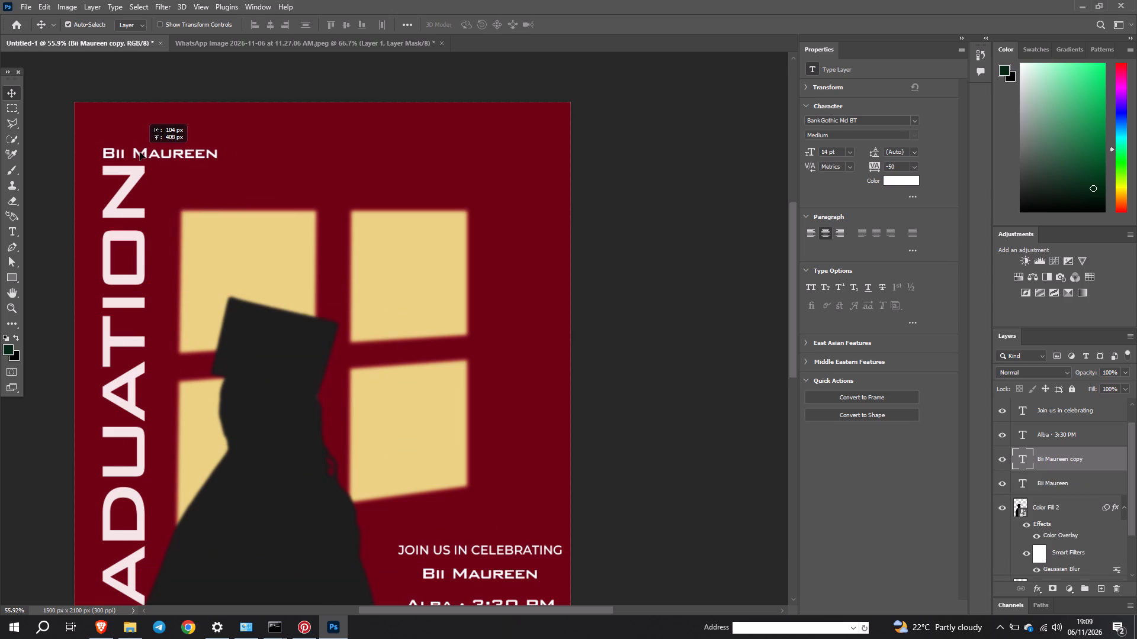
pyautogui.moveTo(140, 152); pyautogui.dragTo(139, 154)
# Replace the text of the copied name line above the vertical lettering with "CELEBRATION".
pyautogui.doubleClick(139, 154)
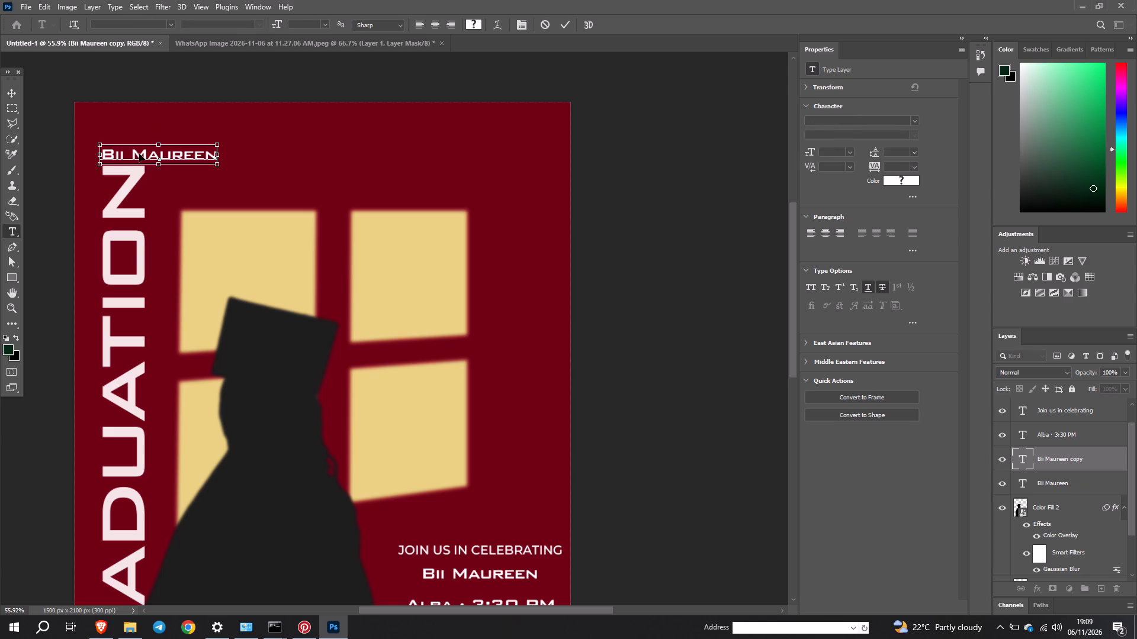
pyautogui.hotkey('ctrl', 'a')
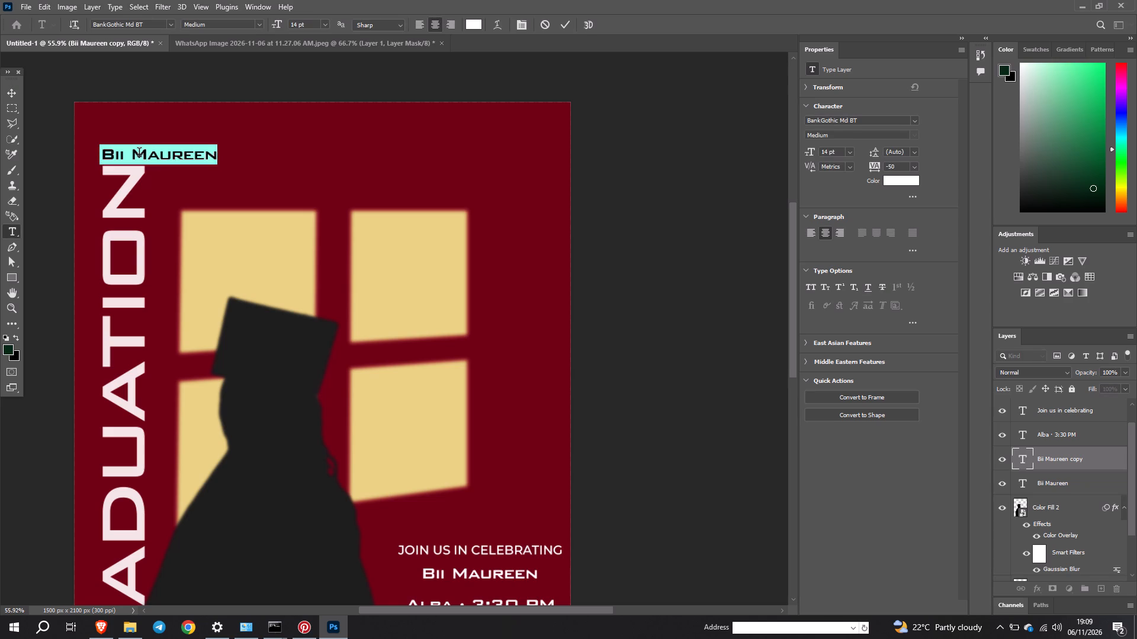
pyautogui.write('CELE')
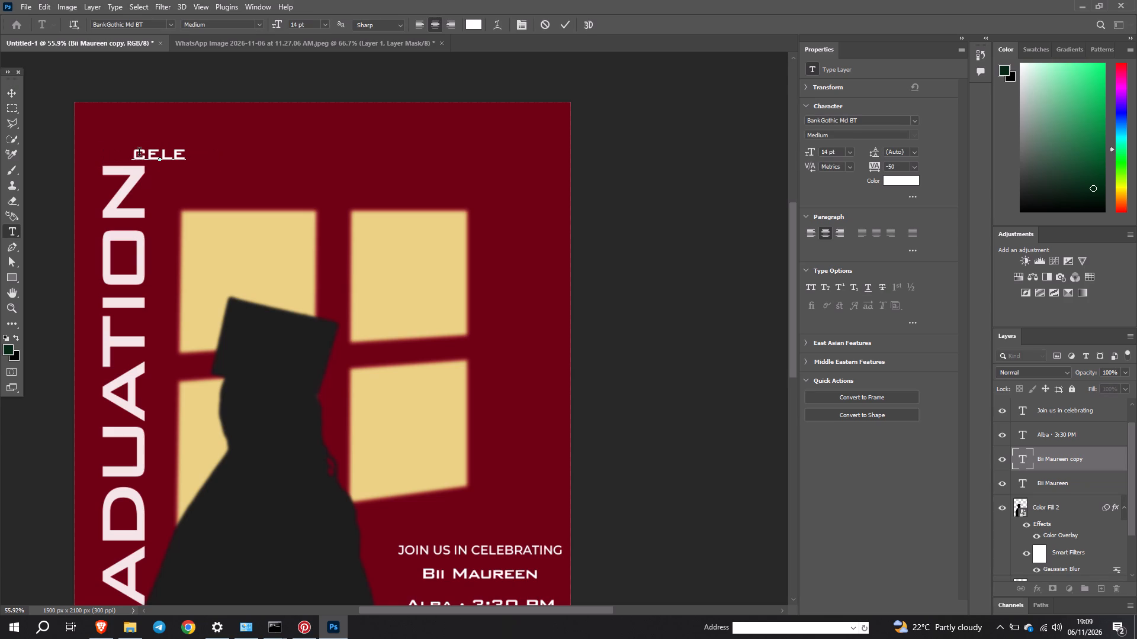
pyautogui.write('BRATION')
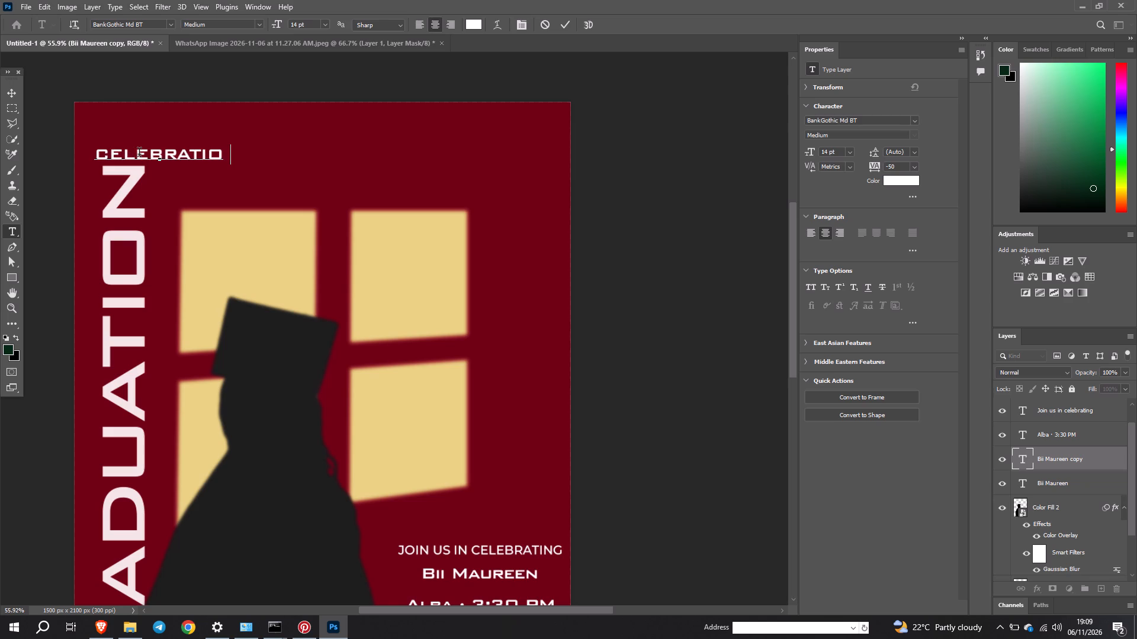
pyautogui.click(570, 22)
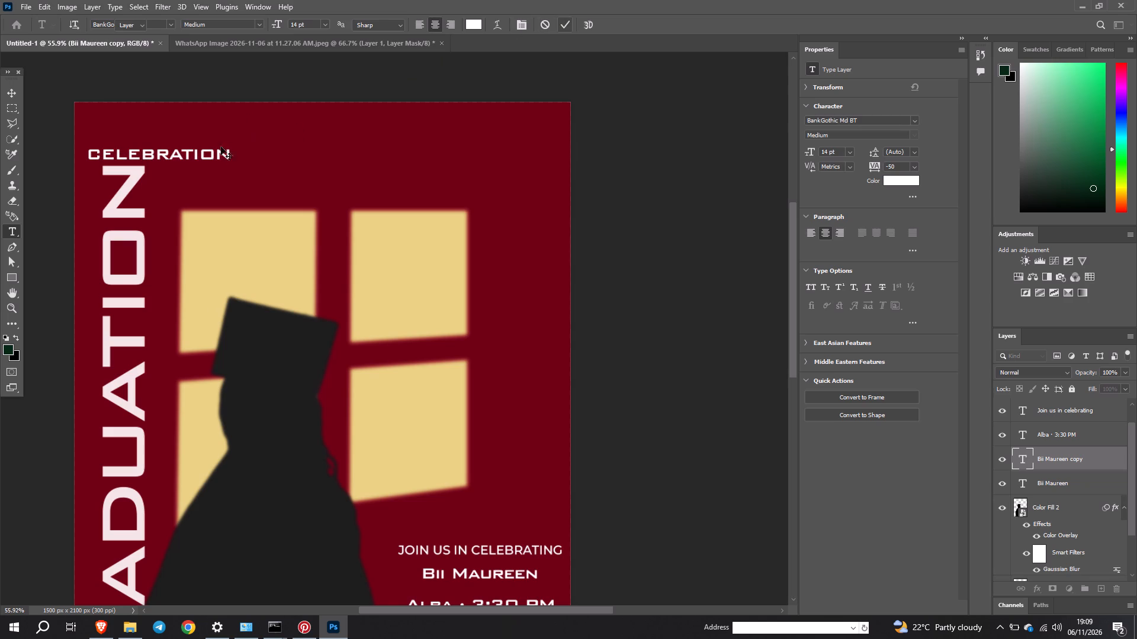
# Move "CELEBRATION" slightly right so its start lines up with the left edge of the vertical "Graduation" lettering.
pyautogui.moveTo(150, 155); pyautogui.dragTo(163, 155)
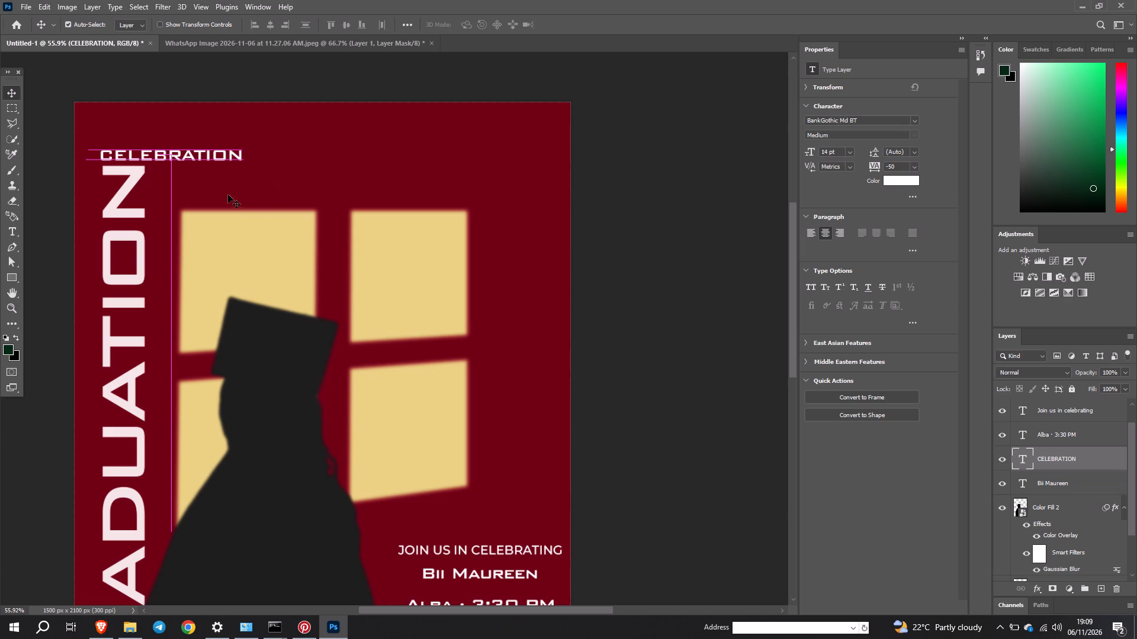
# Examine the whole poster, from "CELEBRATION" down to the empty area below the venue and time line, to judge the layout and background.
pyautogui.scroll(-2, 523, 337)
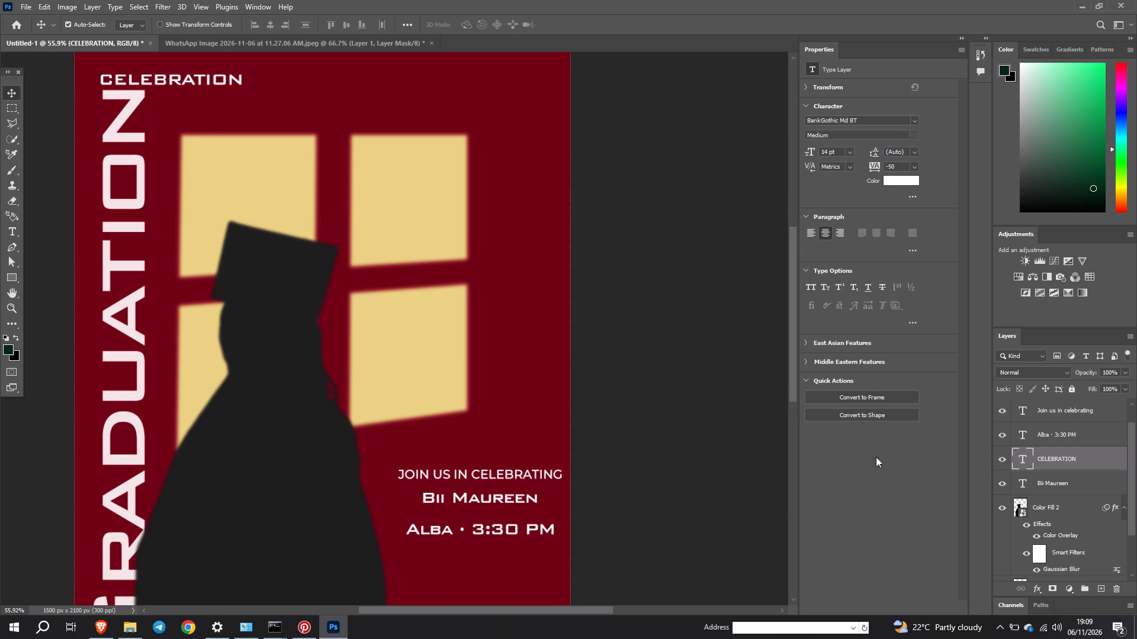
pyautogui.click(910, 474)
pyautogui.scroll(-3, 631, 416)
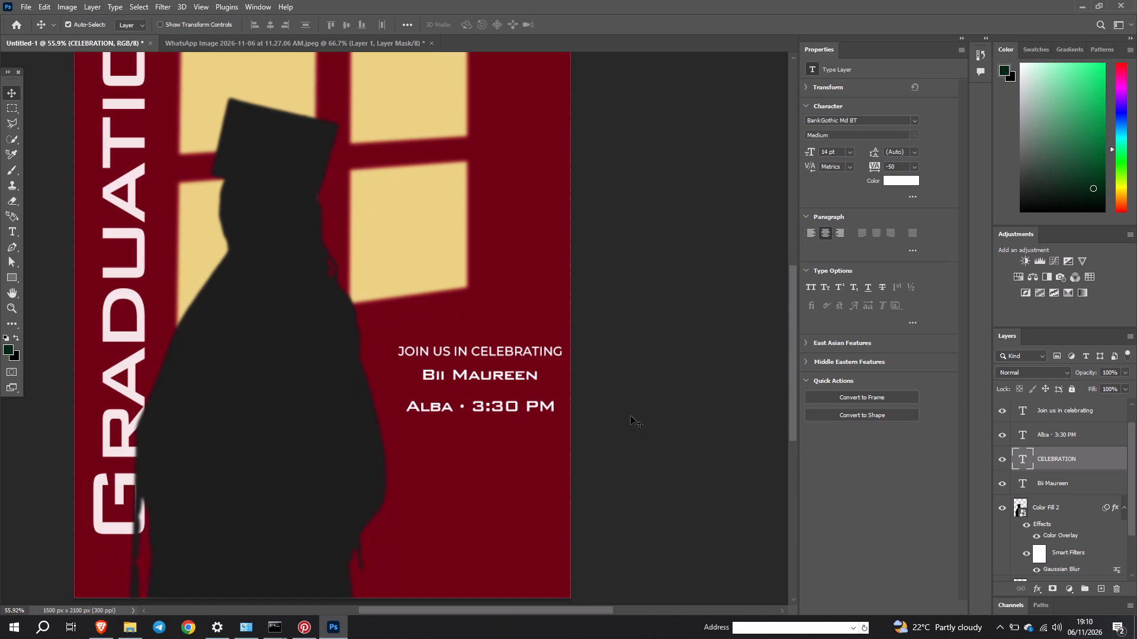
pyautogui.scroll(-8, 631, 416)
pyautogui.scroll(5, 631, 416)
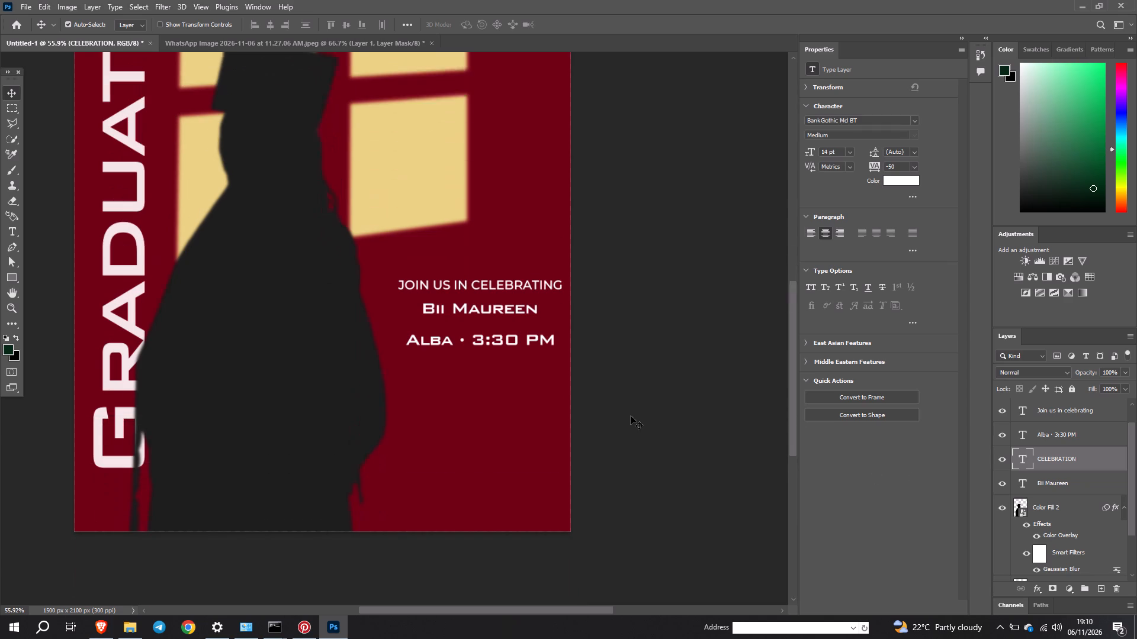
pyautogui.scroll(1, 390, 265)
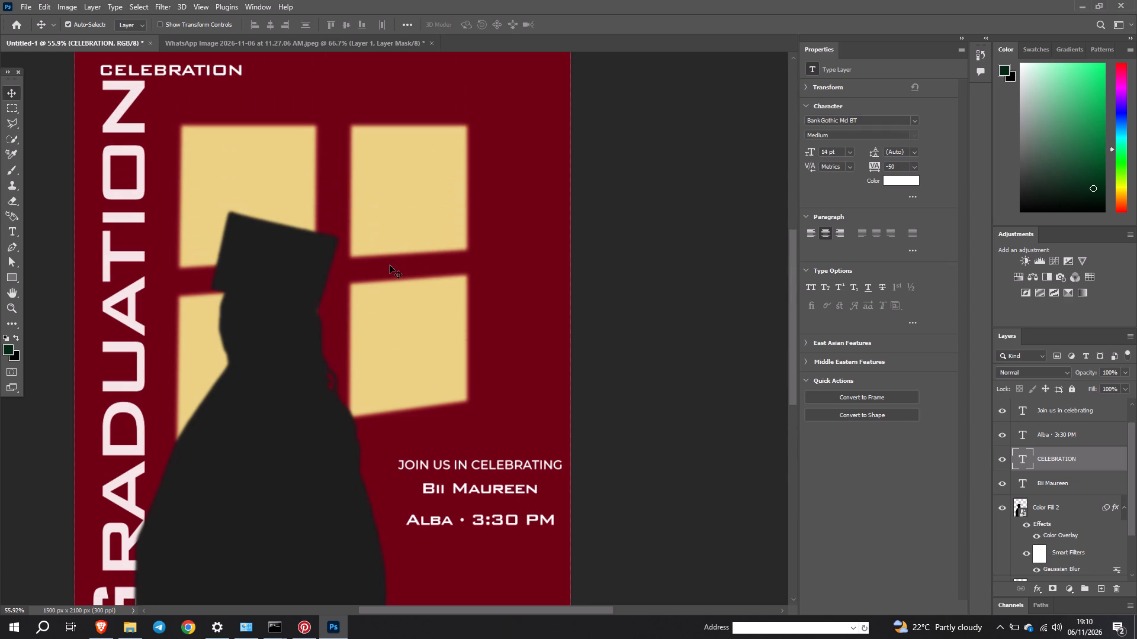
pyautogui.scroll(4, 390, 265)
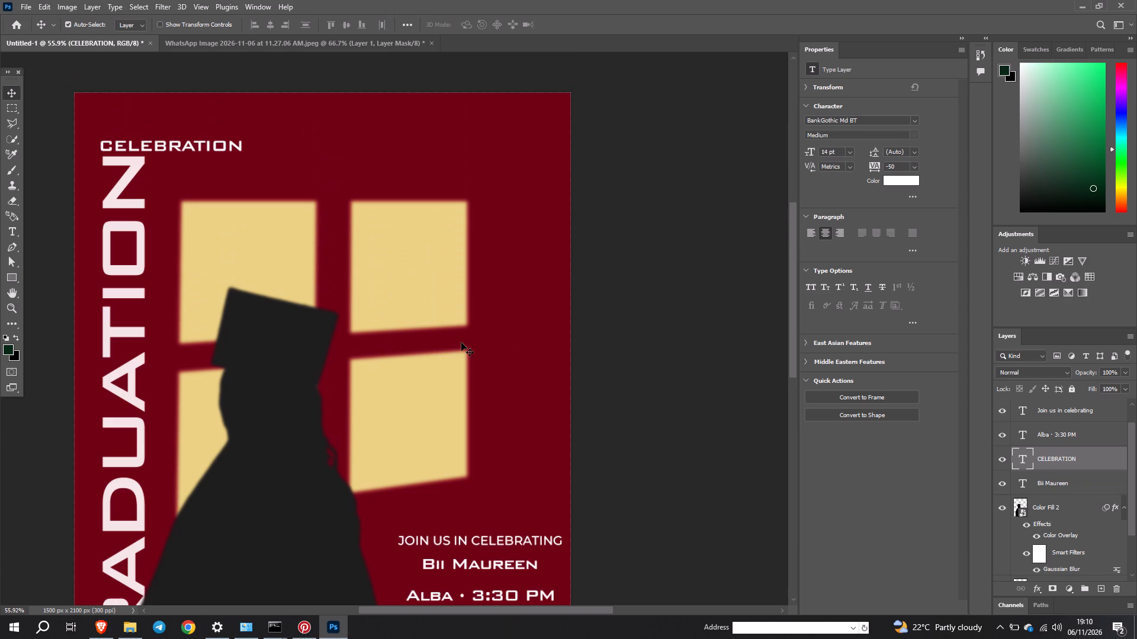
pyautogui.scroll(-7, 508, 390)
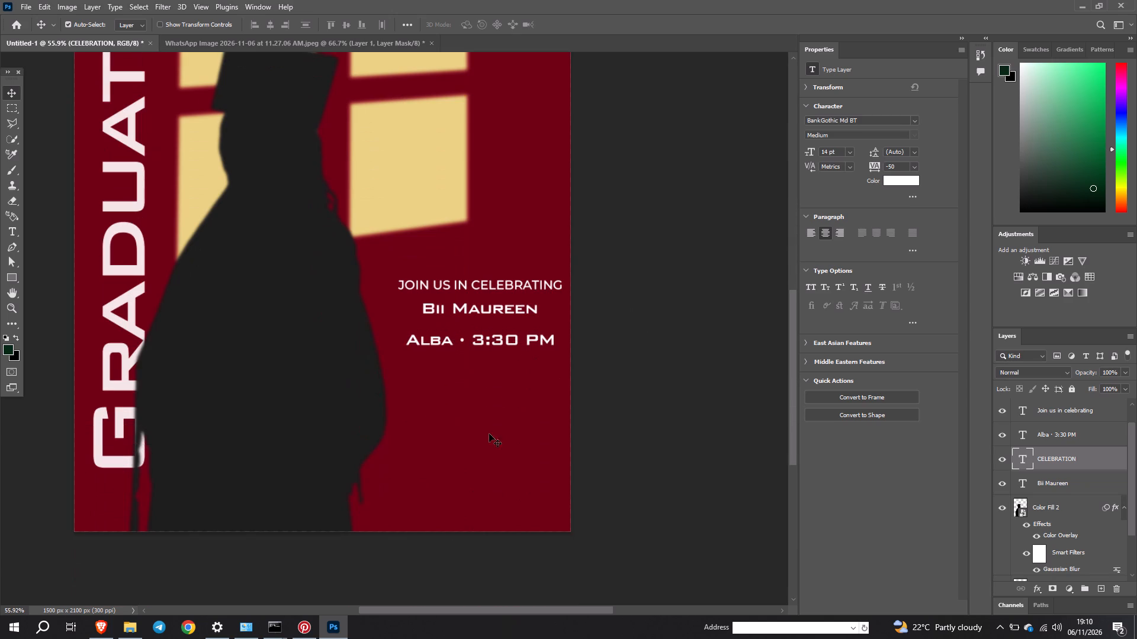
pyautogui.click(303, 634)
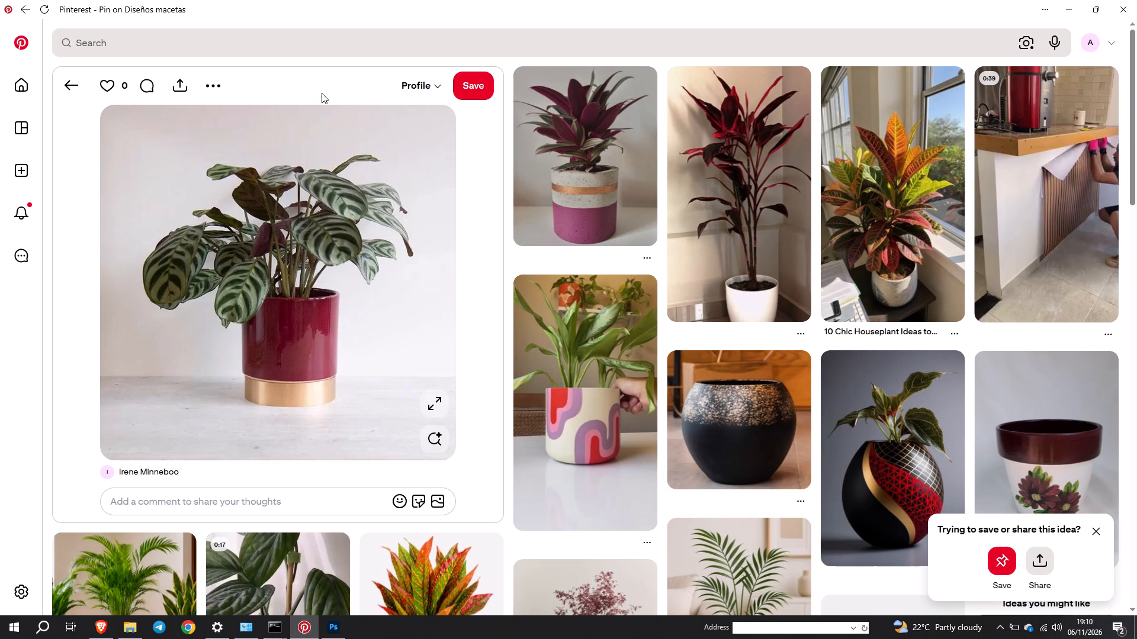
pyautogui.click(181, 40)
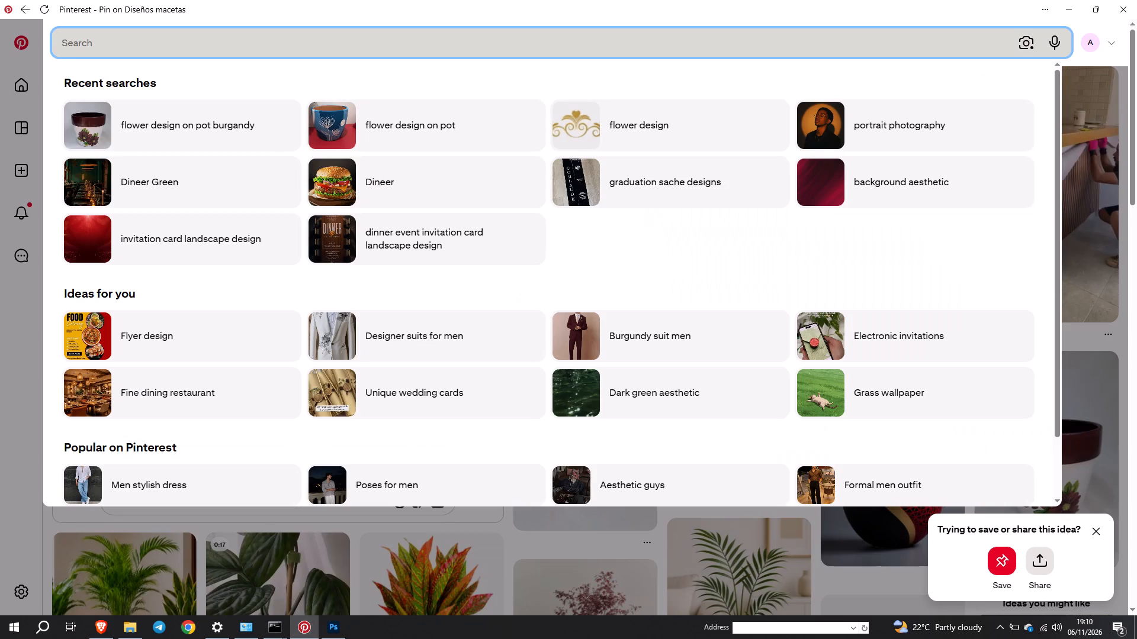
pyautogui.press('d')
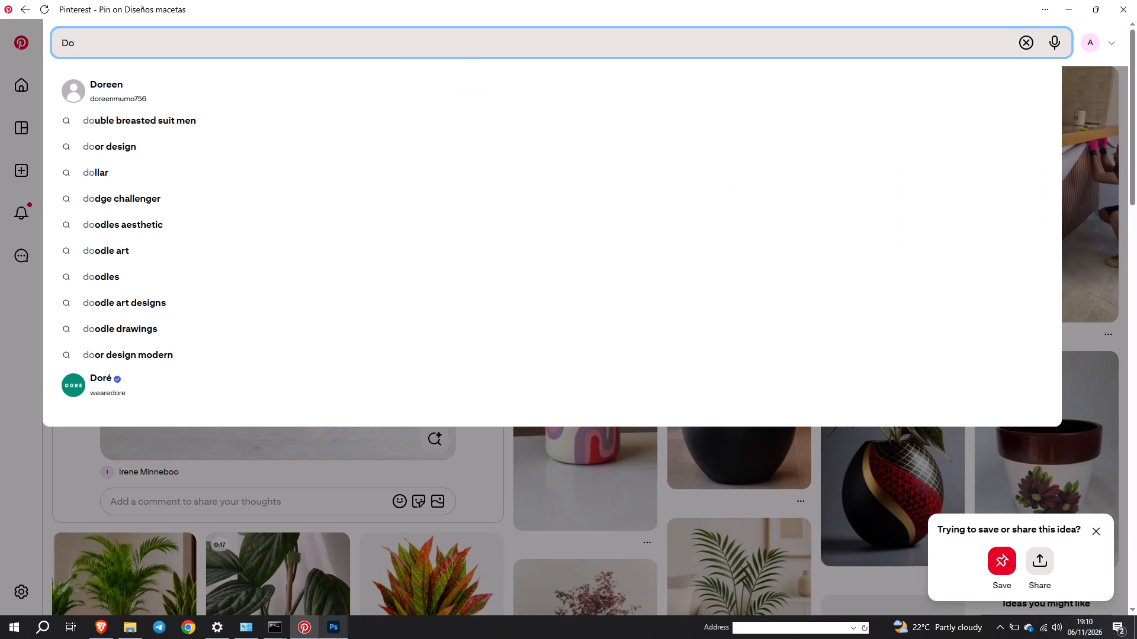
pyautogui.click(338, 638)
# Place the streaked grunge texture from the design pack's BACKGROUND > BLACK AND WHITE folder as an embedded image directly above the burgundy Color Fill 1 layer.
pyautogui.scroll(-2, 973, 527)
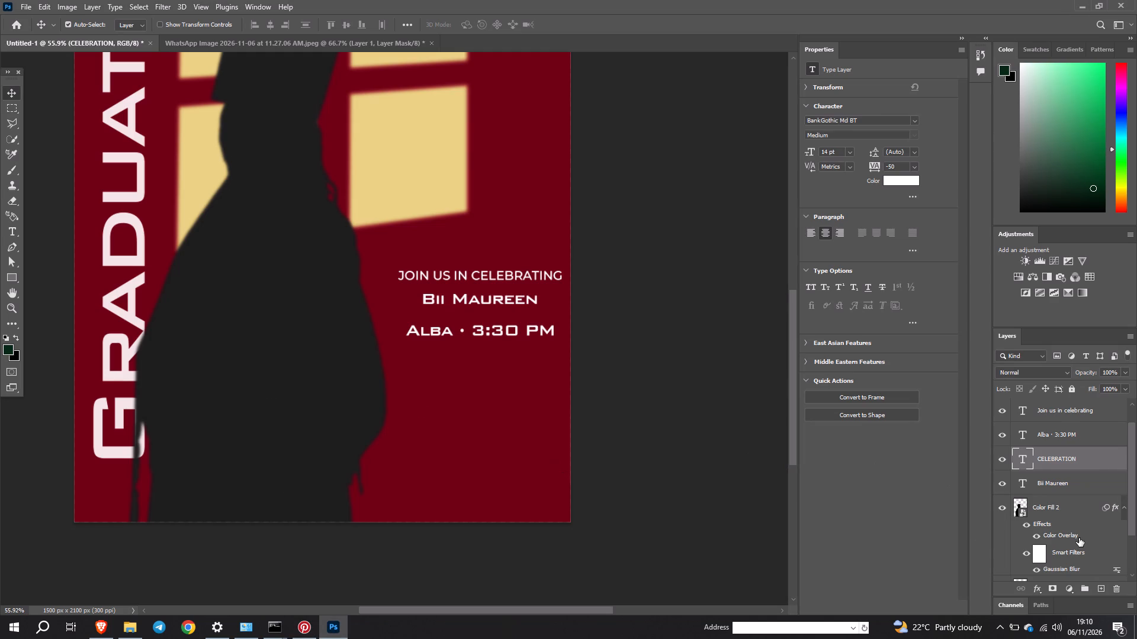
pyautogui.scroll(-5, 1079, 538)
pyautogui.click(1061, 575)
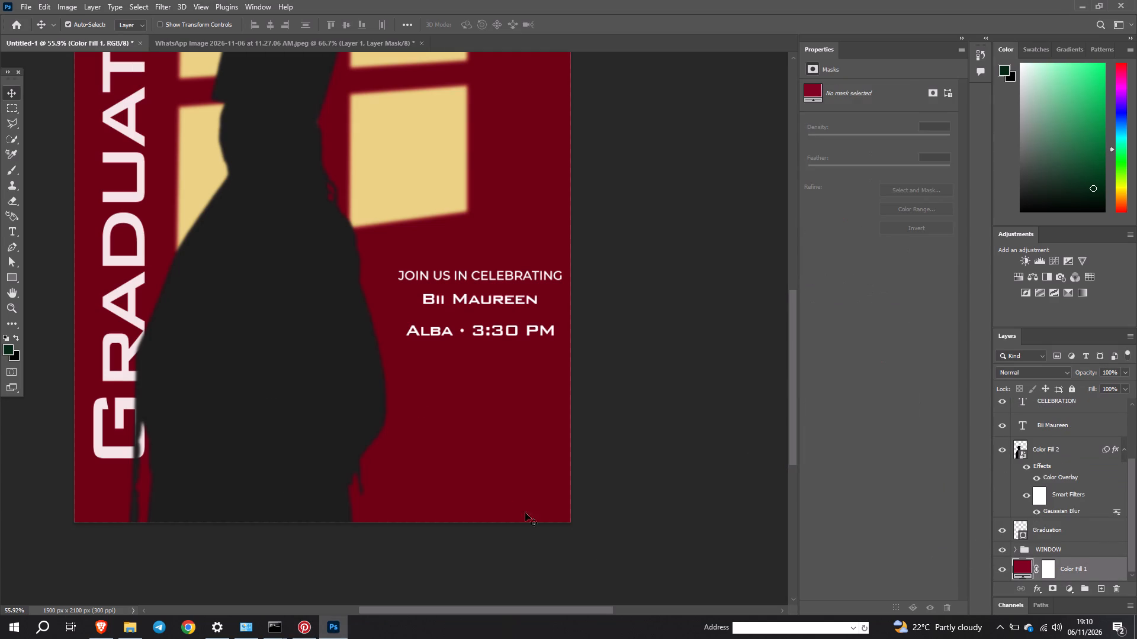
pyautogui.click(23, 3)
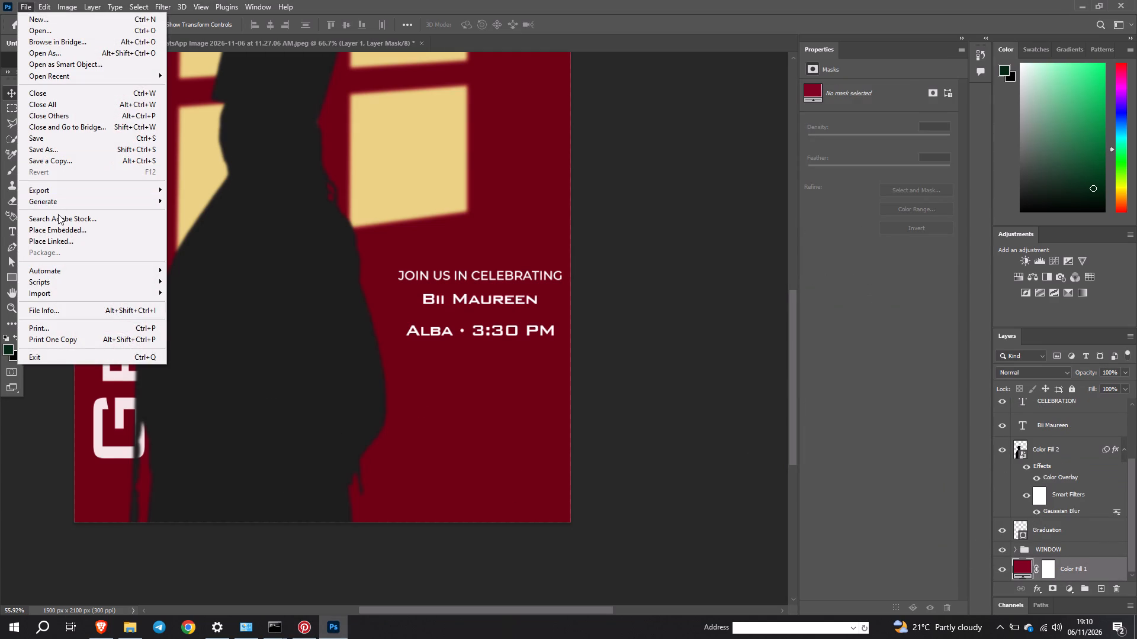
pyautogui.click(63, 227)
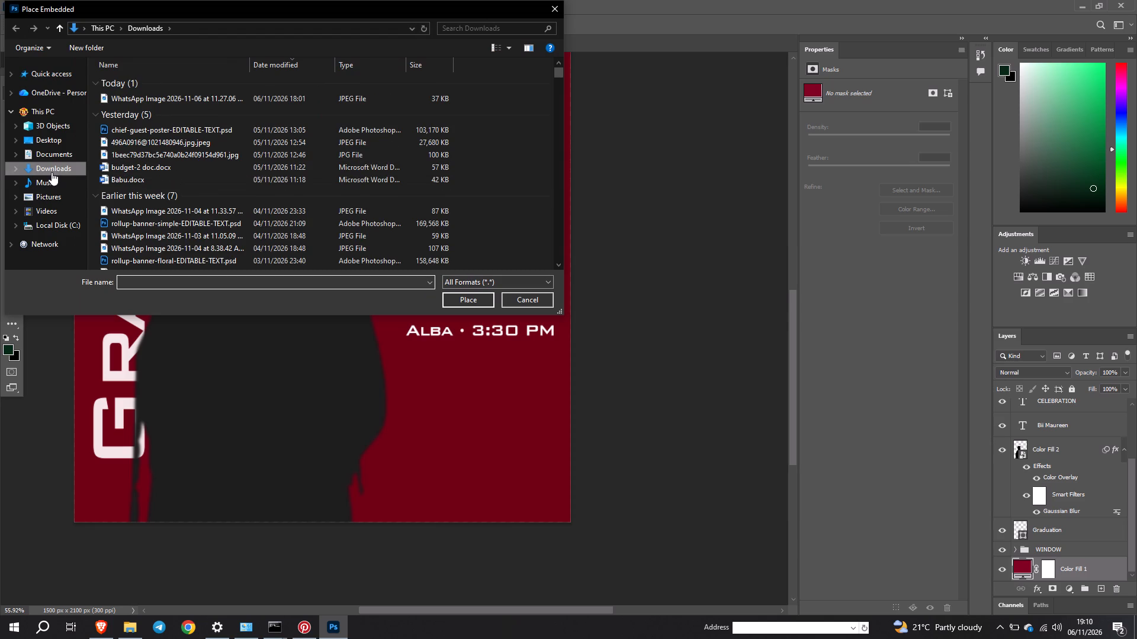
pyautogui.click(52, 180)
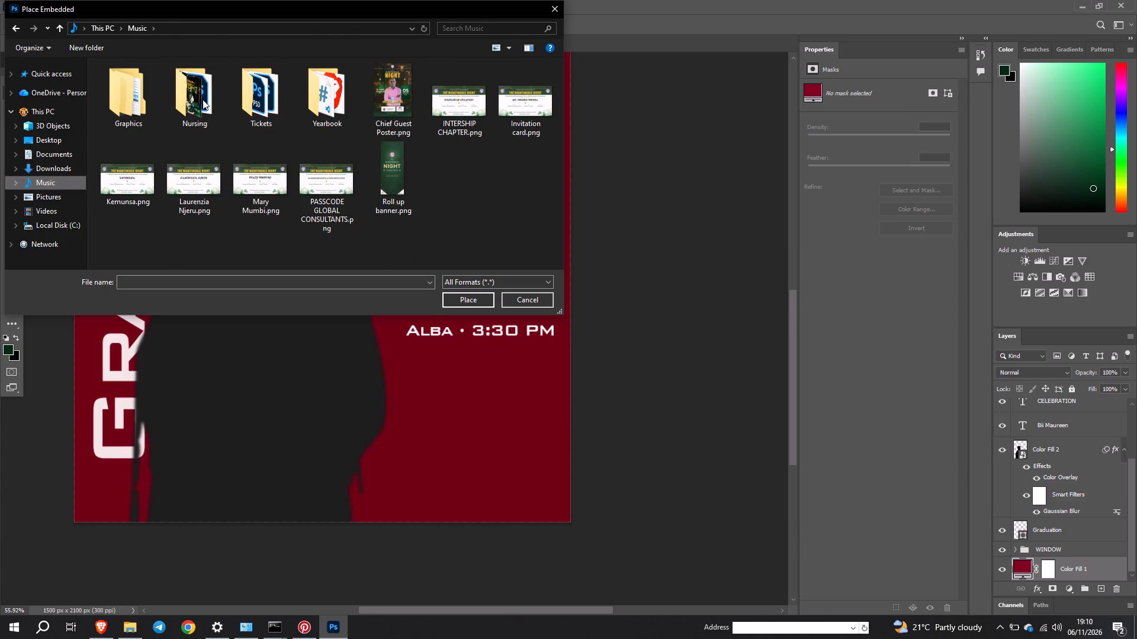
pyautogui.doubleClick(136, 98)
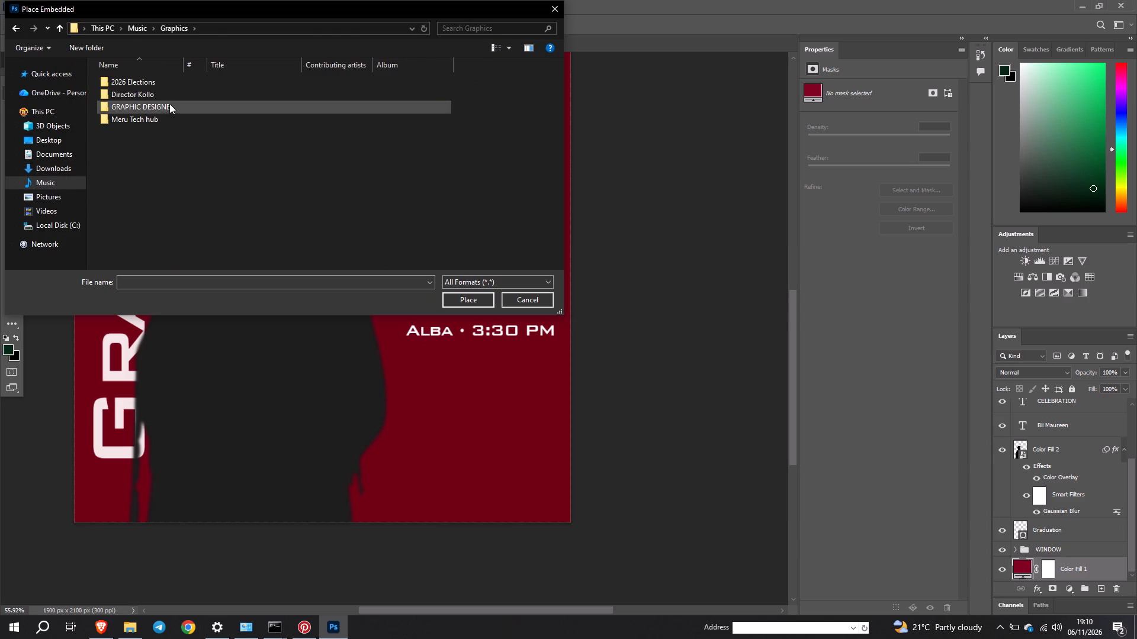
pyautogui.doubleClick(166, 109)
pyautogui.doubleClick(147, 80)
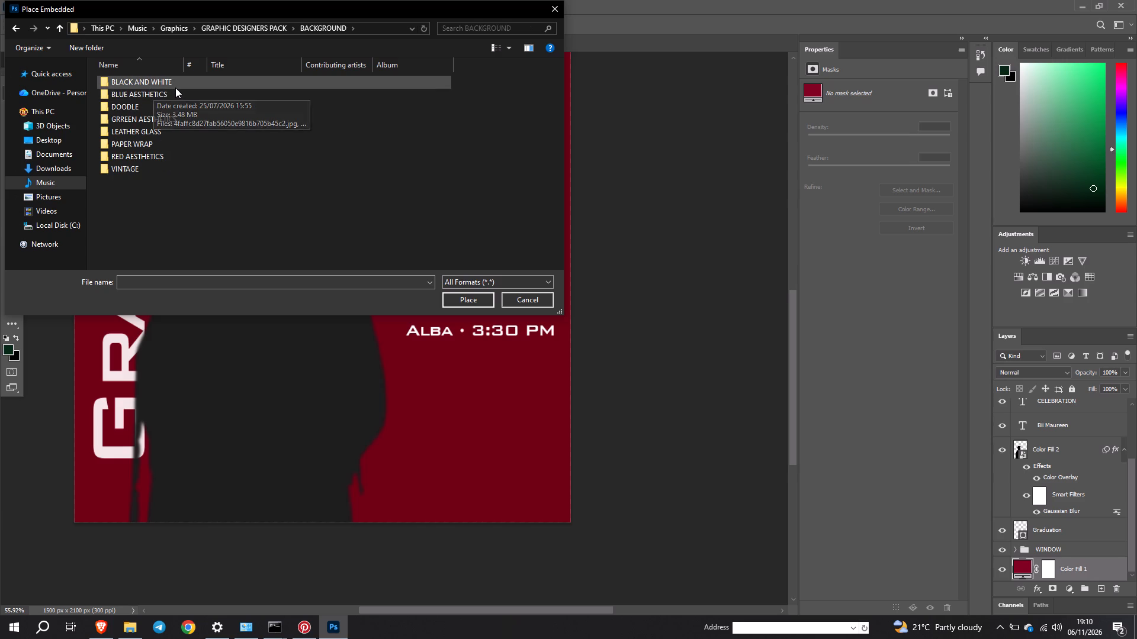
pyautogui.doubleClick(175, 88)
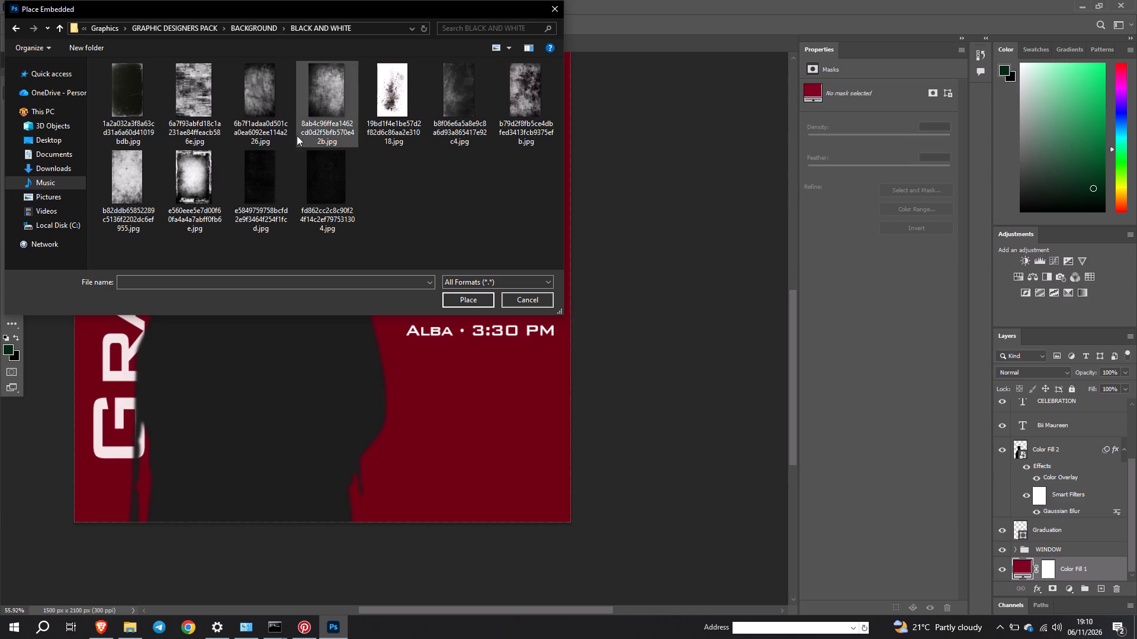
pyautogui.click(199, 109)
pyautogui.click(470, 302)
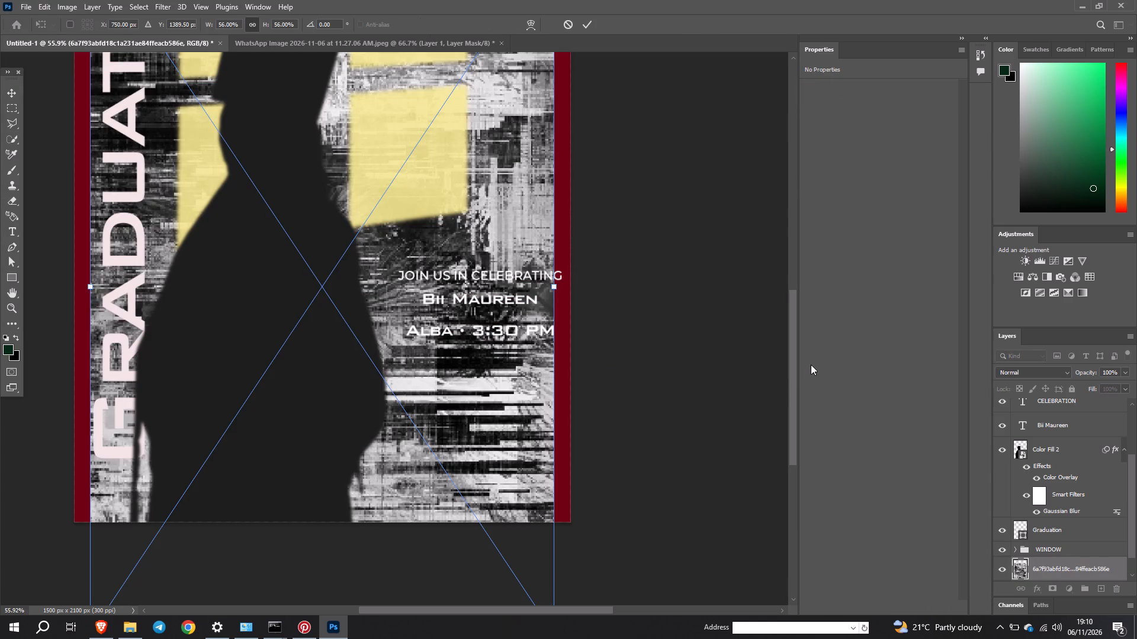
# Center the placed texture vertically on the poster and scale it proportionally to about 68.59% so it covers the whole canvas.
pyautogui.moveTo(788, 370); pyautogui.dragTo(784, 309)
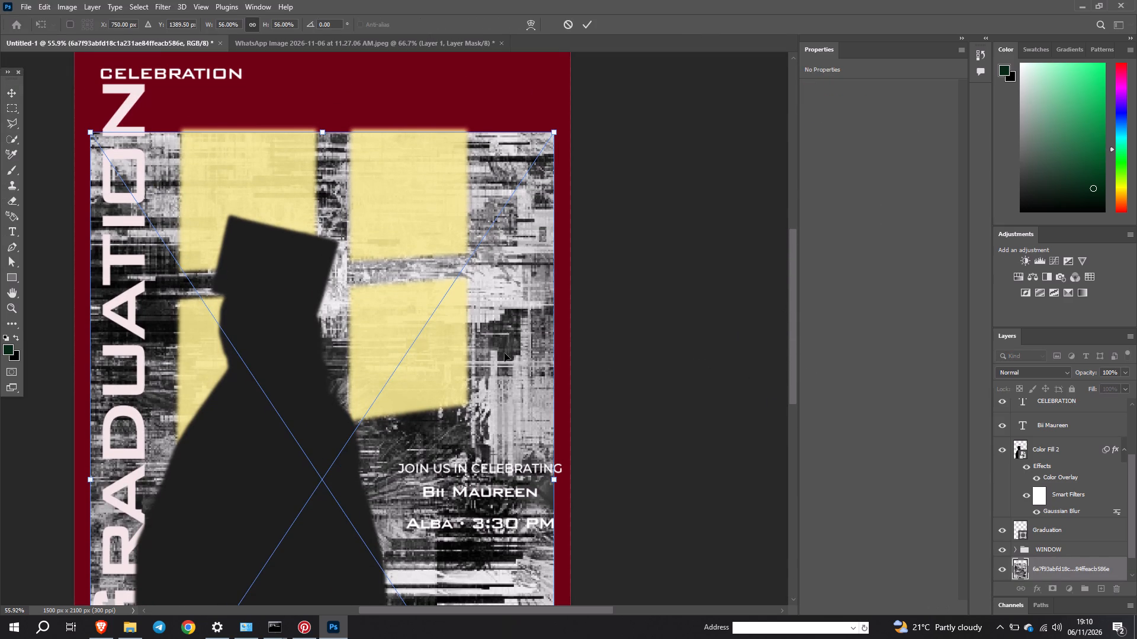
pyautogui.scroll(3, 505, 346)
pyautogui.moveTo(537, 339); pyautogui.dragTo(513, 239)
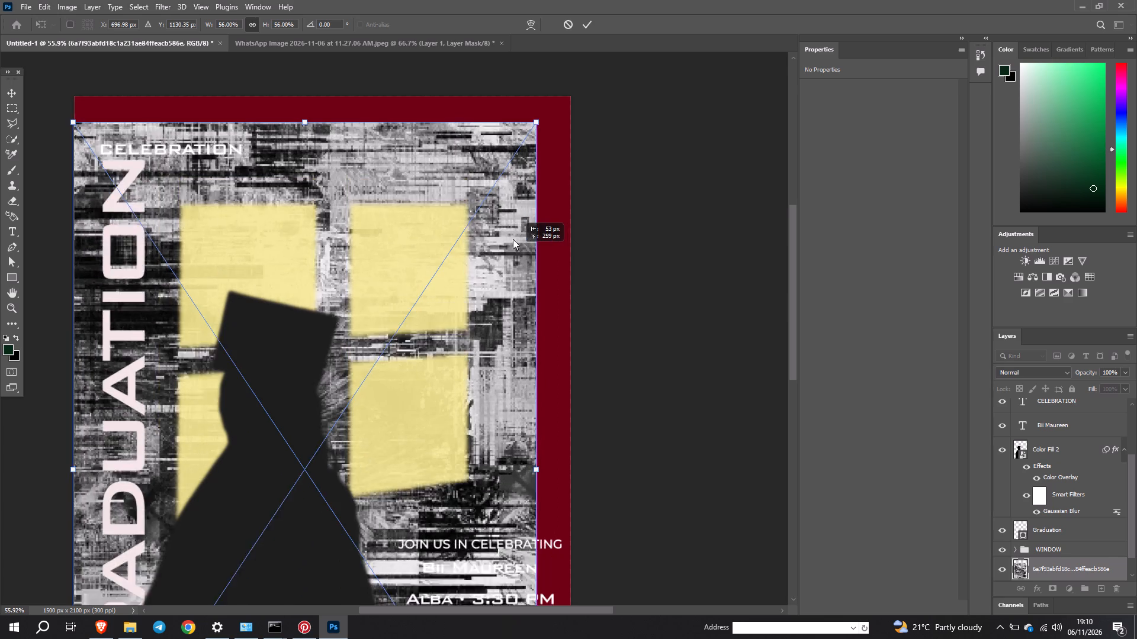
pyautogui.moveTo(513, 239); pyautogui.dragTo(519, 228)
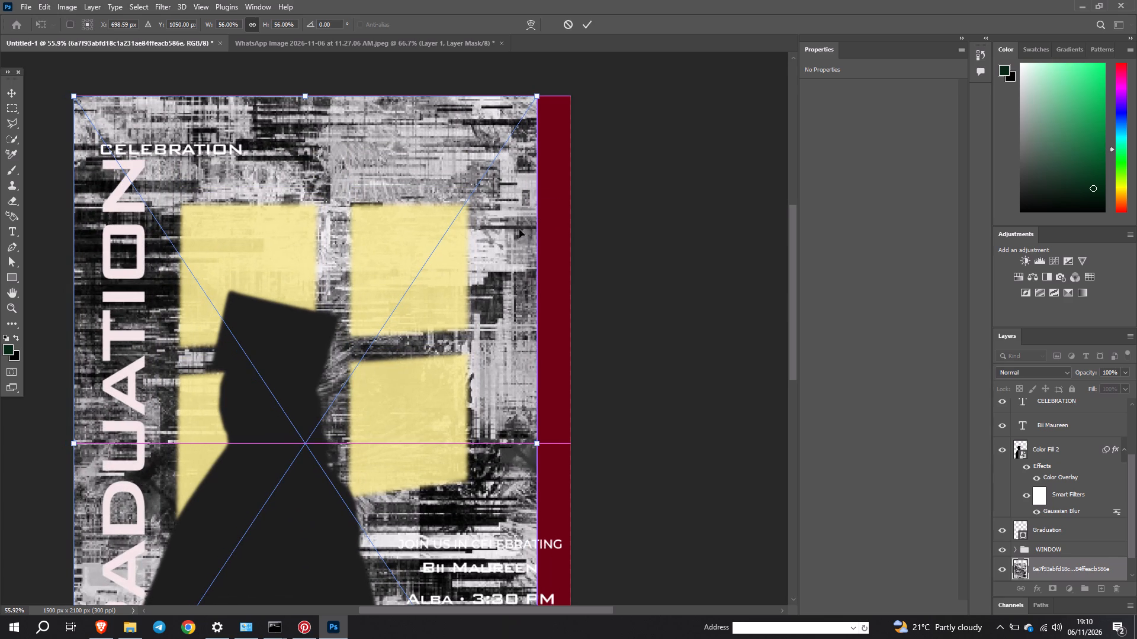
pyautogui.scroll(-2, 522, 321)
pyautogui.scroll(1, 522, 321)
pyautogui.scroll(-4, 522, 321)
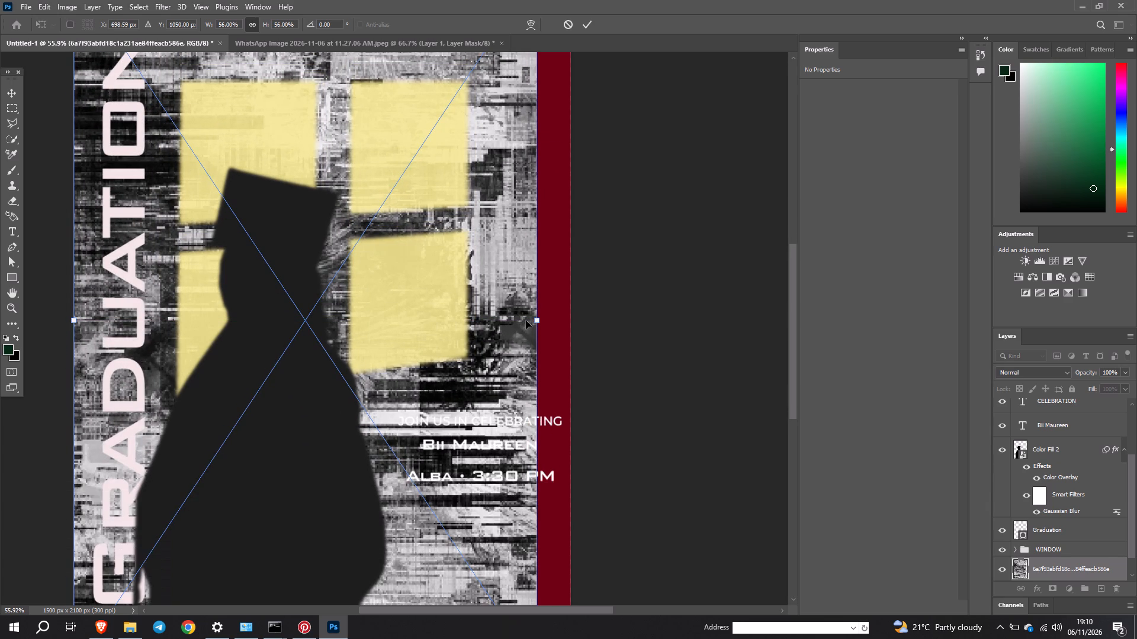
pyautogui.keyDown('alt'); pyautogui.moveTo(539, 309); pyautogui.dragTo(592, 324); pyautogui.keyUp('alt')
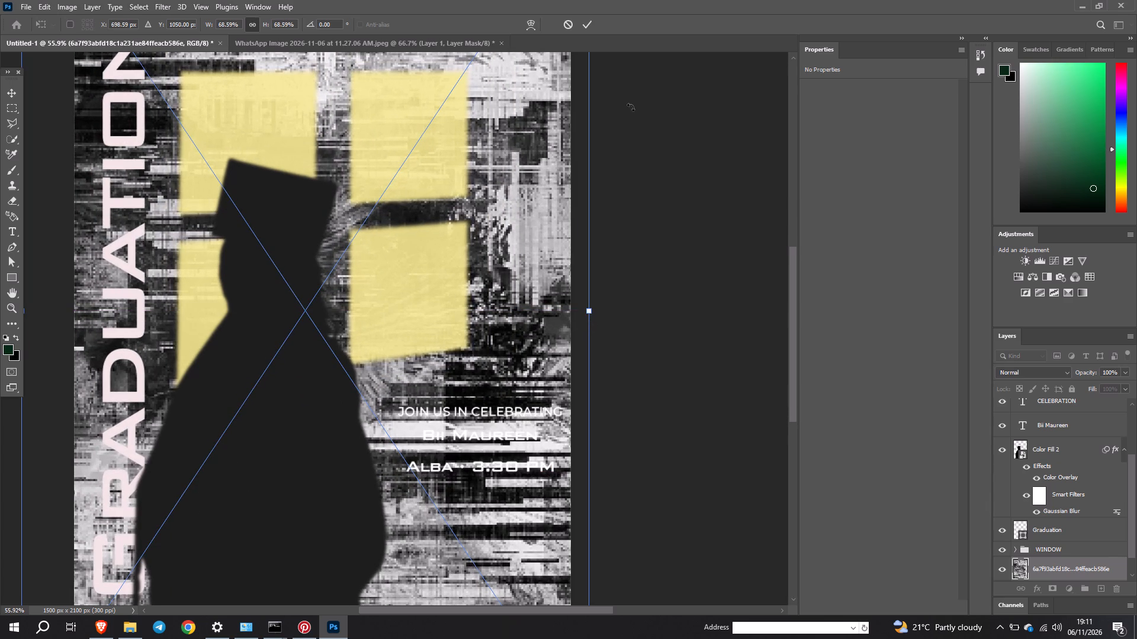
pyautogui.click(592, 29)
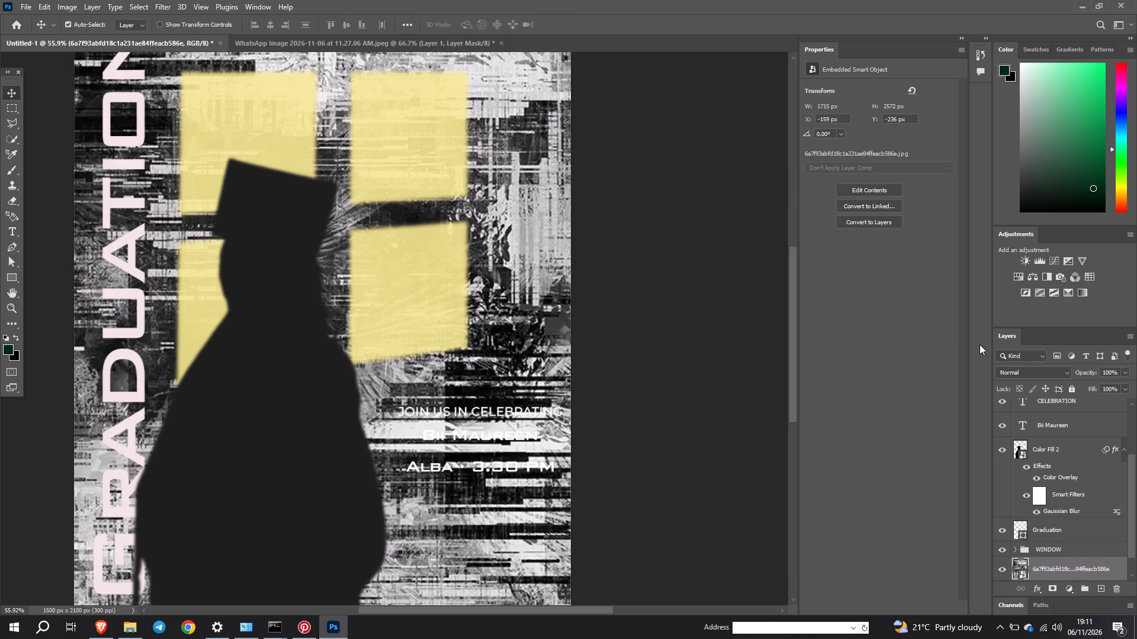
# Set the grunge texture layer's blend mode to Darker Color.
pyautogui.click(1046, 368)
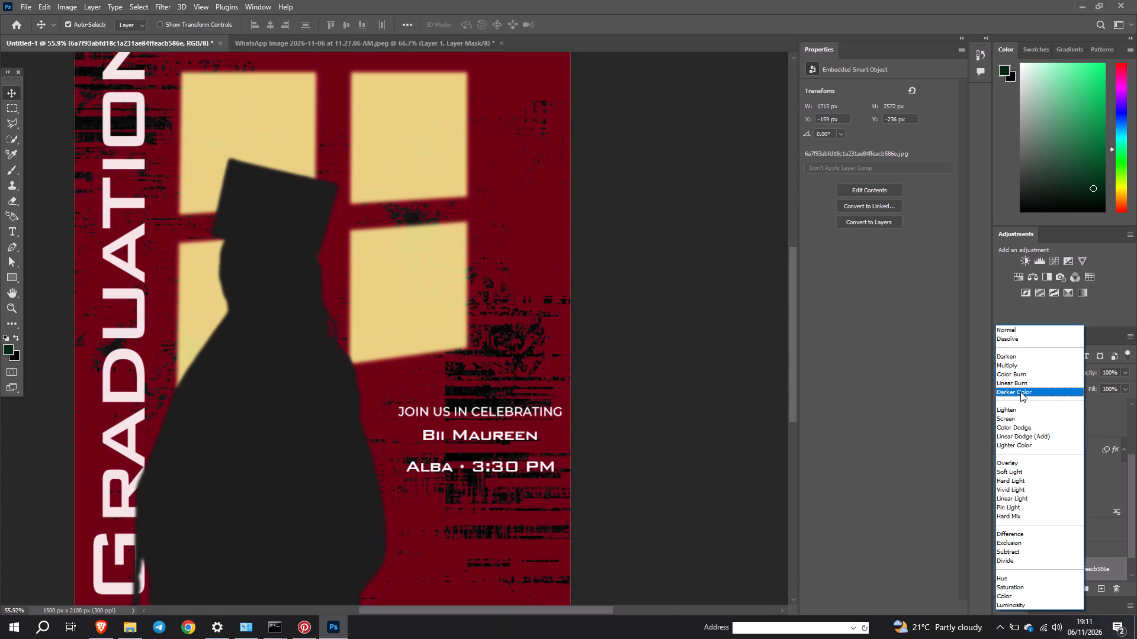
pyautogui.click(1020, 392)
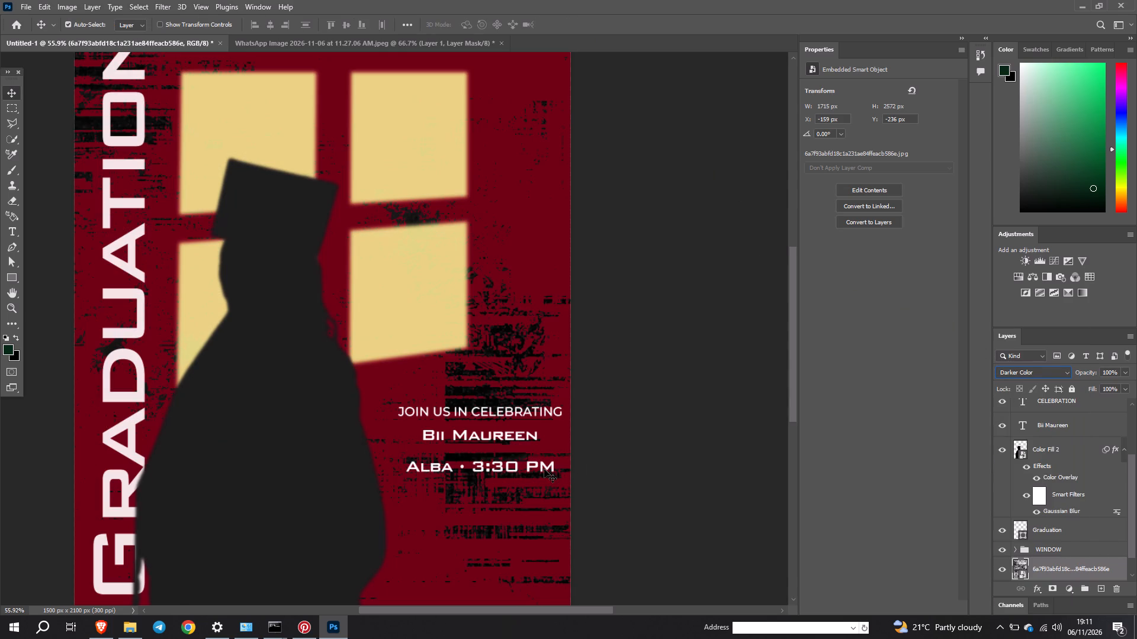
# Move the "Alba • 3:30 PM" line straight down to near the poster's bottom edge, keeping it centered under the other invitation lines.
pyautogui.scroll(-3, 544, 459)
pyautogui.press('z')
pyautogui.press('z')
pyautogui.click(14, 314)
pyautogui.moveTo(345, 424); pyautogui.dragTo(322, 416)
pyautogui.scroll(-1, 322, 416)
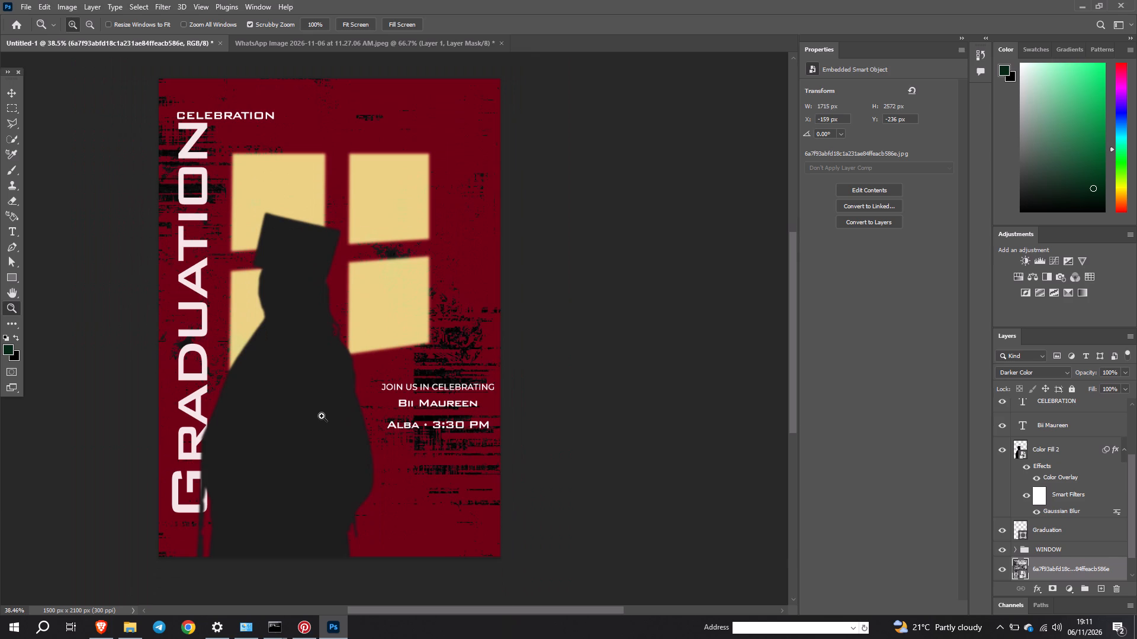
pyautogui.press('v')
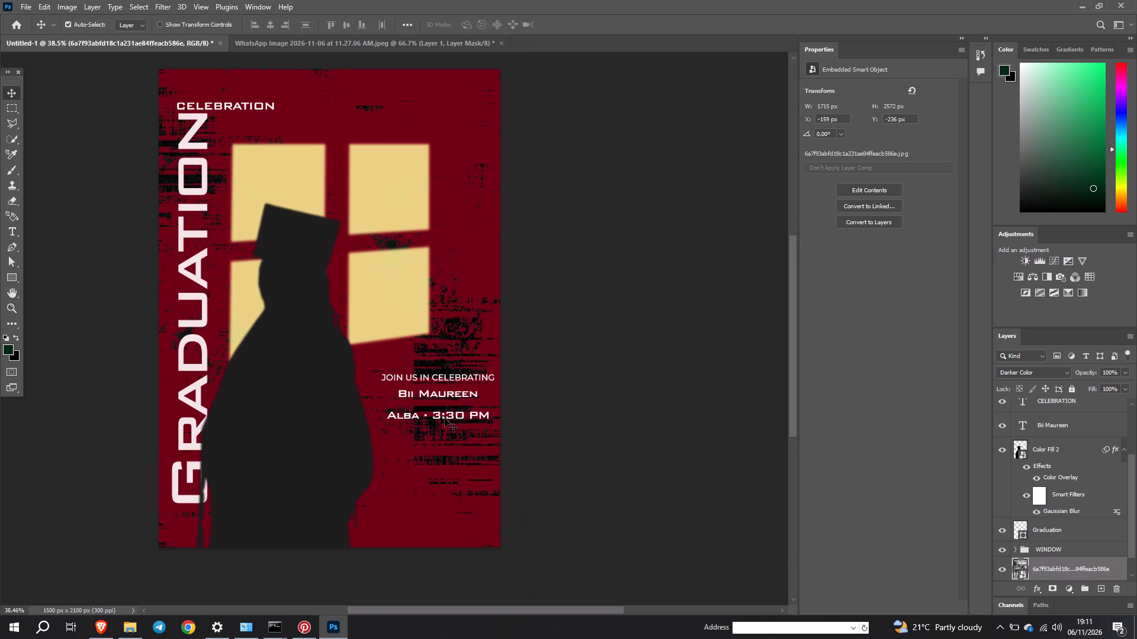
pyautogui.moveTo(445, 418); pyautogui.dragTo(445, 464)
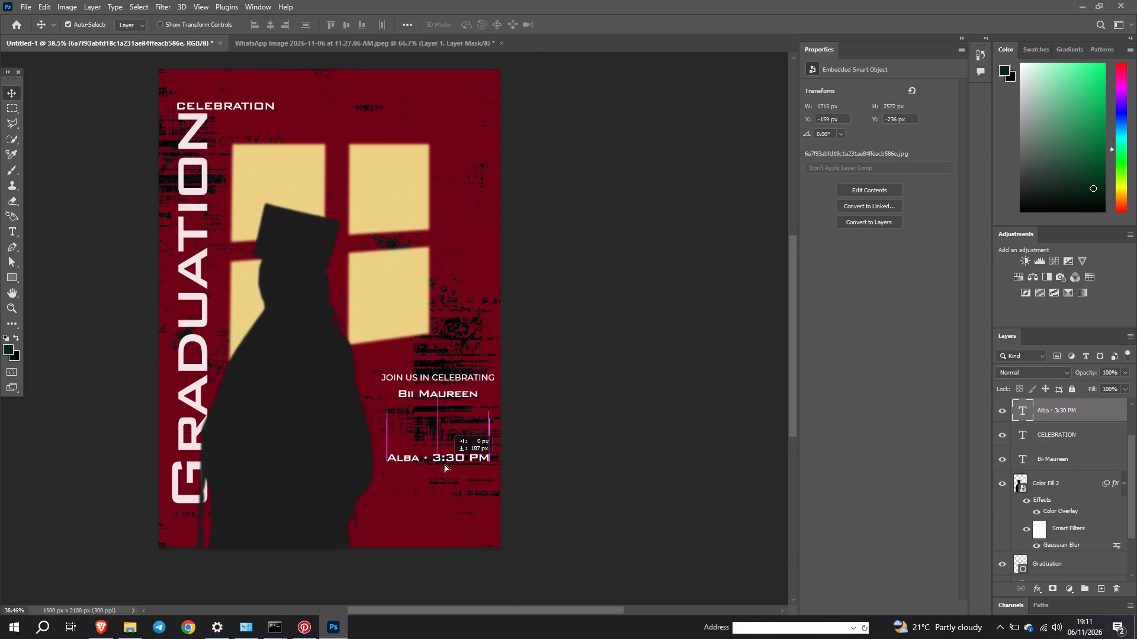
pyautogui.moveTo(445, 464); pyautogui.dragTo(445, 508)
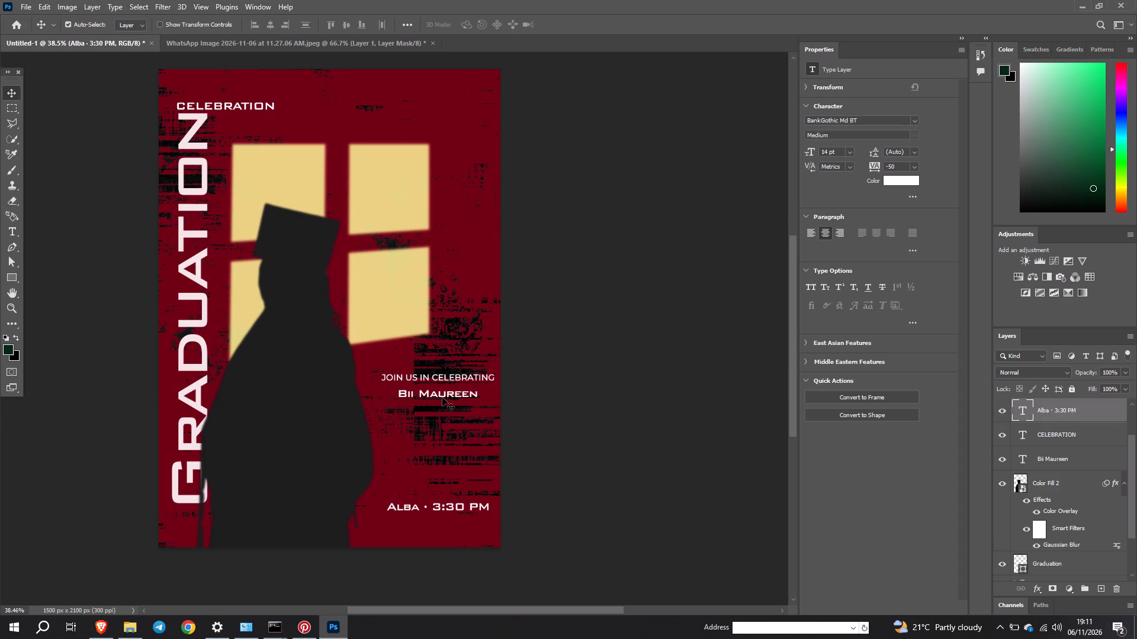
# Move the graduate's name line straight down until it sits directly above the "Alba • 3:30 PM" line, keeping it centered.
pyautogui.moveTo(442, 396); pyautogui.dragTo(442, 419)
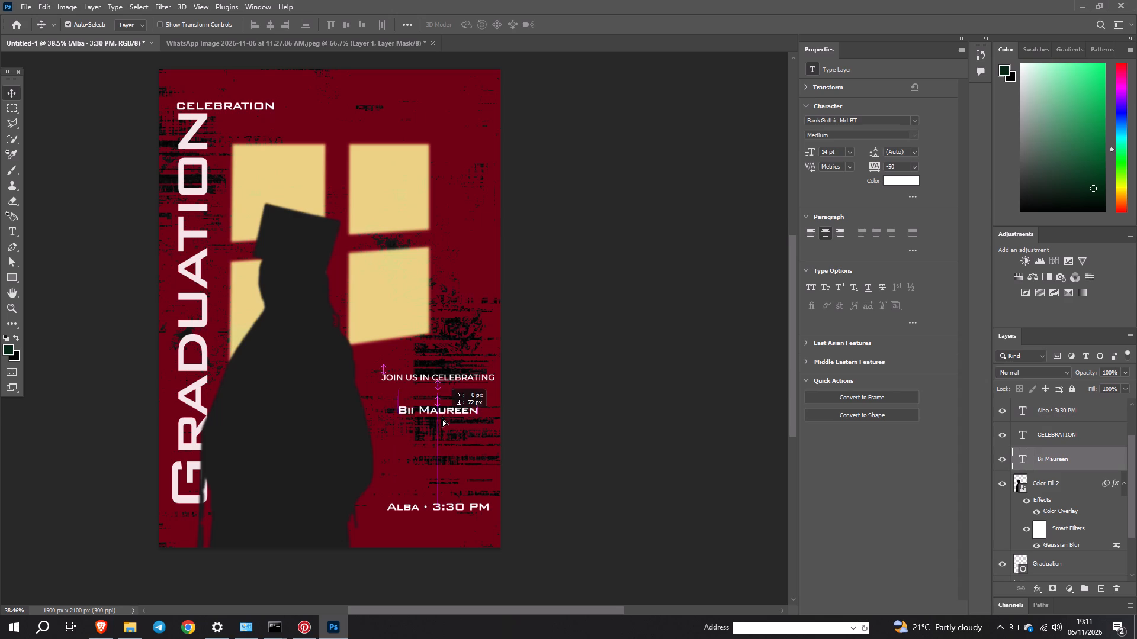
pyautogui.moveTo(442, 419); pyautogui.dragTo(444, 498)
pyautogui.press('Down')
pyautogui.press('Down')
pyautogui.press('Down')
pyautogui.press('Down')
pyautogui.press('Down')
pyautogui.press('Down')
pyautogui.press('Down')
pyautogui.press('Down')
pyautogui.press('Down')
pyautogui.press('Down')
pyautogui.press('Down')
pyautogui.press('Down')
pyautogui.press('Down')
pyautogui.press('Down')
pyautogui.press('Down')
pyautogui.press('Down')
pyautogui.press('Down')
pyautogui.press('Down')
pyautogui.press('Down')
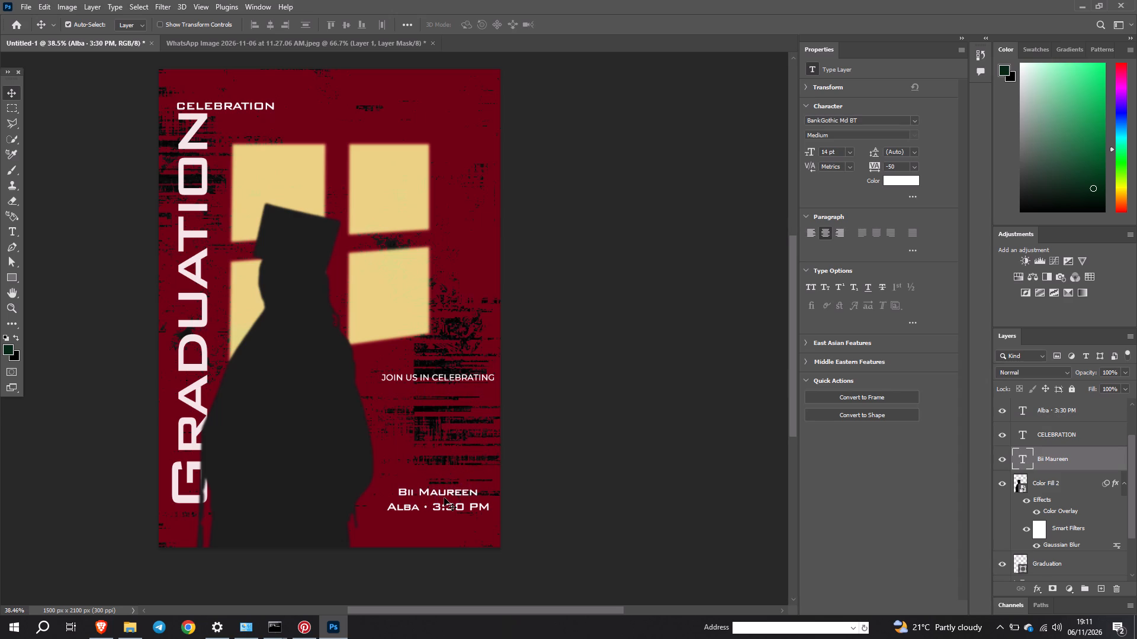
pyautogui.press('Down')
pyautogui.press('Down')
pyautogui.press('Down')
pyautogui.press('Down')
pyautogui.press('Down')
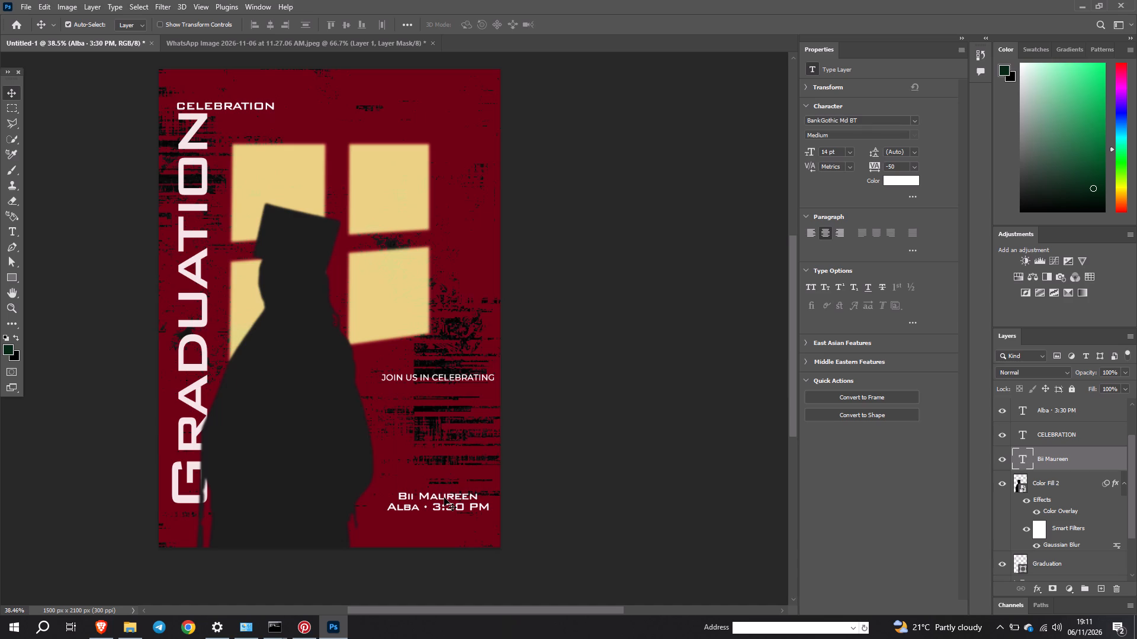
# Move the "JOIN US IN CELEBRATING" line straight down to sit just above the graduate's name, keeping the three lines centered and closely spaced.
pyautogui.moveTo(435, 379); pyautogui.dragTo(436, 451)
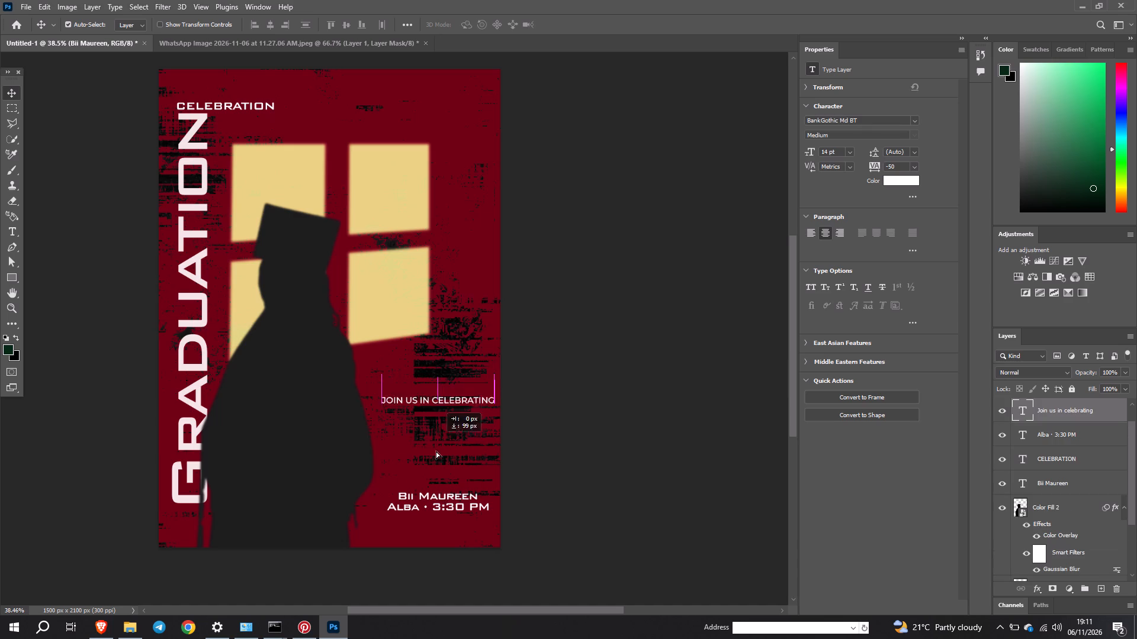
pyautogui.moveTo(436, 451); pyautogui.dragTo(435, 489)
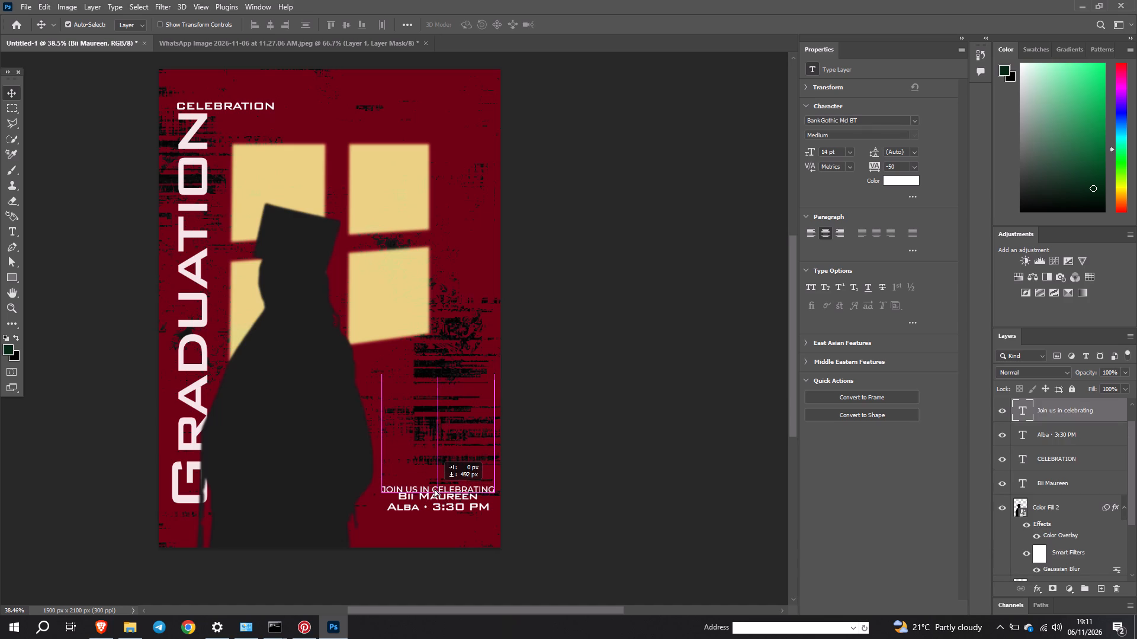
pyautogui.moveTo(435, 489); pyautogui.dragTo(435, 487)
pyautogui.press('Up')
pyautogui.press('Up')
pyautogui.press('Up')
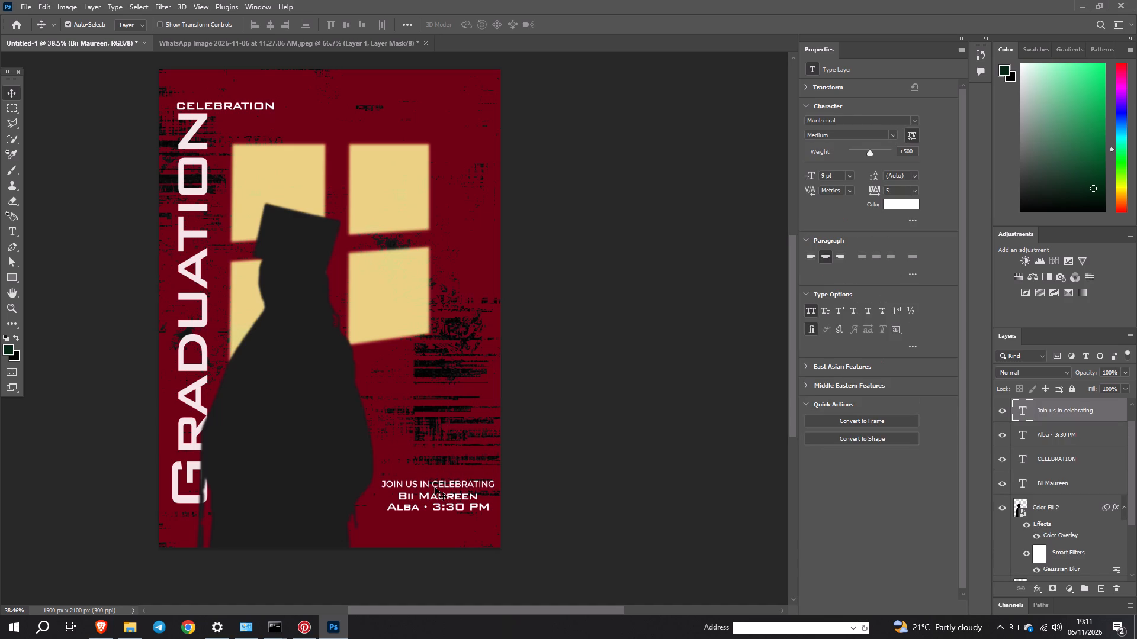
pyautogui.press('Up')
pyautogui.press('Down')
pyautogui.press('Down')
pyautogui.press('Down')
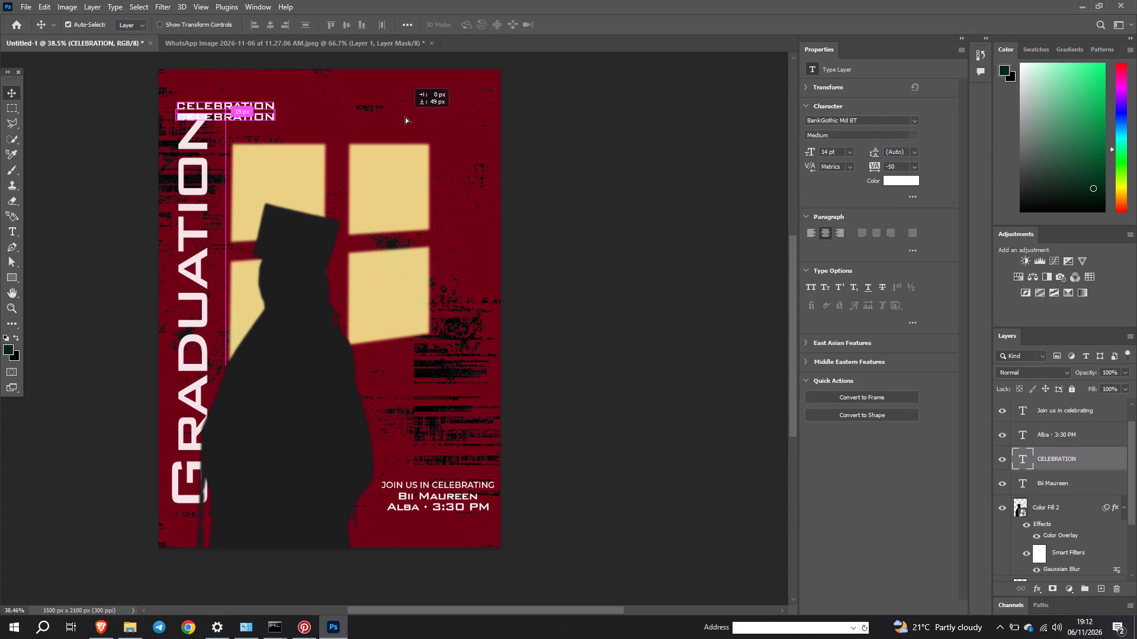
pyautogui.keyDown('alt'); pyautogui.keyDown('shift'); pyautogui.moveTo(405, 117); pyautogui.dragTo(448, 102); pyautogui.keyUp('shift'); pyautogui.keyUp('alt')
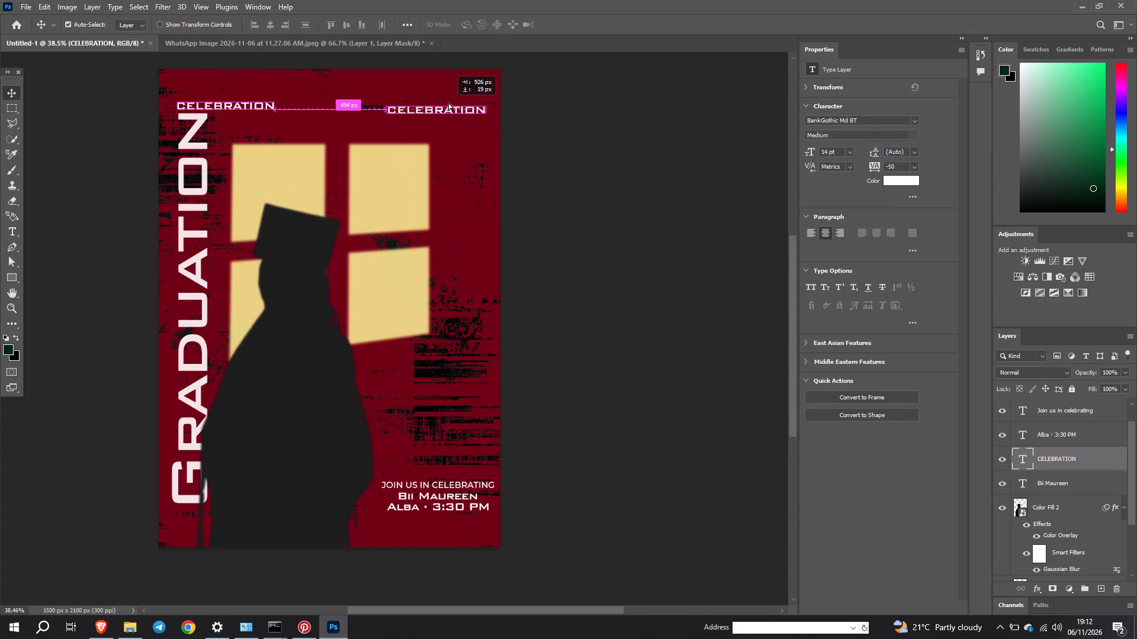
pyautogui.keyDown('alt'); pyautogui.keyDown('shift'); pyautogui.moveTo(448, 102); pyautogui.dragTo(448, 104); pyautogui.keyUp('shift'); pyautogui.keyUp('alt')
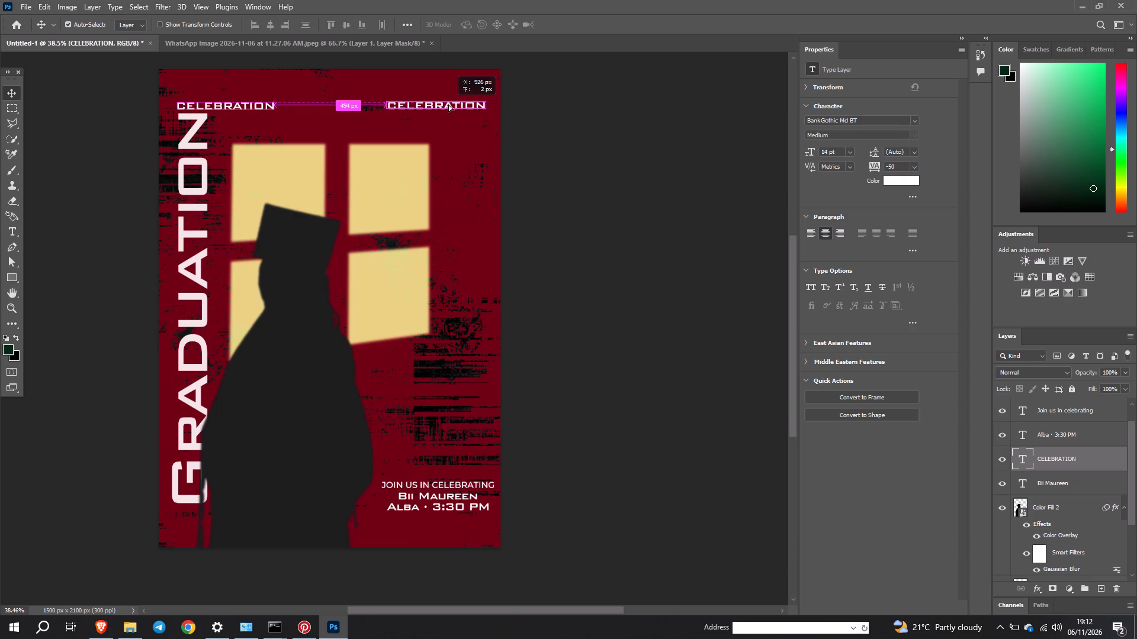
pyautogui.keyDown('alt'); pyautogui.keyDown('shift'); pyautogui.moveTo(448, 104); pyautogui.dragTo(448, 108); pyautogui.keyUp('shift'); pyautogui.keyUp('alt')
# Replace the duplicated heading's text with the copied wording "BScN Graduation".
pyautogui.doubleClick(448, 108)
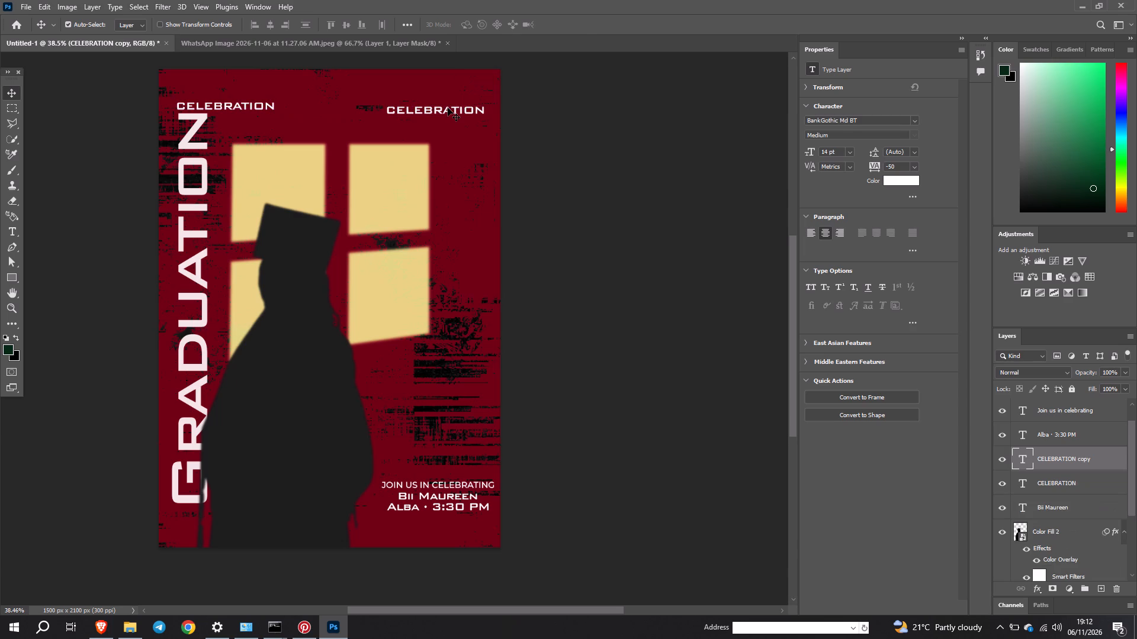
pyautogui.hotkey('ctrl', 'v')
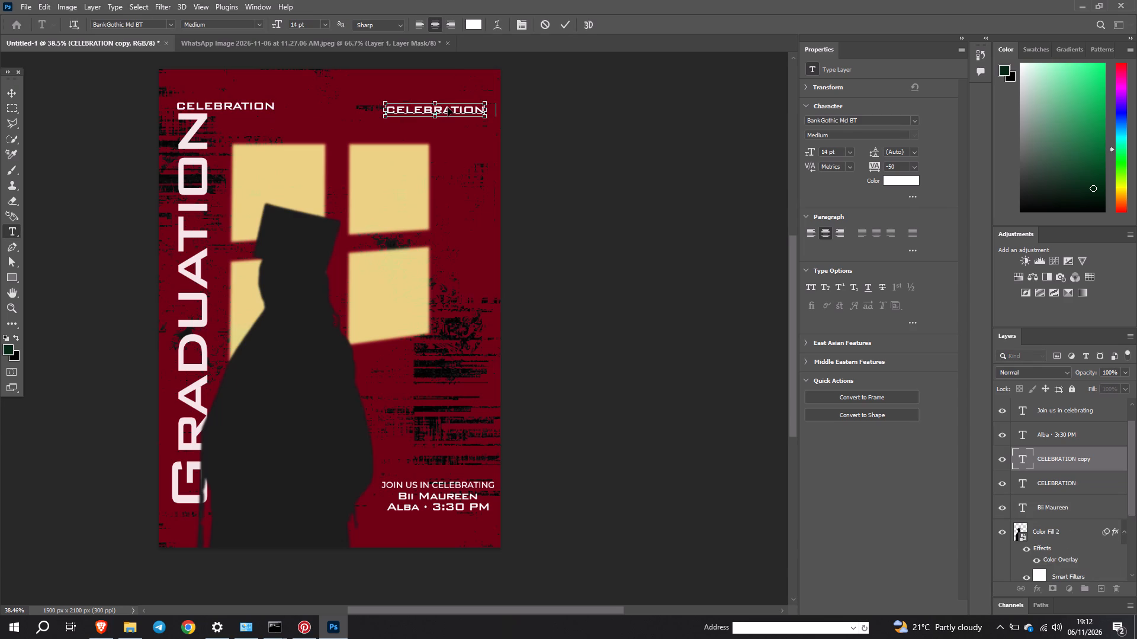
pyautogui.click(566, 17)
pyautogui.click(566, 21)
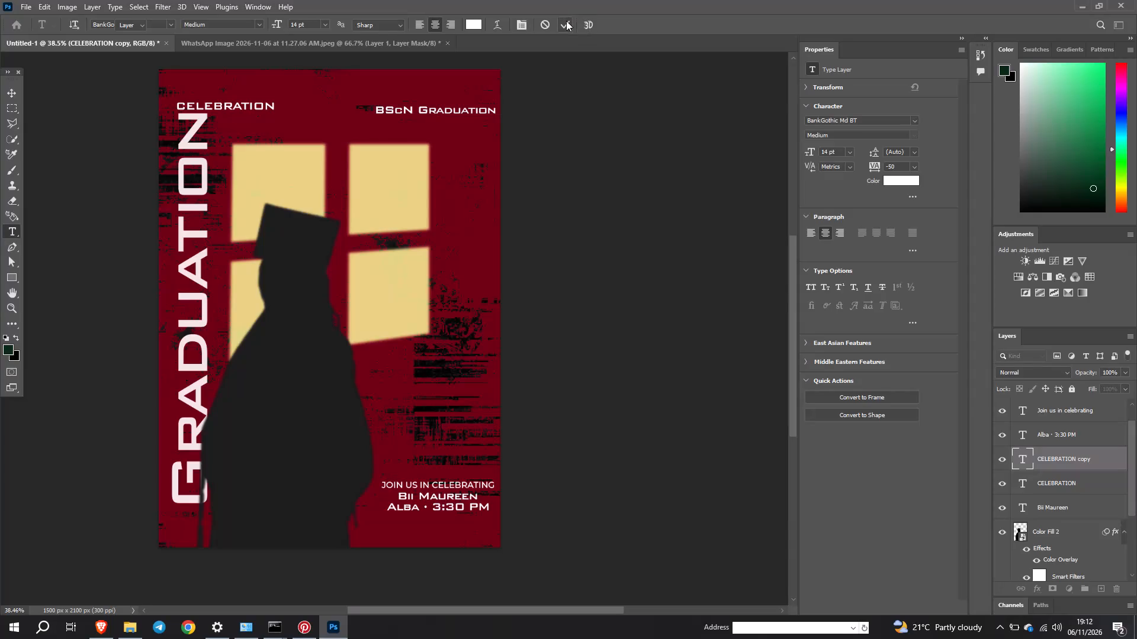
# Align the "BScN Graduation" text level with the "CELEBRATION" heading and flush with the right edge of the "Alba • 3:30 PM" line, then deselect it.
pyautogui.moveTo(462, 111); pyautogui.dragTo(457, 104)
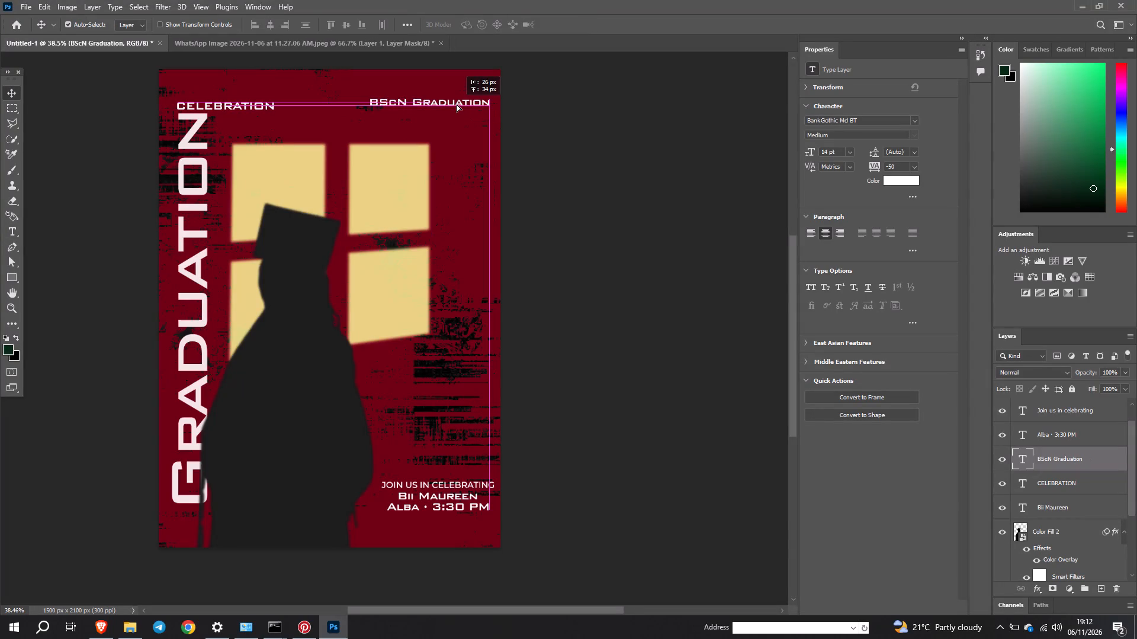
pyautogui.moveTo(457, 104); pyautogui.dragTo(457, 105)
pyautogui.click(567, 131)
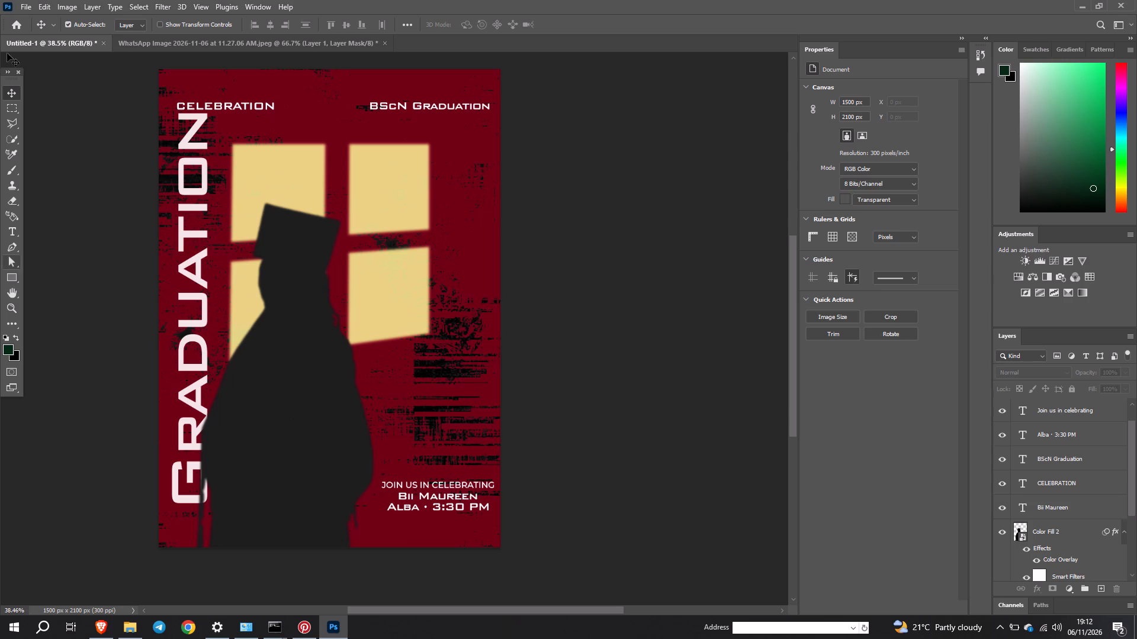
# Bring up the file commands for the poster document.
pyautogui.click(30, 12)
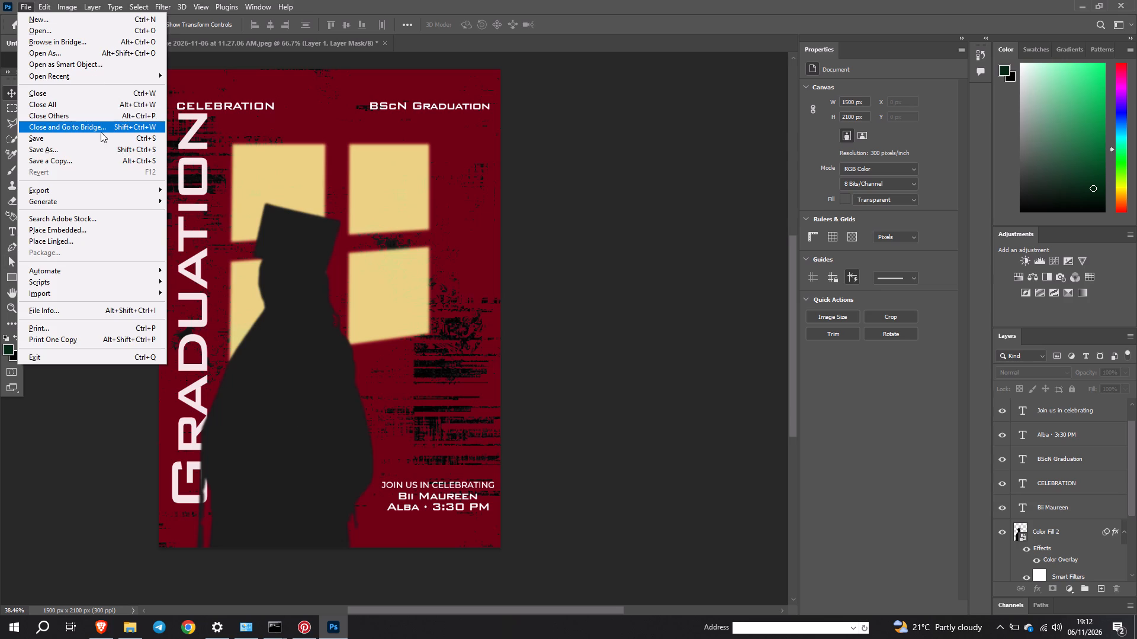
# Export the poster as a PNG file named "Alba" in the Music folder.
pyautogui.click(86, 189)
pyautogui.click(198, 187)
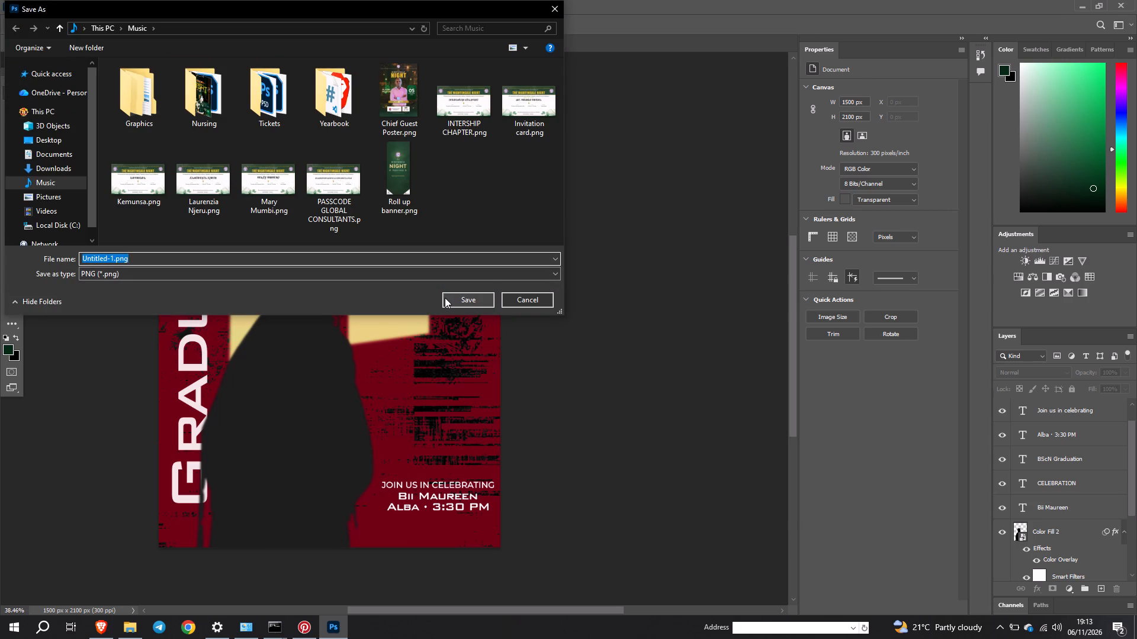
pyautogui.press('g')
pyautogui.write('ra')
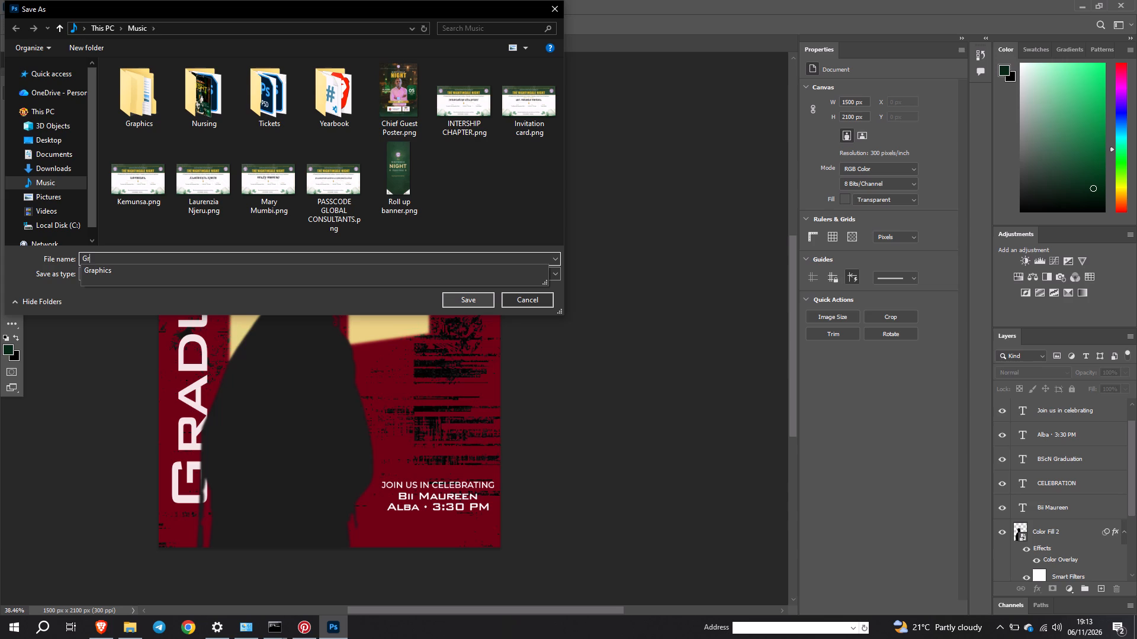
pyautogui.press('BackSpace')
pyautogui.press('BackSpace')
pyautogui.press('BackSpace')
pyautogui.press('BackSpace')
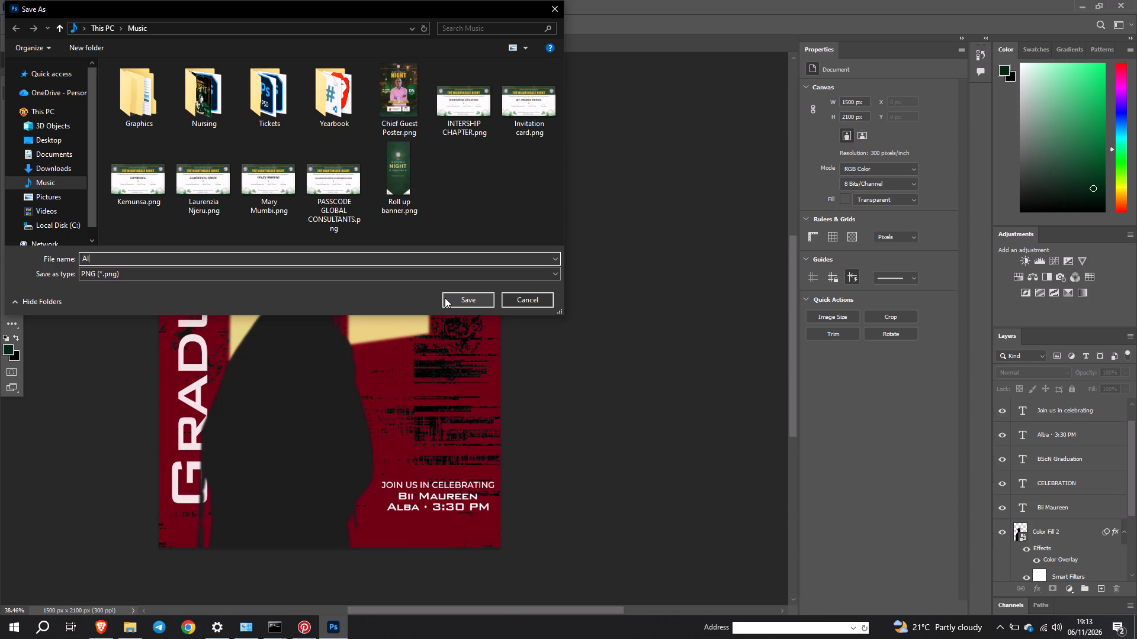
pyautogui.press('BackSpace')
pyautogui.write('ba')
pyautogui.click(465, 302)
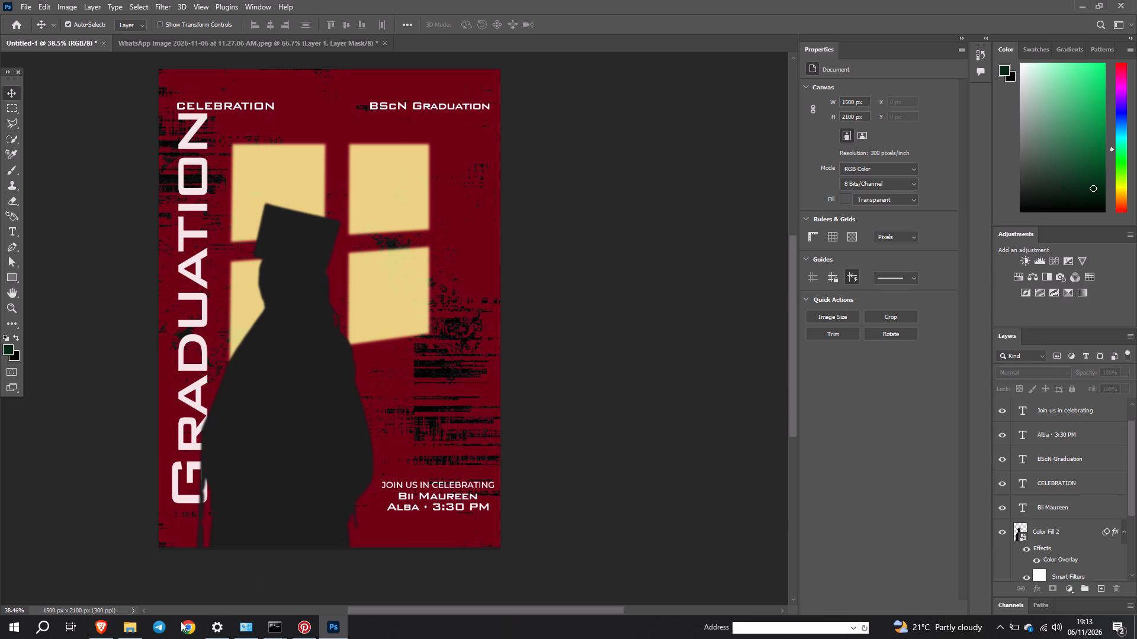
# Switch to File Explorer and open the Music folder to check for the exported Alba.png.
pyautogui.click(107, 622)
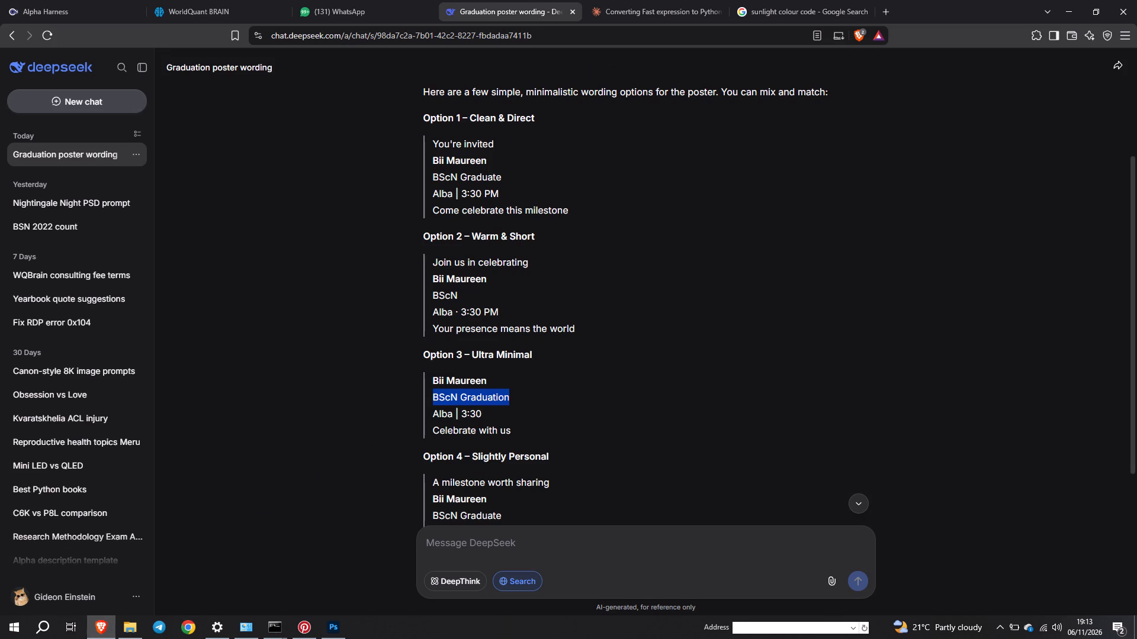
pyautogui.click(121, 638)
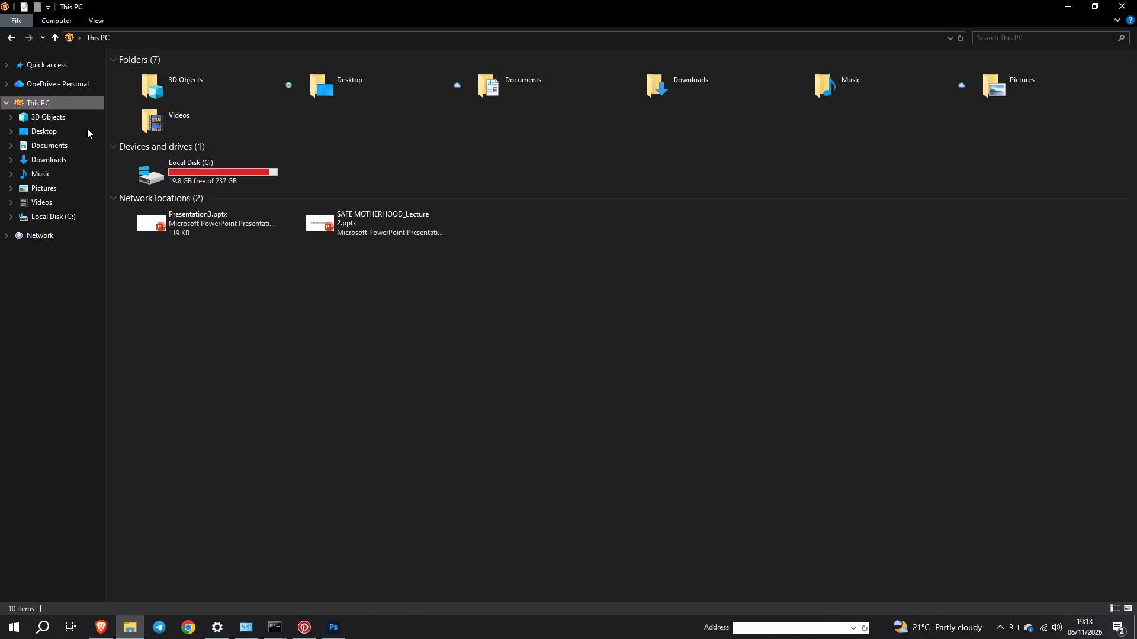
pyautogui.click(49, 172)
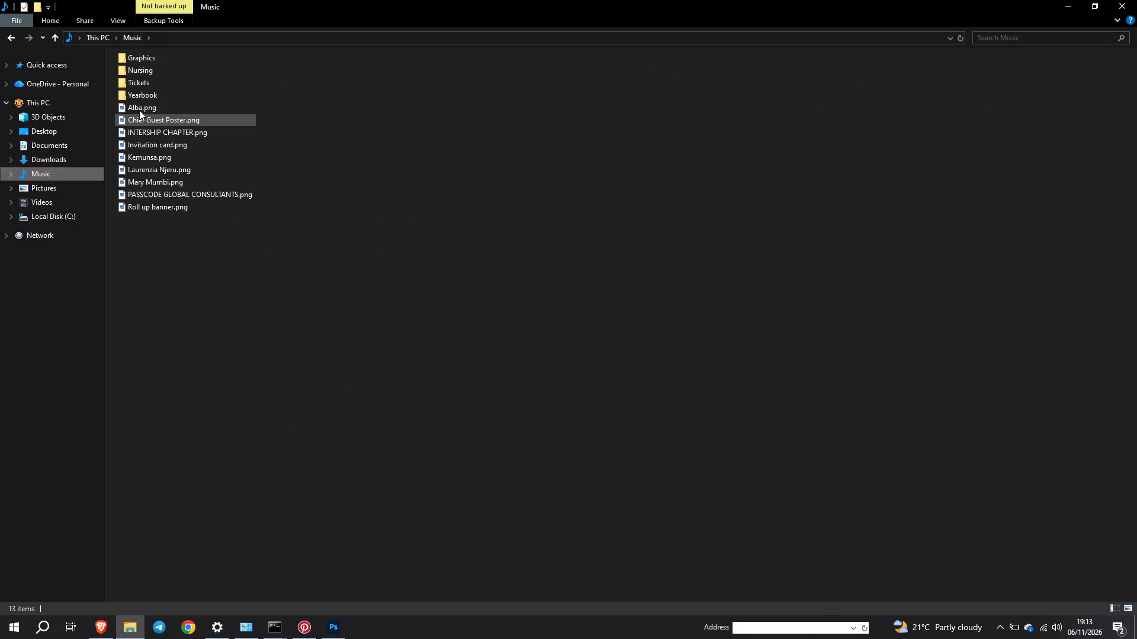
# Switch back to the Brave browser window.
pyautogui.click(112, 632)
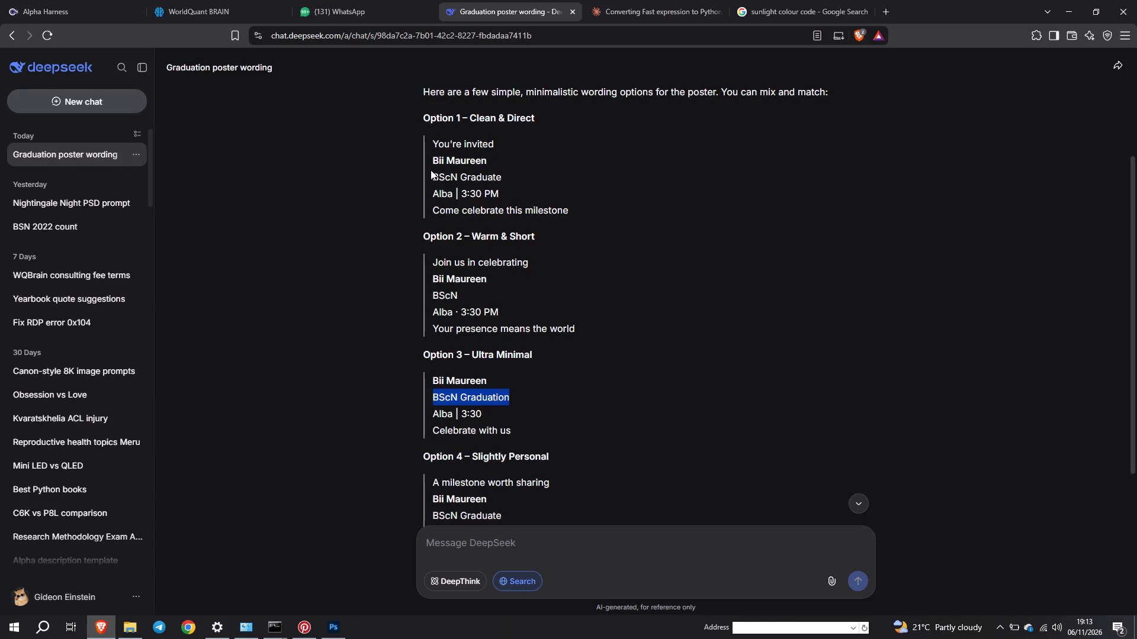